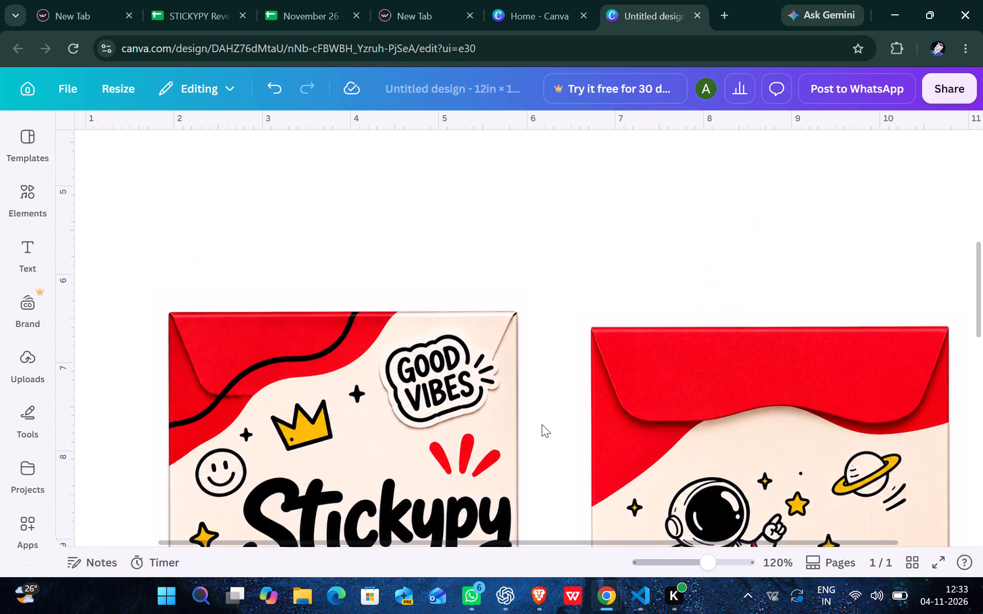
left_click(28, 209)
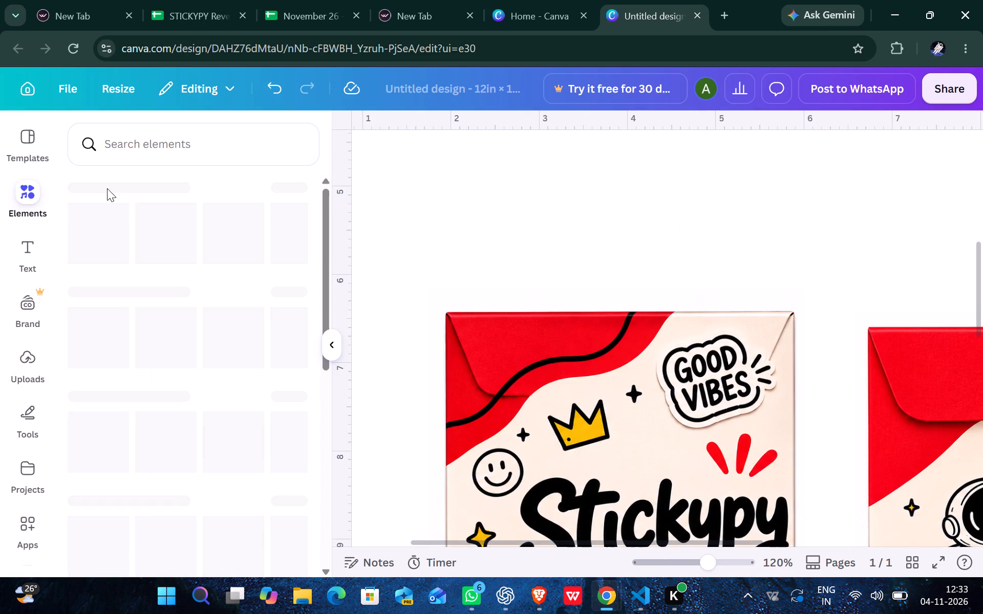
left_click(93, 252)
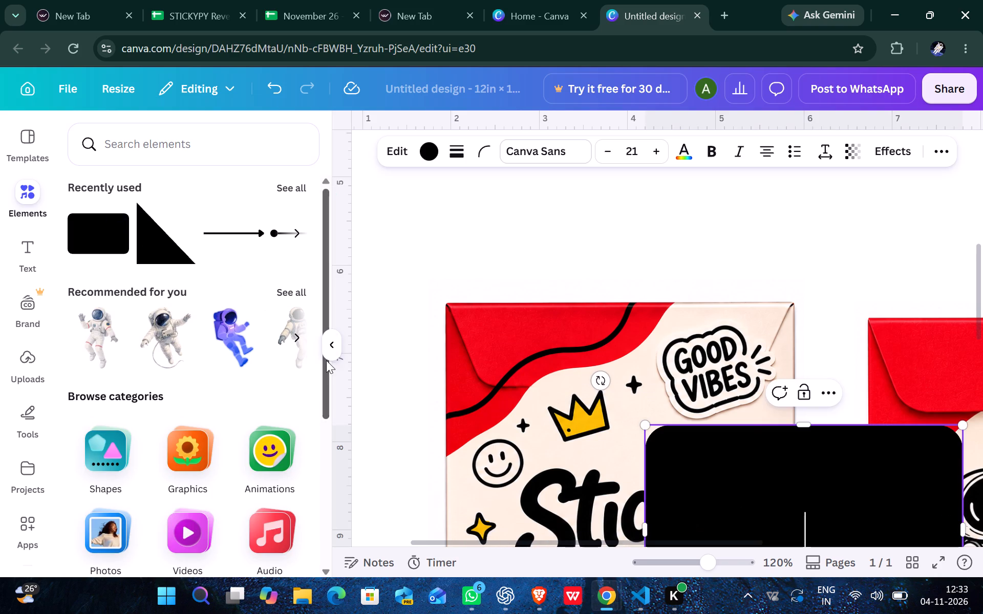
left_click(328, 339)
Reduce the black rectangle's height to a narrow band and place it over the flap area of the front envelope.
left_click_drag(660, 497, 498, 331)
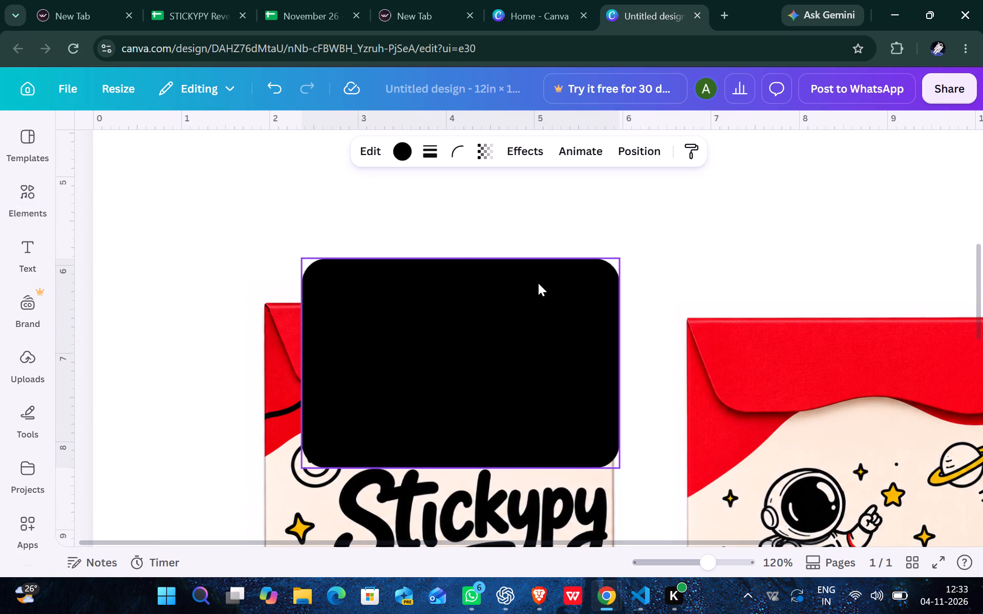
left_click_drag(459, 258, 514, 400)
left_click_drag(509, 427, 508, 425)
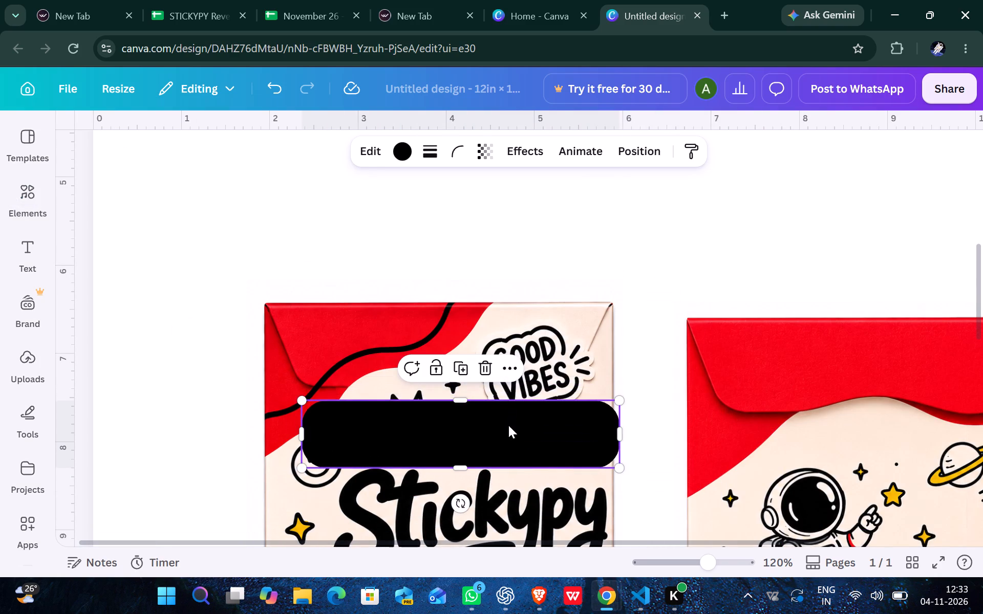
left_click_drag(508, 425, 477, 349)
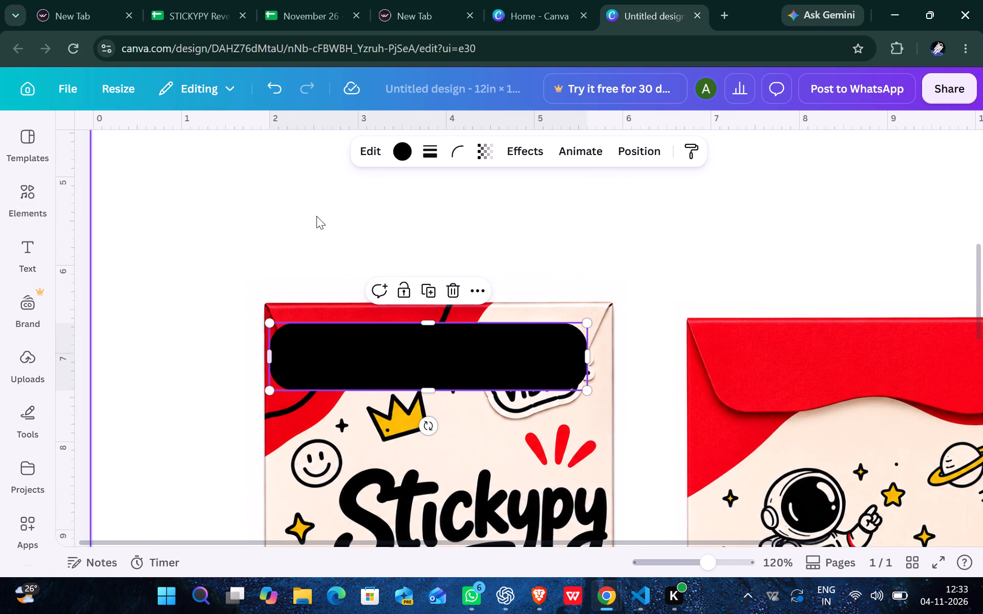
Remove the black rectangle's corner rounding and align it with the front envelope's top-left corner.
left_click(457, 156)
left_click_drag(414, 210, 414, 211)
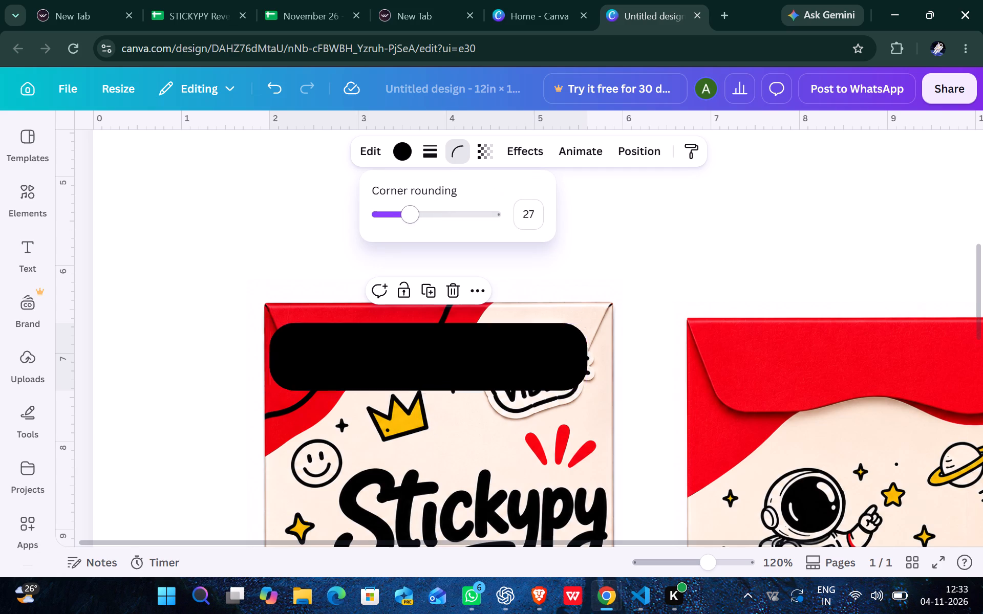
left_click_drag(414, 211, 267, 245)
left_click_drag(352, 357, 352, 341)
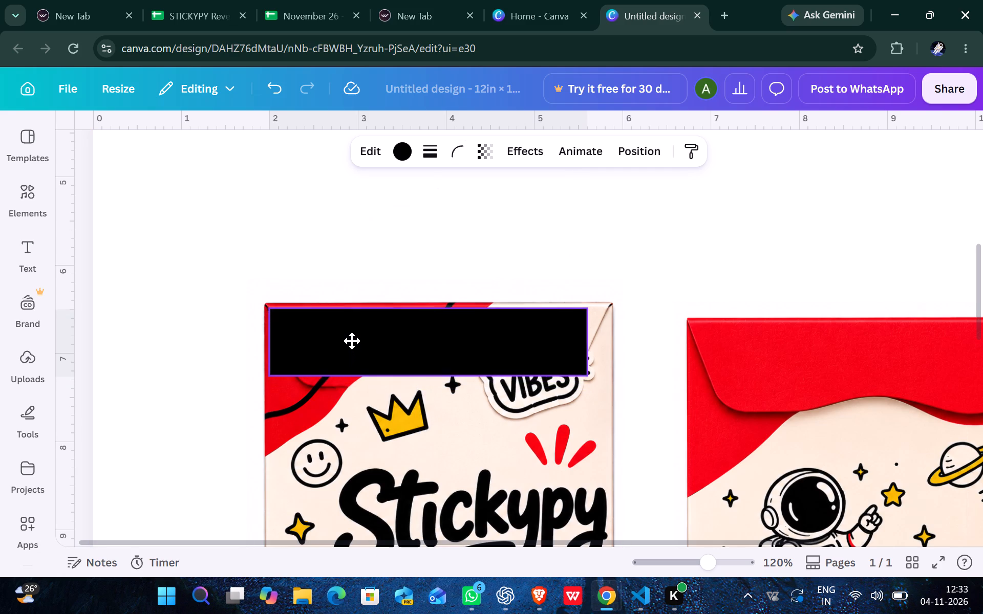
left_click_drag(352, 341, 348, 340)
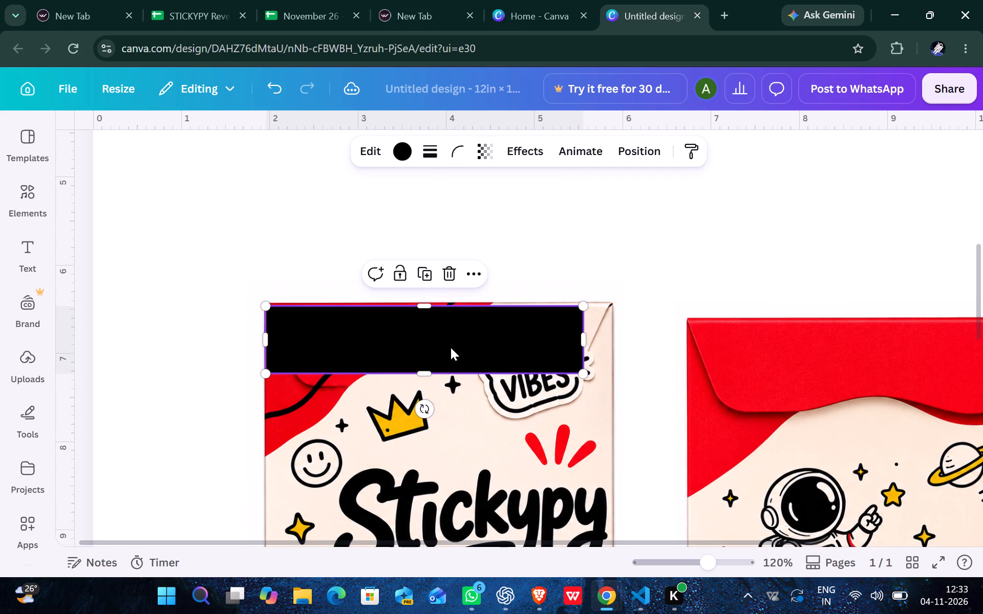
Resize the black rectangle to about 0.6 × 0.8 in, keeping it at the front envelope's top-left corner.
left_click_drag(581, 338, 307, 346)
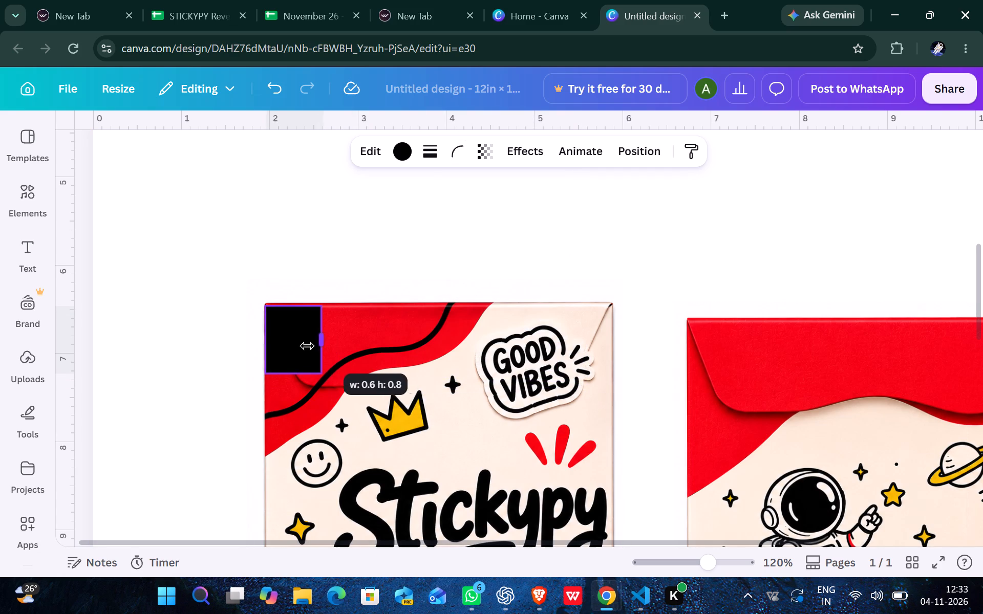
left_click_drag(307, 346, 314, 347)
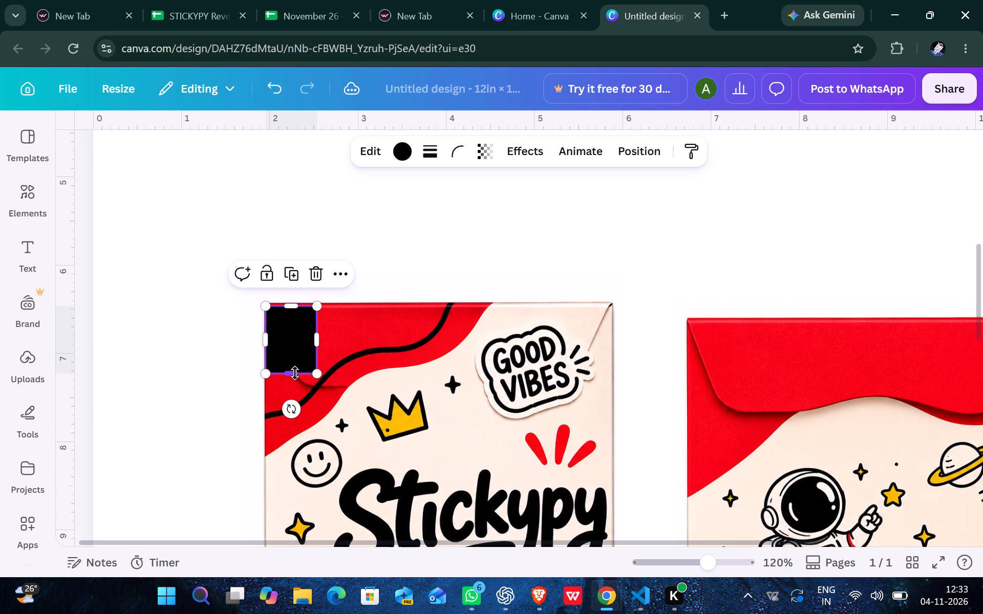
left_click(295, 373)
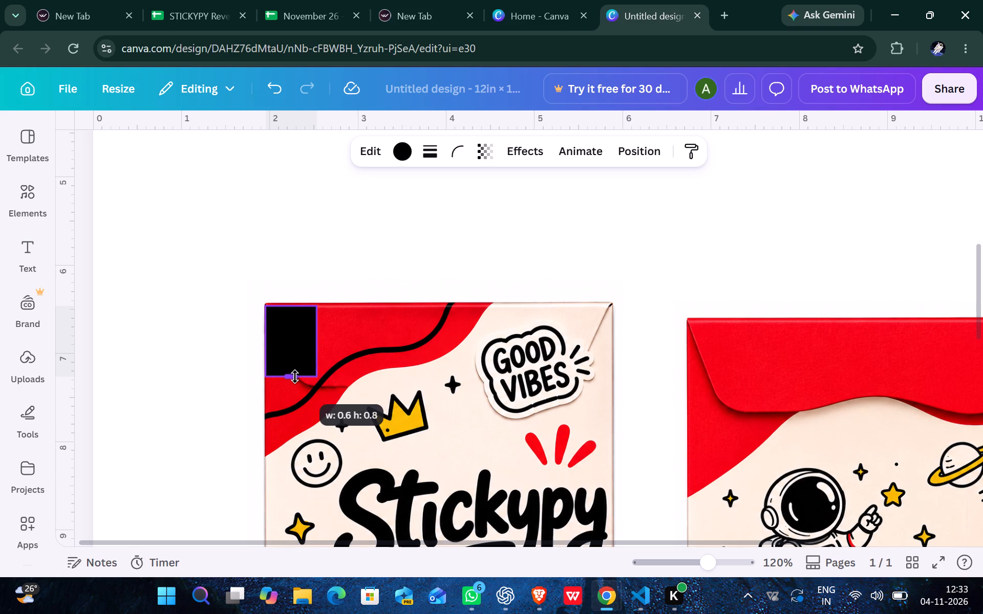
left_click(202, 325)
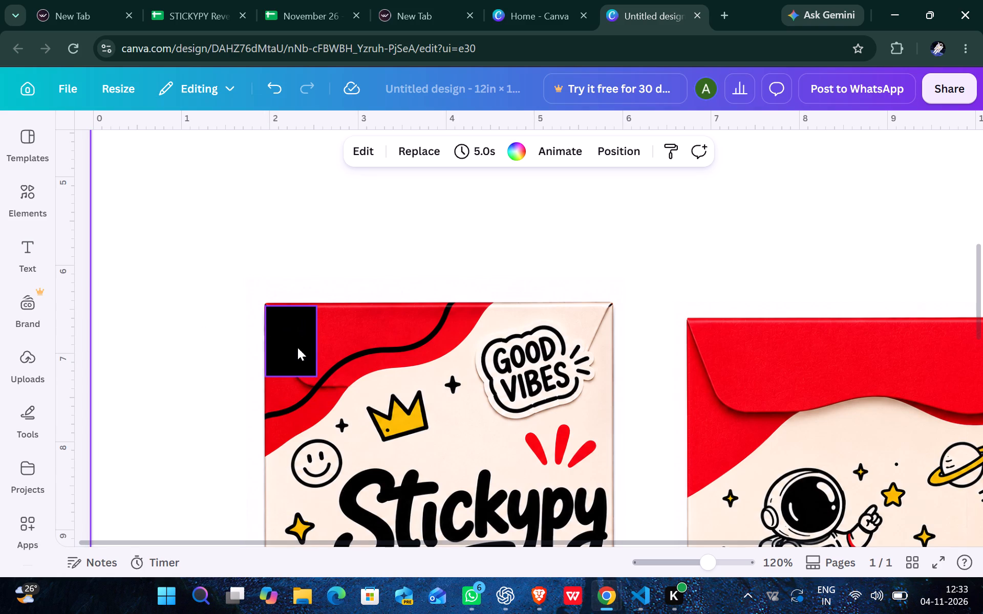
Recolour the black rectangle with the envelope's red, sampled from the flap beside it using the eyedropper.
left_click(297, 347)
left_click(402, 156)
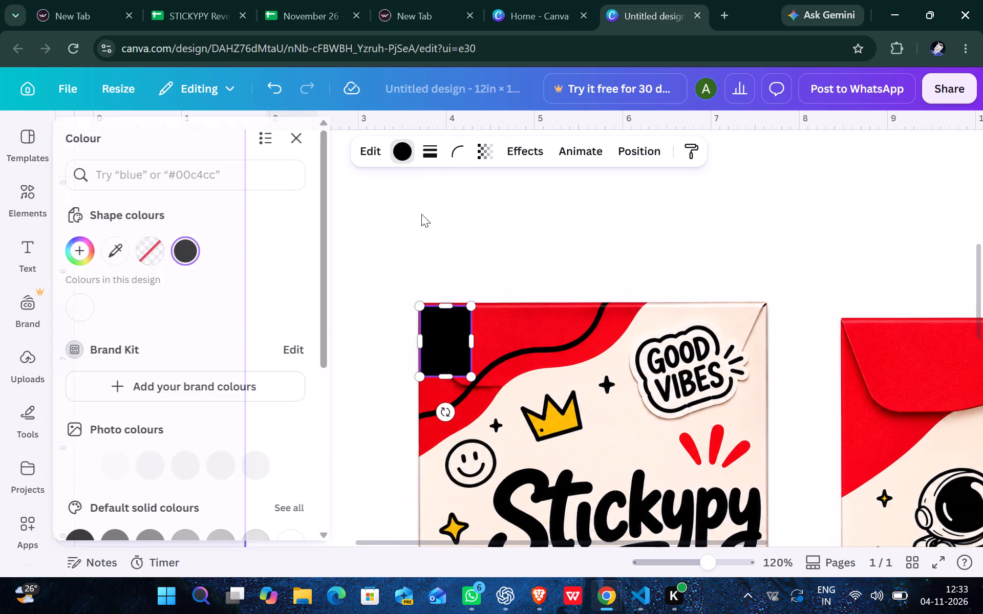
left_click(126, 247)
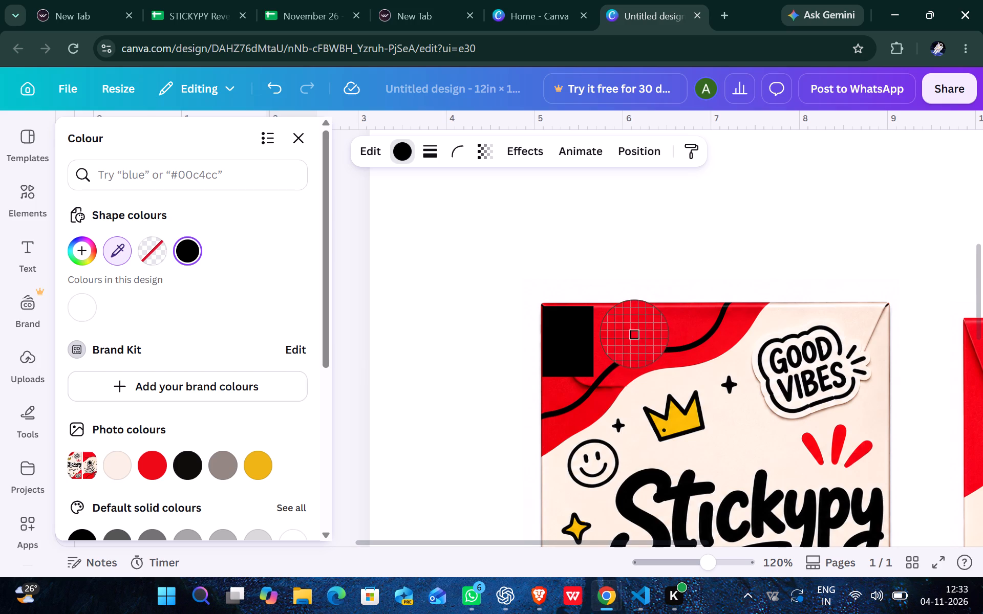
left_click(617, 325)
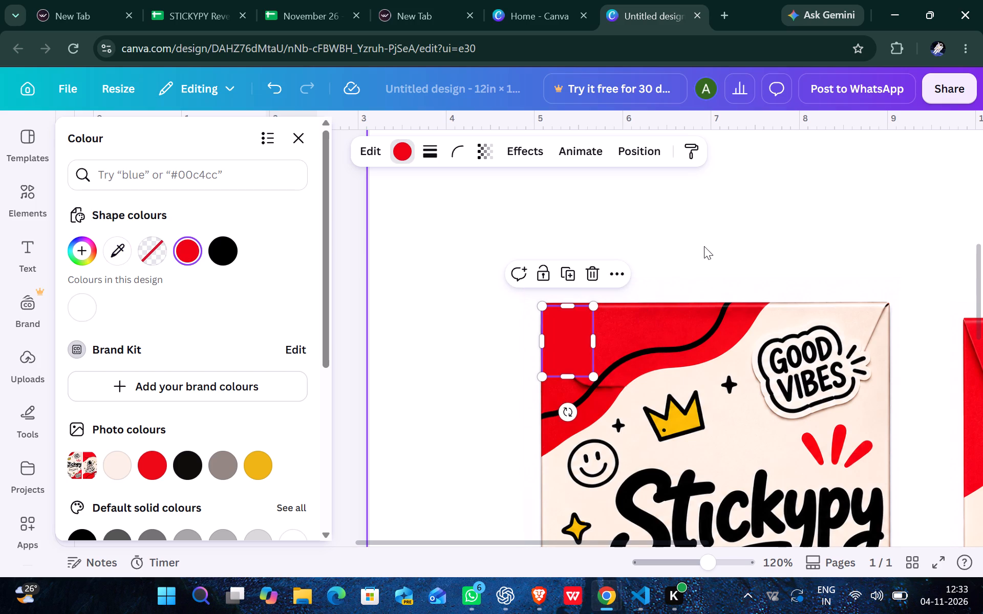
left_click(704, 246)
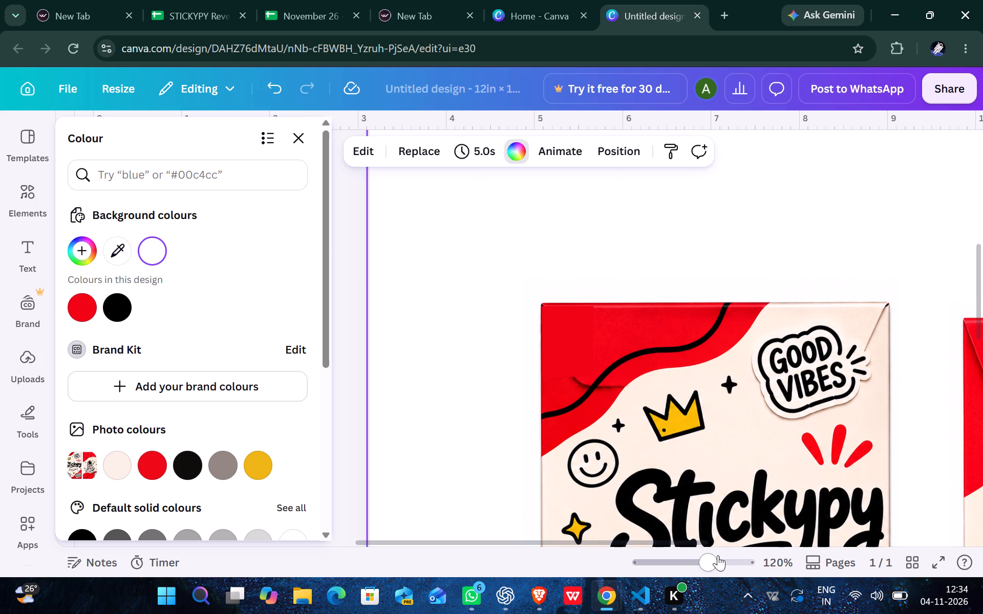
Duplicate the red patch and shrink the copy to about 0.3 × 0.1 in over the flap's crease shadow.
left_click_drag(714, 556, 740, 554)
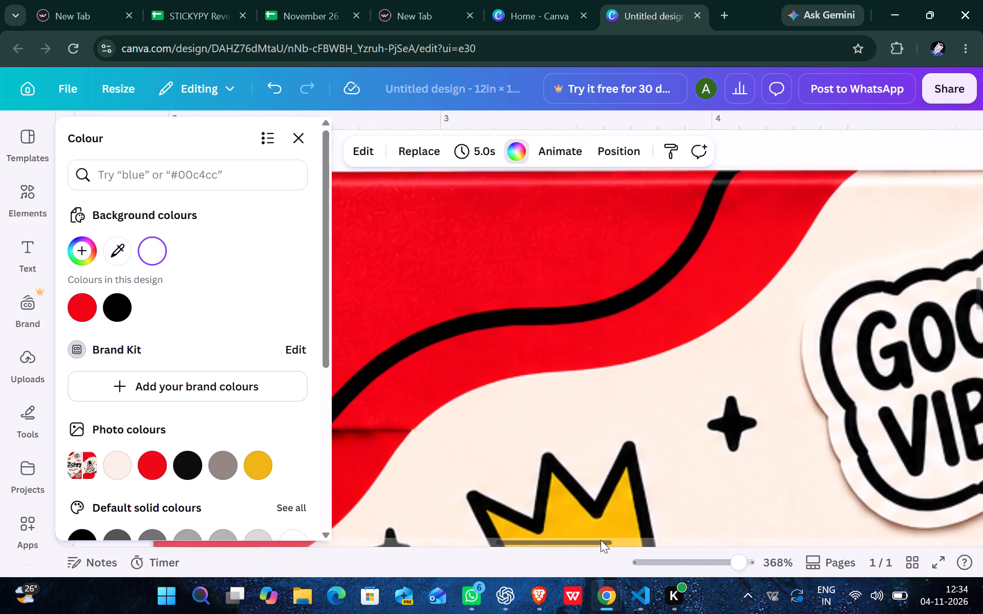
left_click_drag(601, 540, 542, 540)
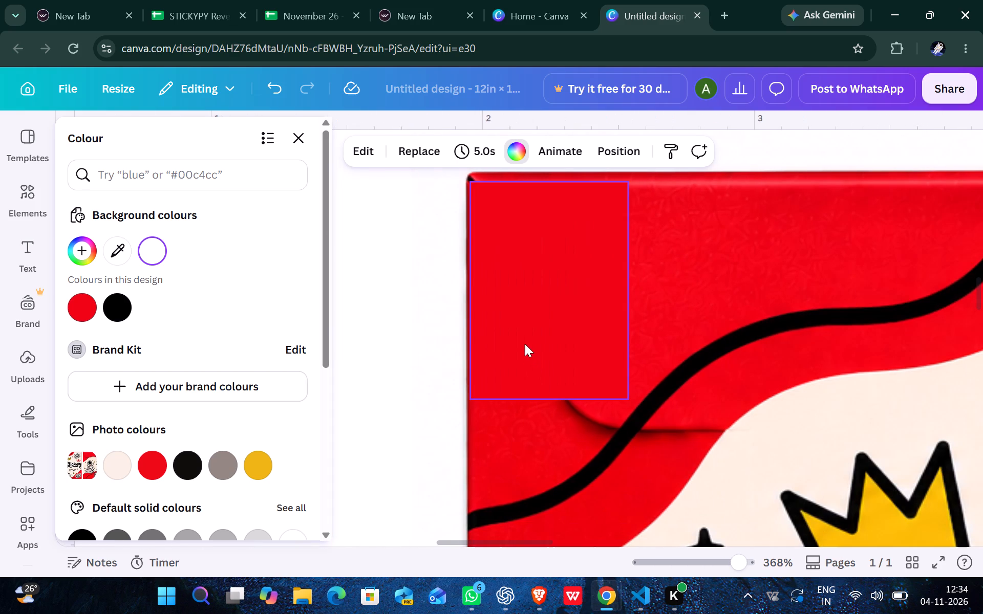
left_click(525, 344)
left_click(546, 430)
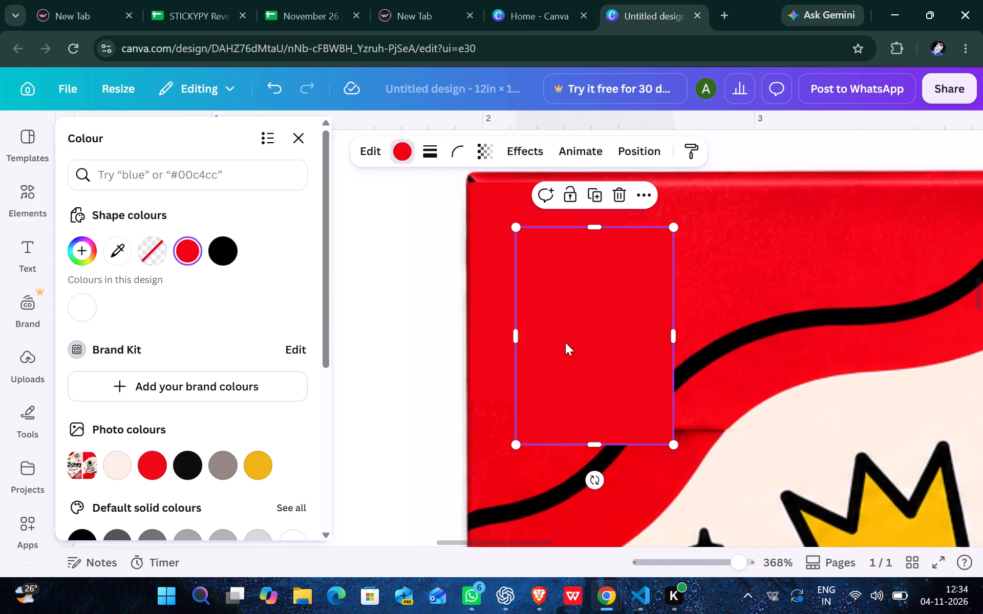
left_click_drag(595, 227, 628, 437)
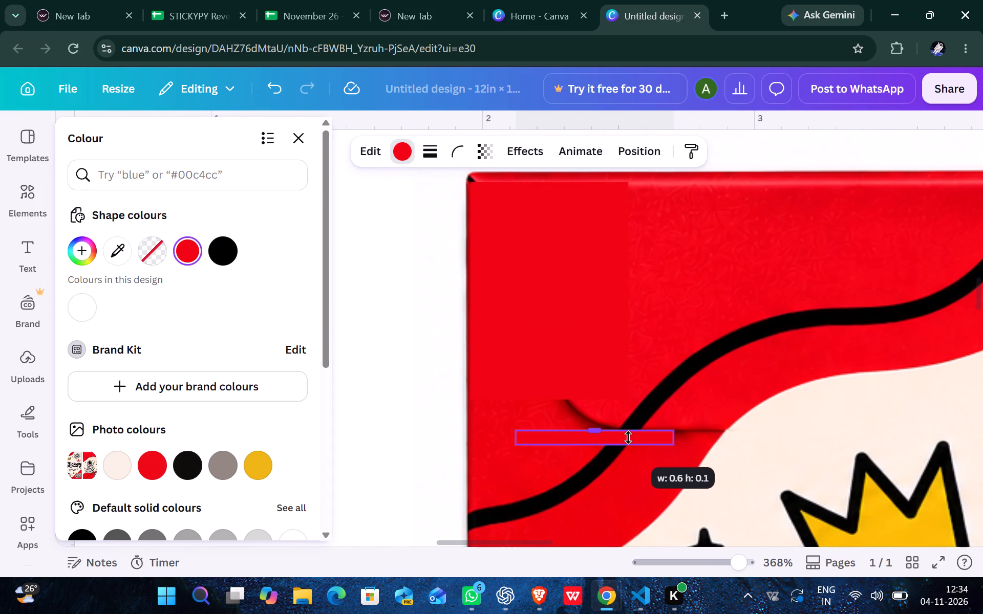
left_click_drag(628, 437, 644, 405)
left_click_drag(516, 423, 586, 430)
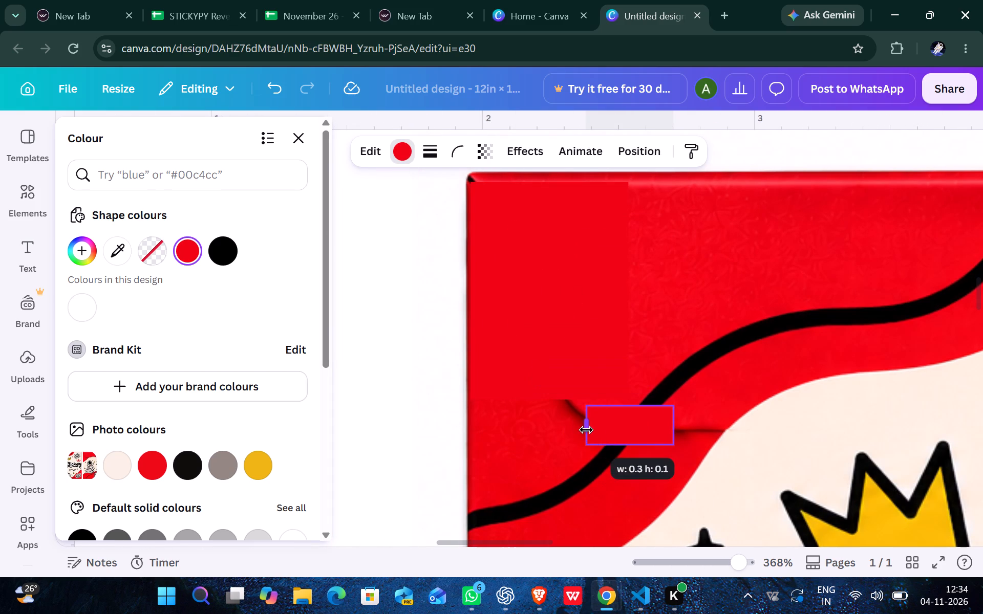
left_click_drag(586, 430, 583, 433)
Rotate the small red patch to follow the black curve, then move and enlarge it to cover the curved crease on the curve's upper-left side.
left_click_drag(612, 477, 690, 490)
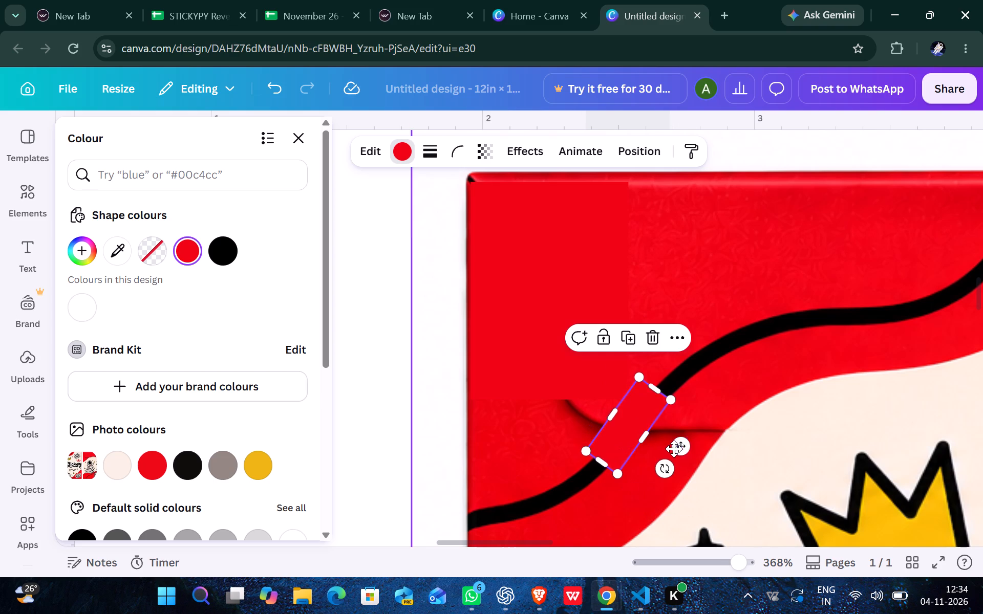
left_click_drag(678, 450, 629, 415)
left_click_drag(594, 405, 613, 425)
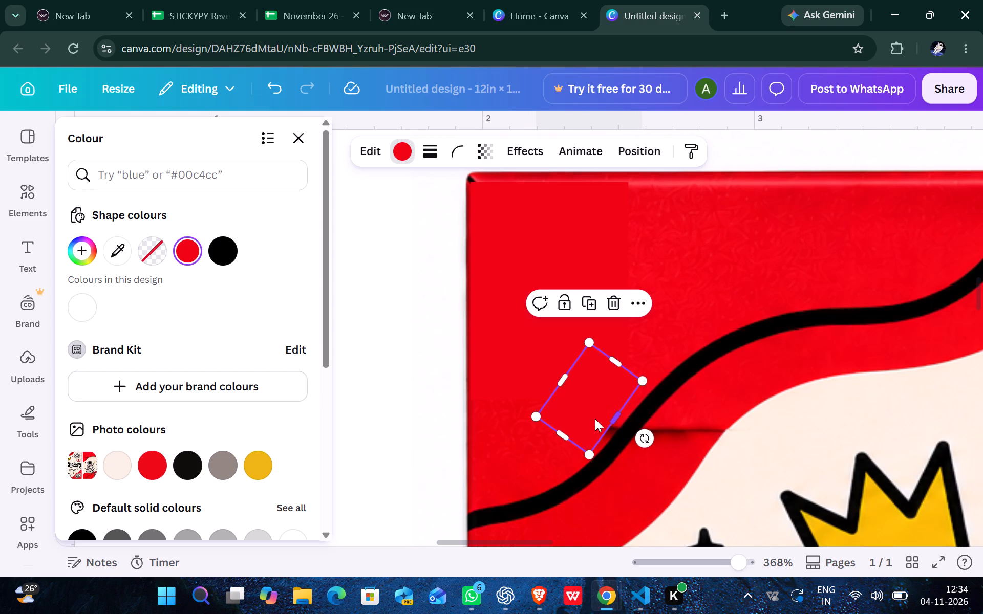
left_click_drag(560, 379, 539, 377)
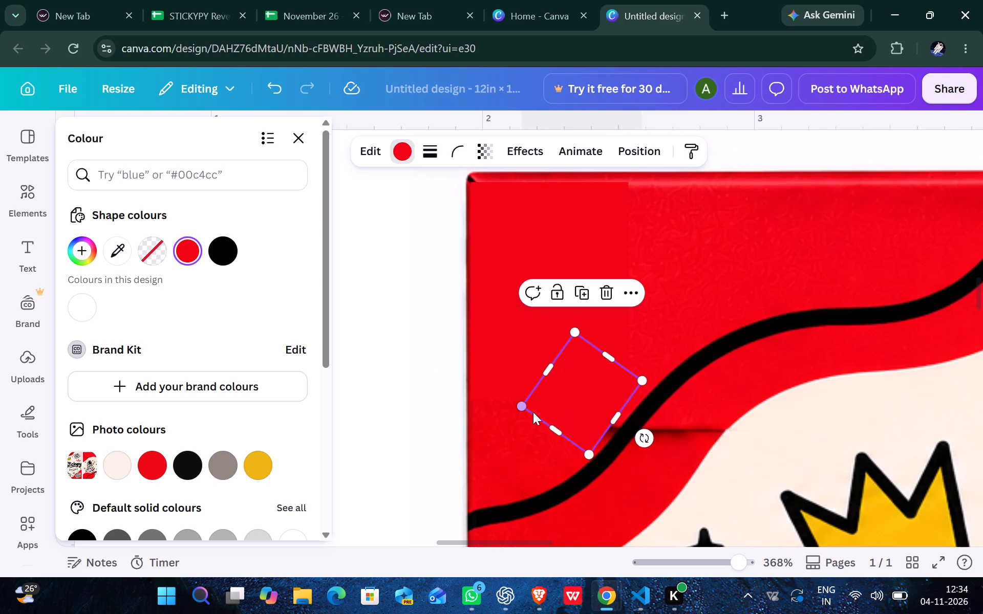
left_click(423, 400)
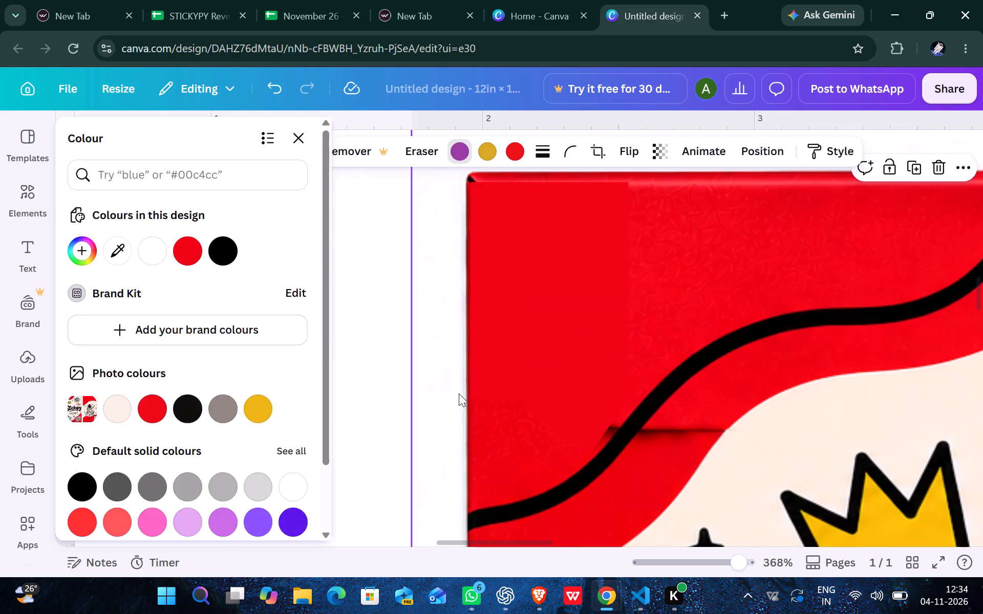
Fine-tune the small red patch's rotation to match the black curve's slope and nudge it slightly down over the crease.
left_click(557, 380)
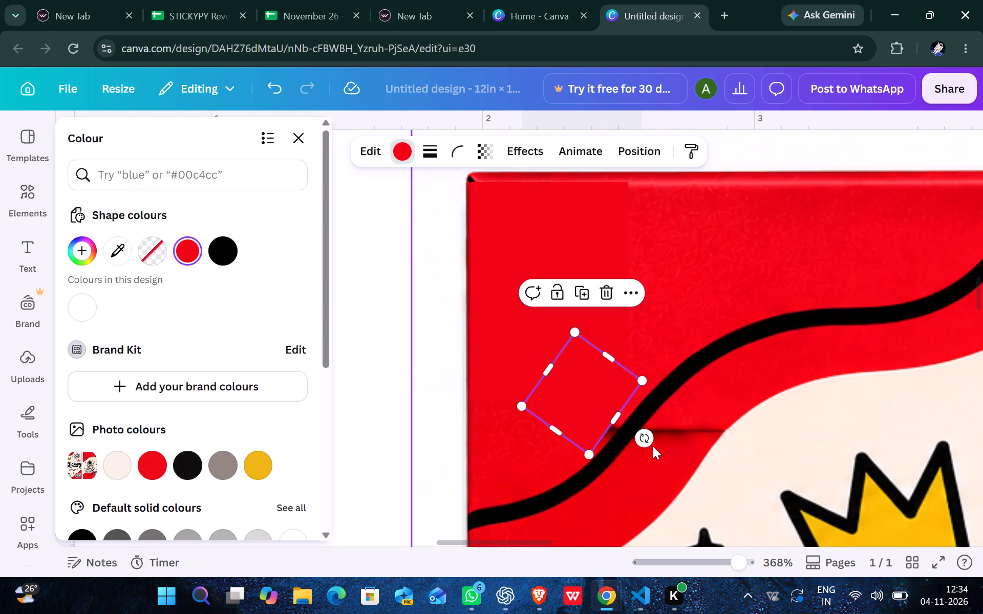
left_click_drag(647, 440, 661, 468)
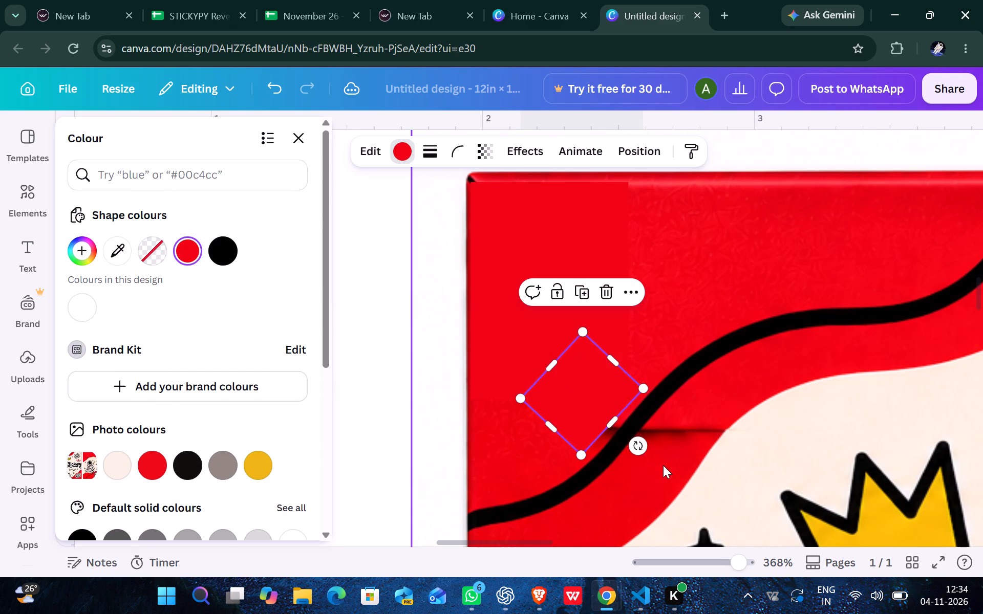
left_click(433, 446)
left_click(565, 396)
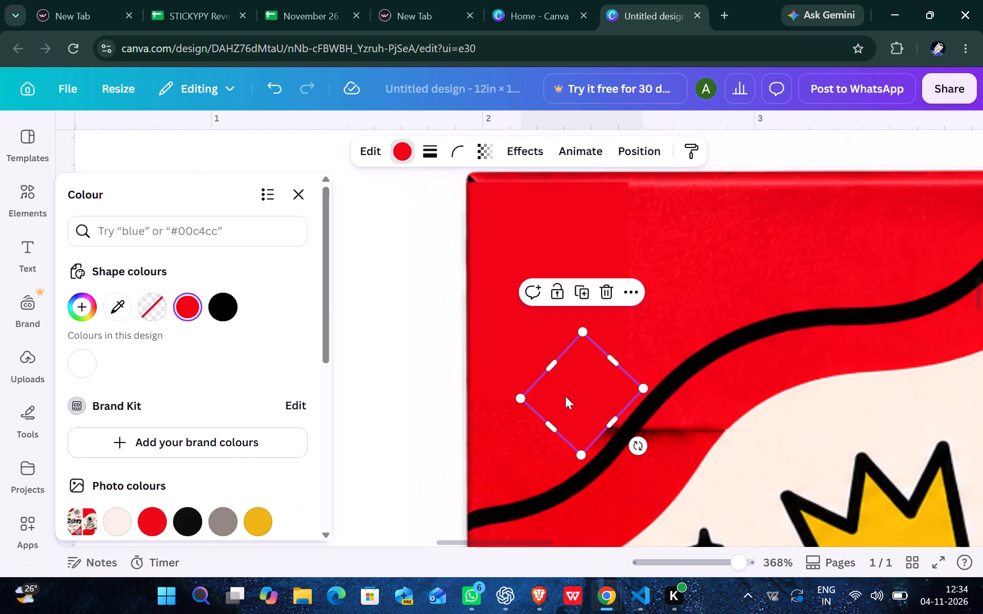
key("Down")
key("Up")
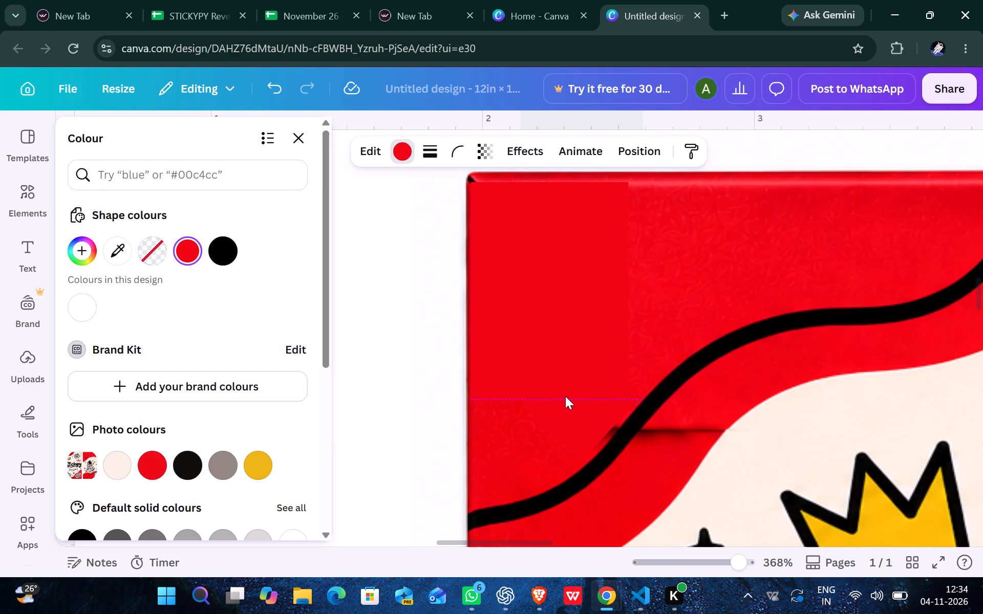
left_click(441, 463)
Duplicate the rotated red patch and resize the copy to cover the crease shadow between the black curve and the cream area.
left_click(605, 374)
left_click(583, 295)
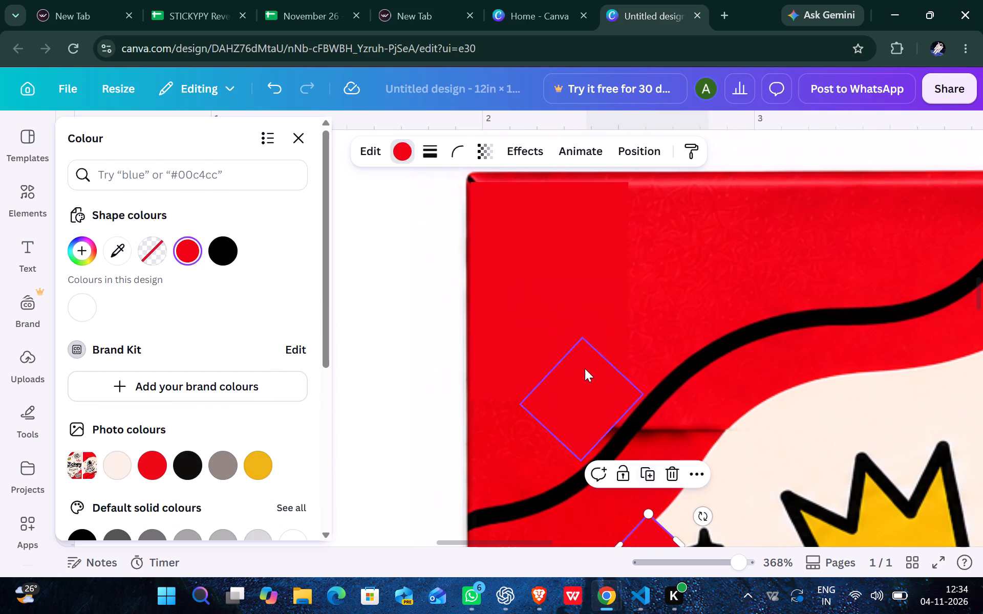
left_click_drag(646, 532, 693, 415)
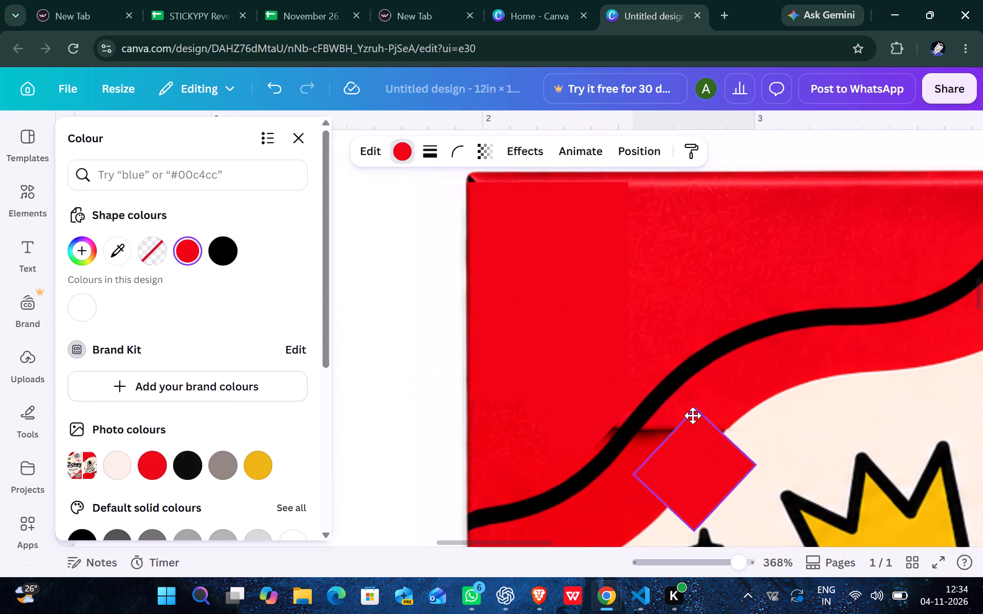
left_click_drag(693, 415, 693, 413)
left_click_drag(726, 485, 679, 458)
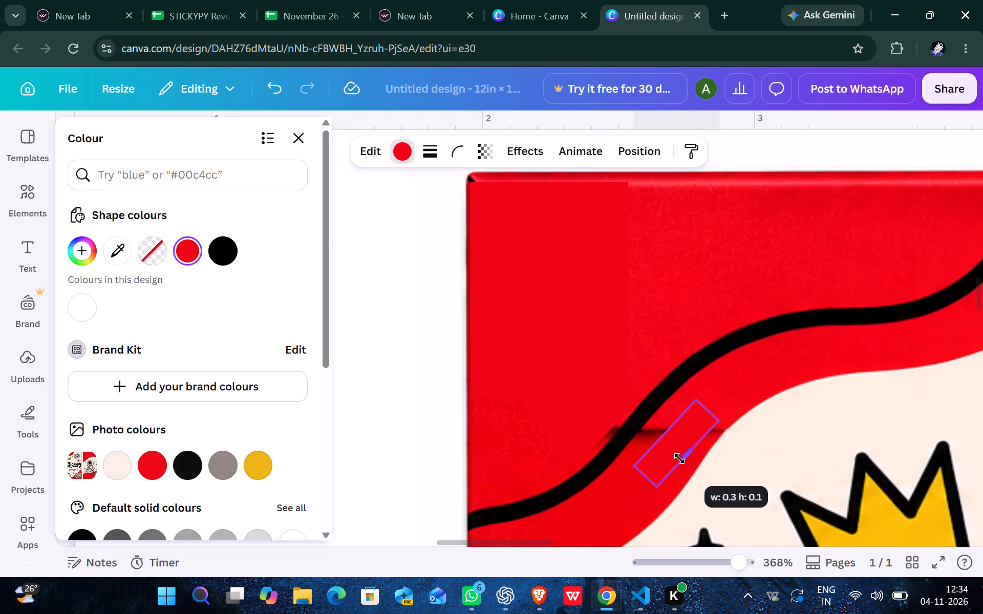
left_click_drag(679, 458, 686, 462)
left_click_drag(661, 434, 640, 440)
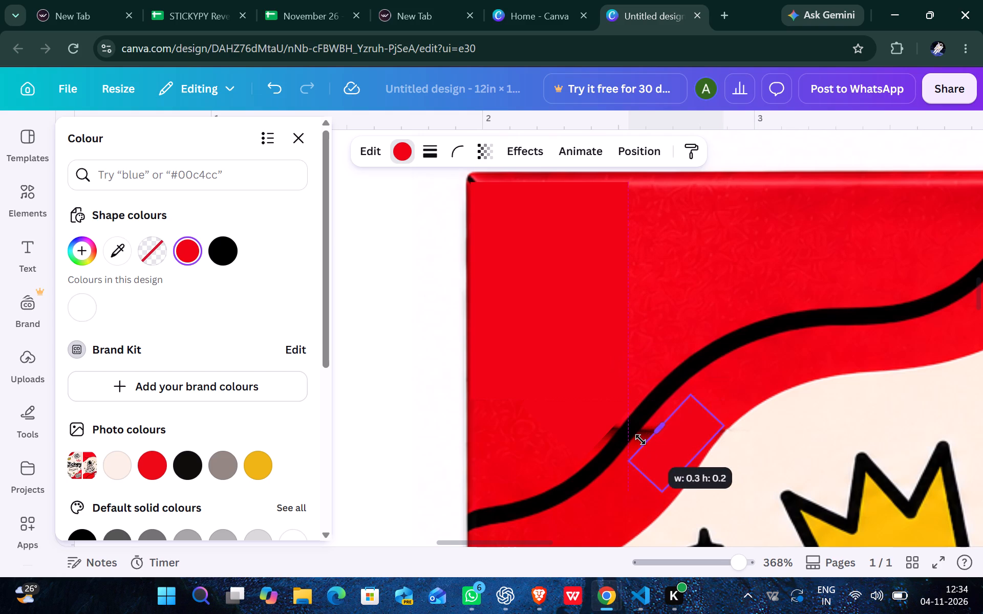
left_click_drag(640, 440, 630, 443)
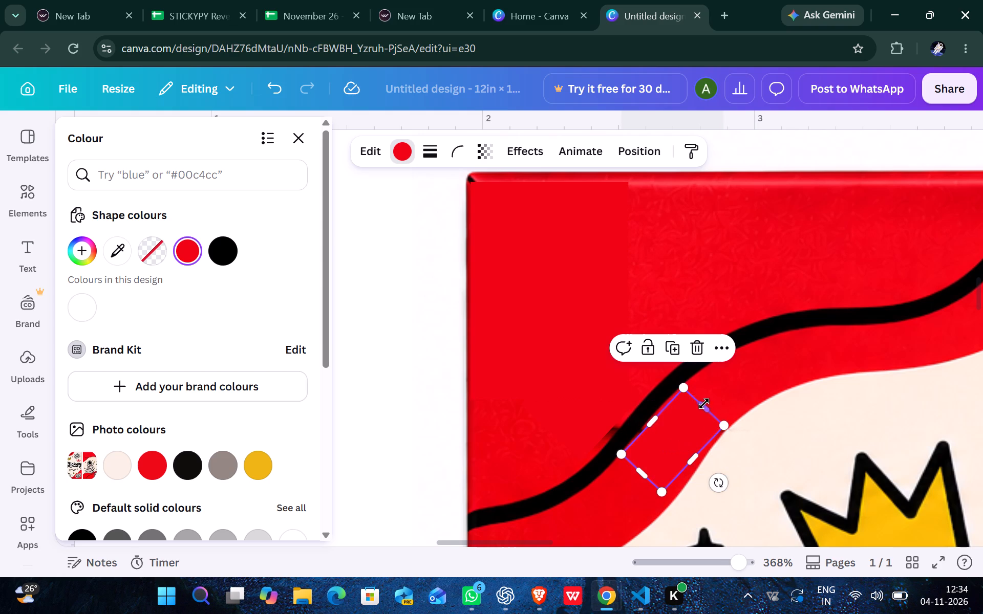
left_click_drag(702, 403, 722, 400)
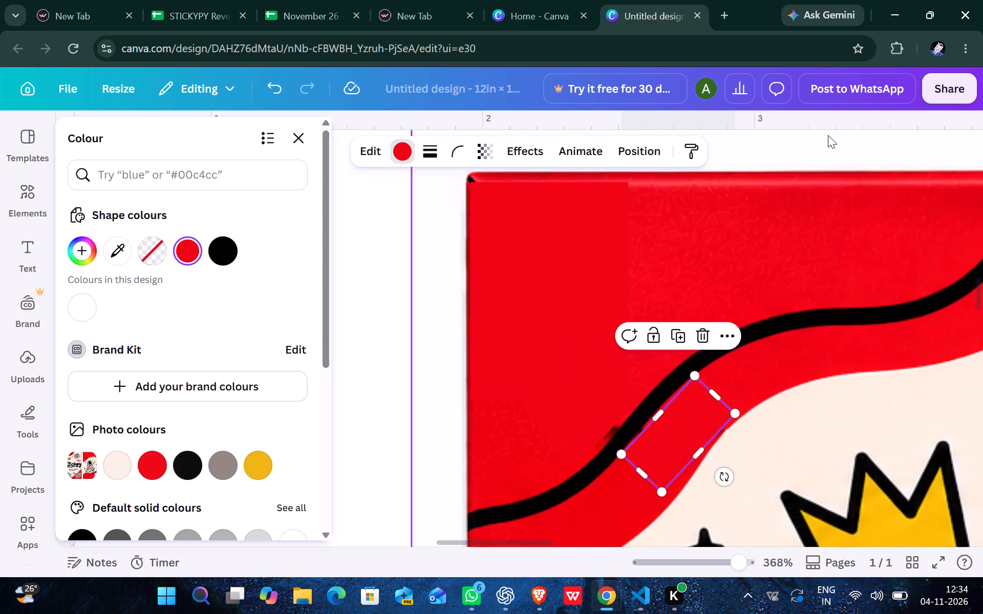
left_click(832, 147)
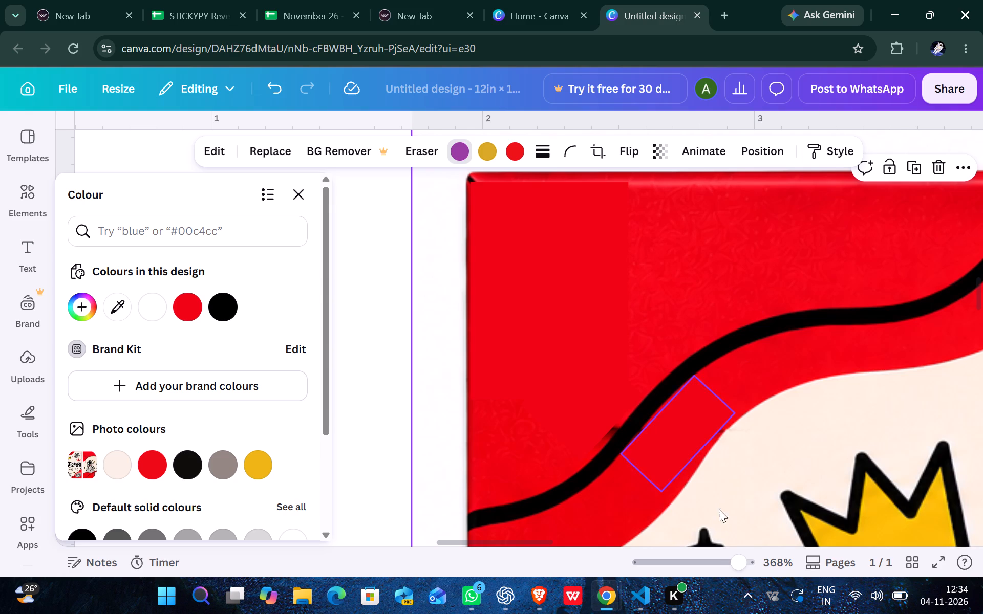
Duplicate the rotated red patch, shrink the copy to a thin sliver, and cover the dark mark on the black curve's upper-left edge.
left_click_drag(740, 555, 722, 559)
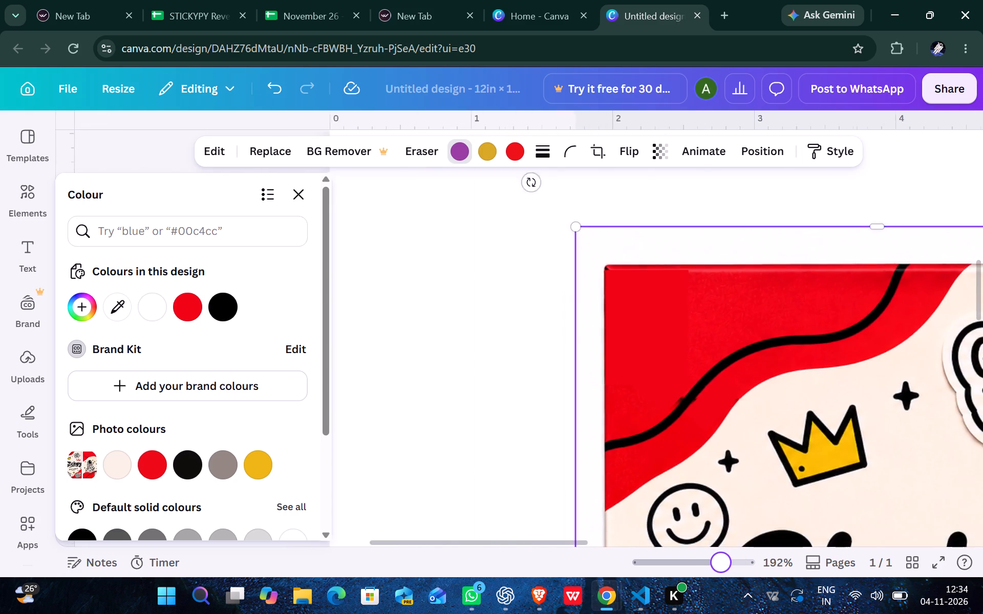
left_click_drag(722, 559, 786, 557)
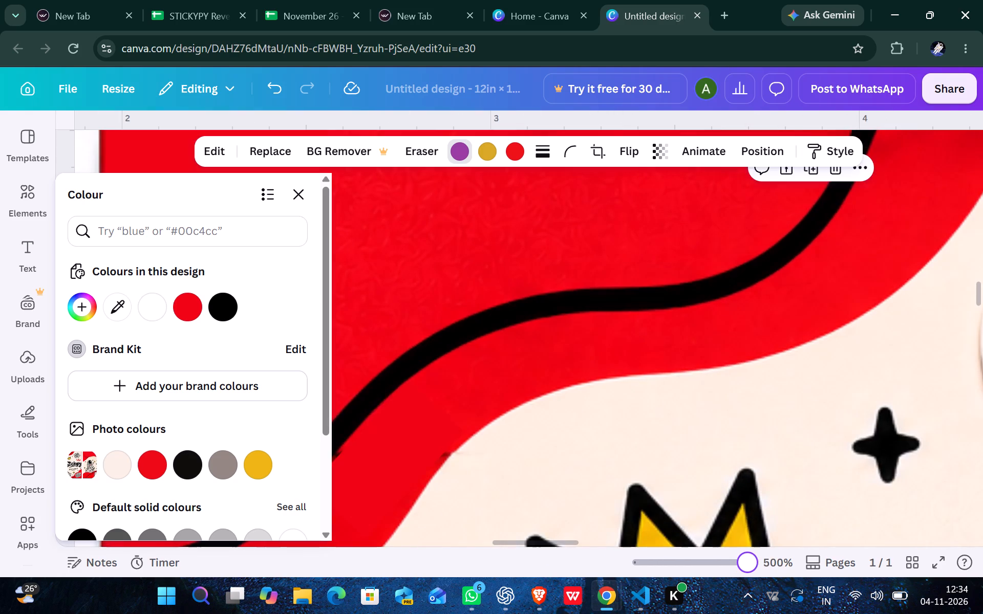
left_click_drag(786, 557, 815, 552)
left_click_drag(575, 539, 527, 554)
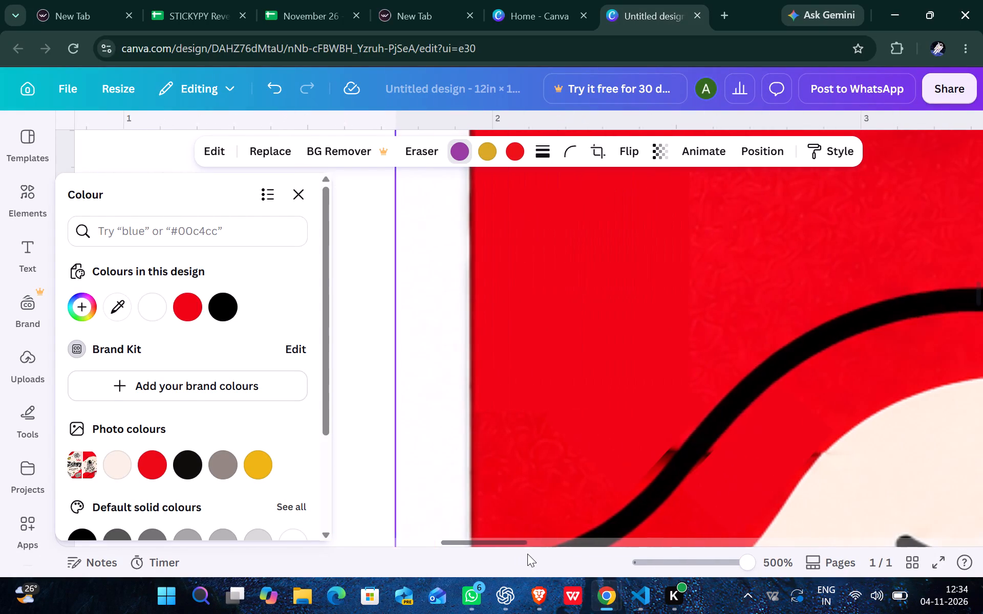
left_click_drag(527, 554, 530, 554)
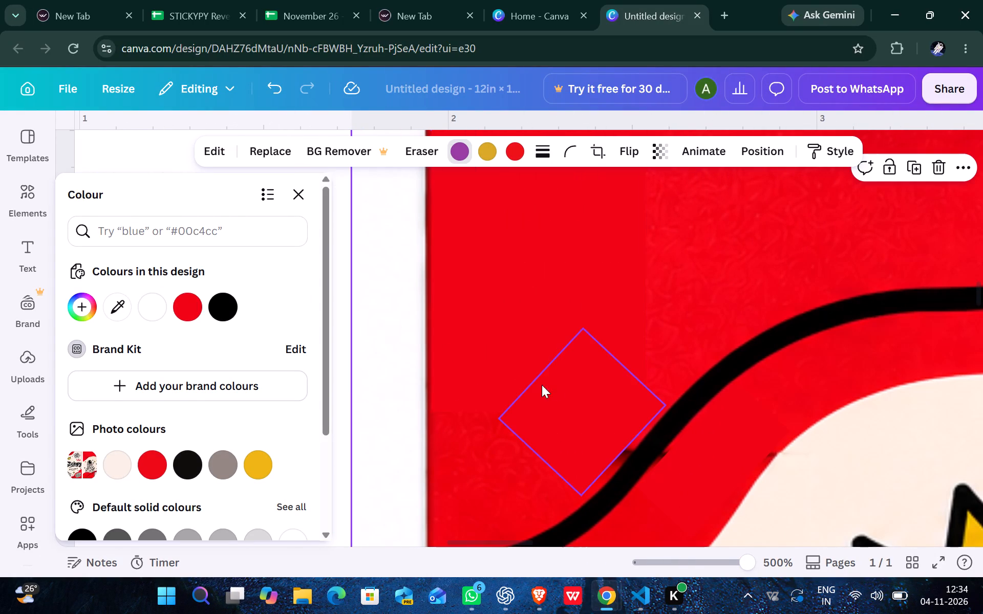
left_click(588, 387)
left_click(583, 289)
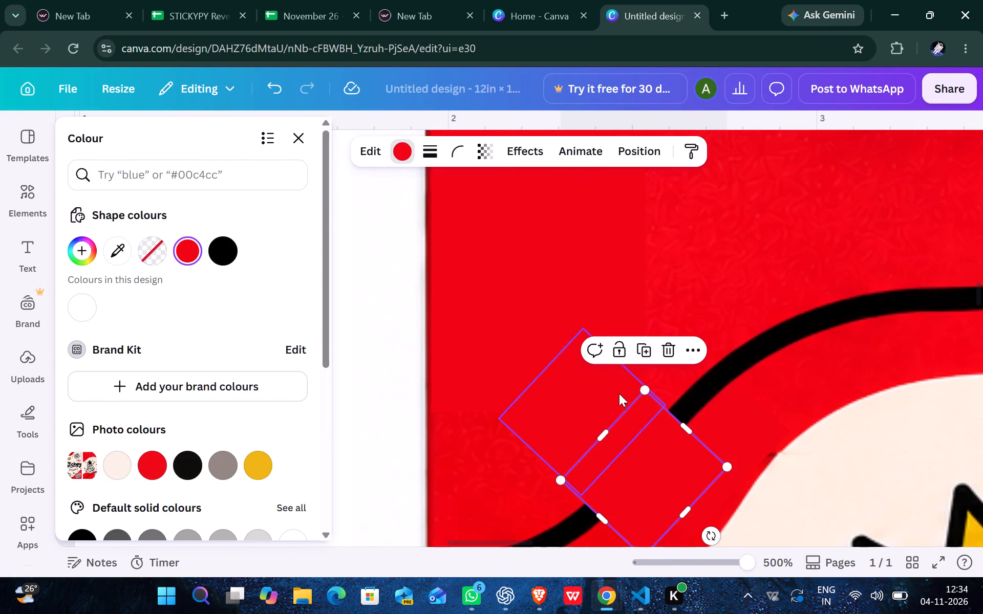
left_click_drag(603, 433, 679, 505)
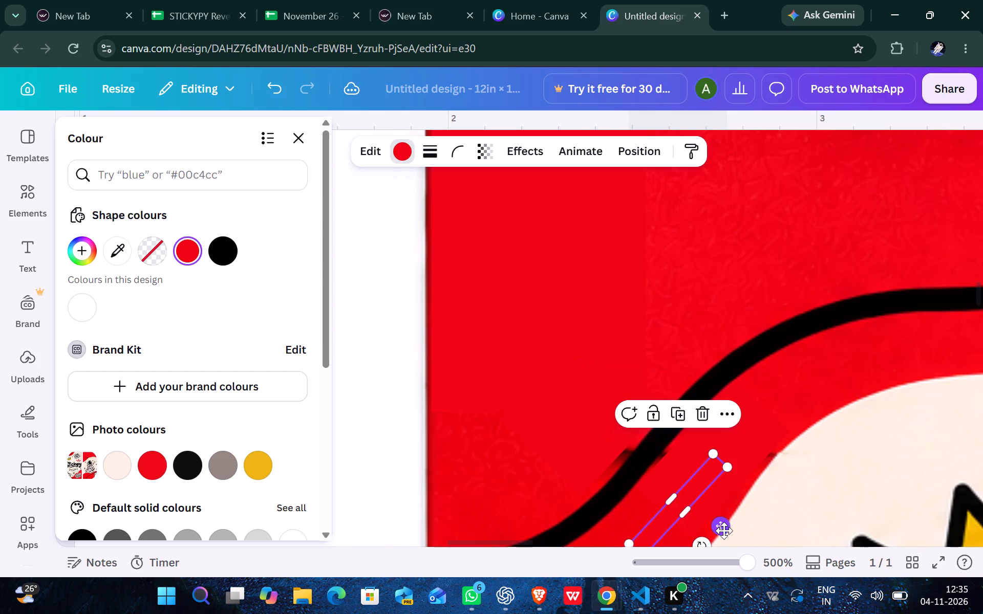
left_click_drag(724, 531, 659, 463)
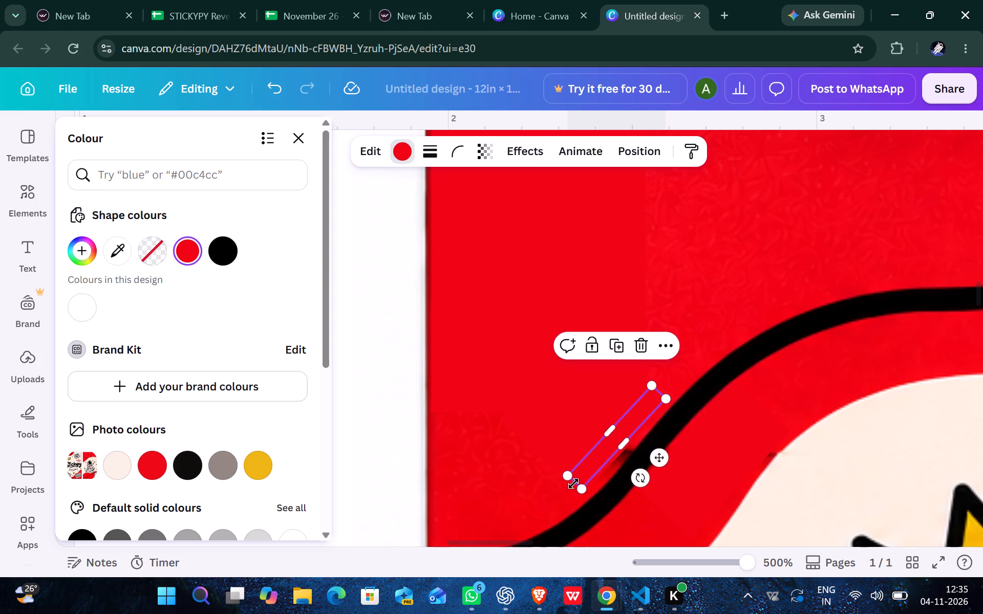
left_click_drag(573, 484, 611, 457)
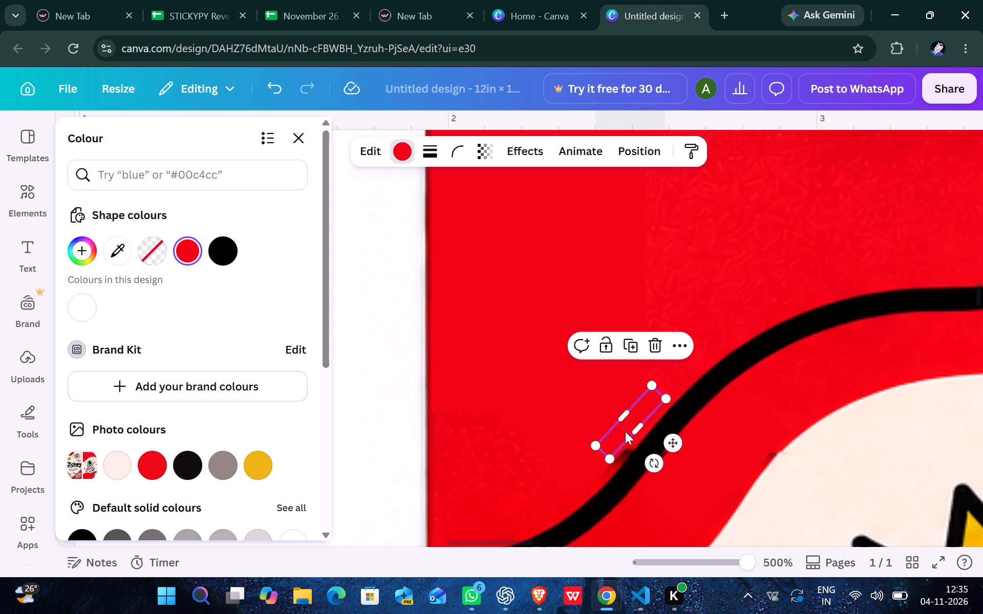
left_click_drag(623, 430, 614, 454)
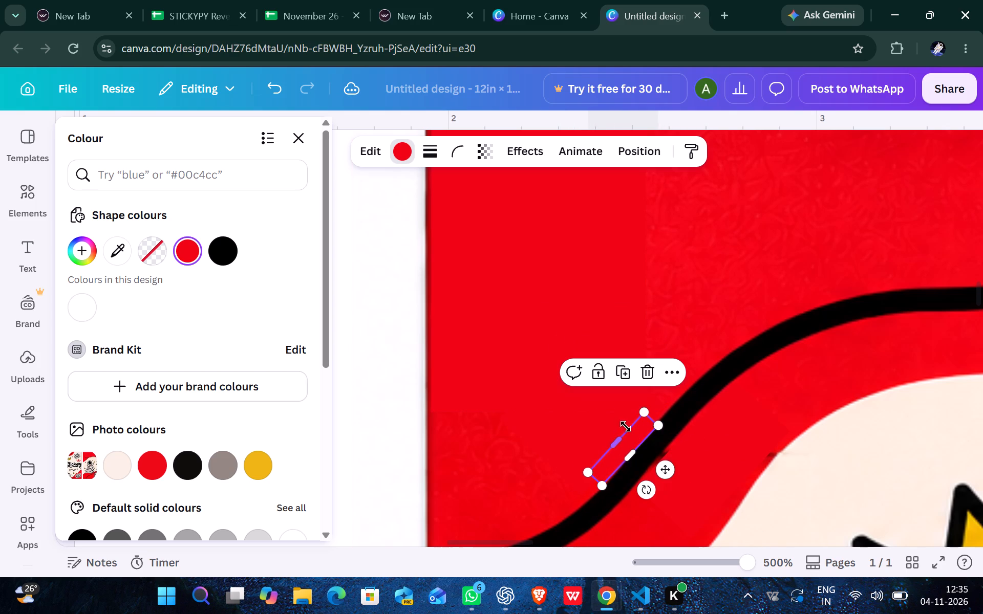
left_click_drag(648, 419, 615, 436)
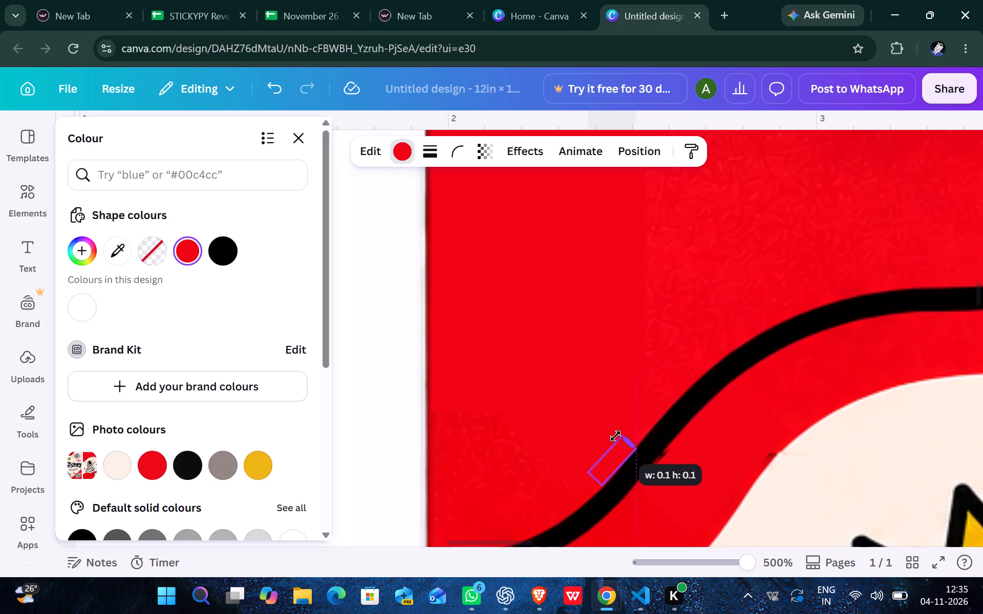
left_click_drag(615, 436, 623, 425)
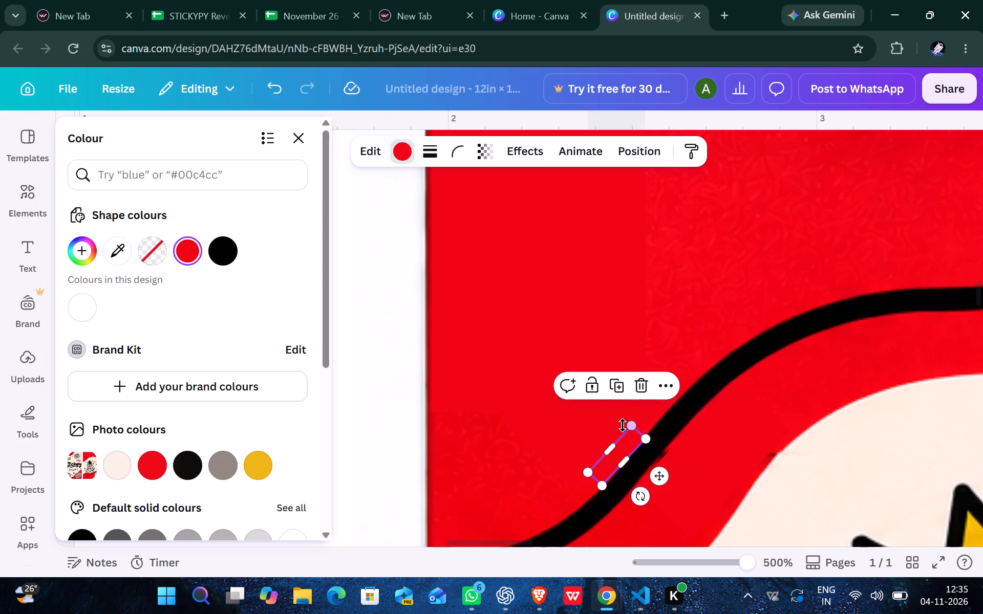
left_click(397, 454)
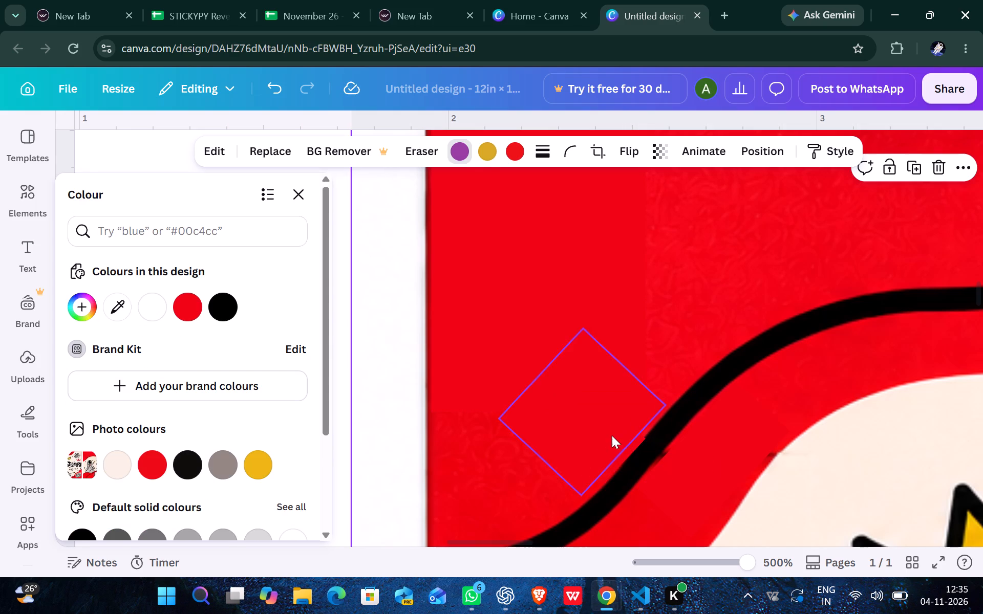
Duplicate the small red sliver twice, covering the crease marks at the black curve's lower-right edge and at the red-cream boundary.
left_click(624, 446)
left_click(619, 385)
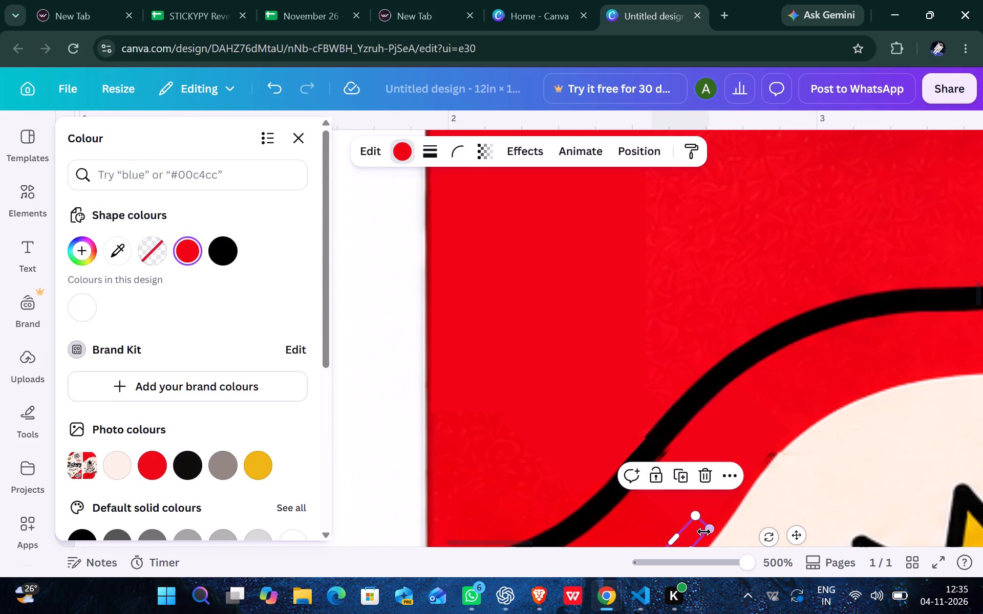
left_click_drag(693, 536, 682, 449)
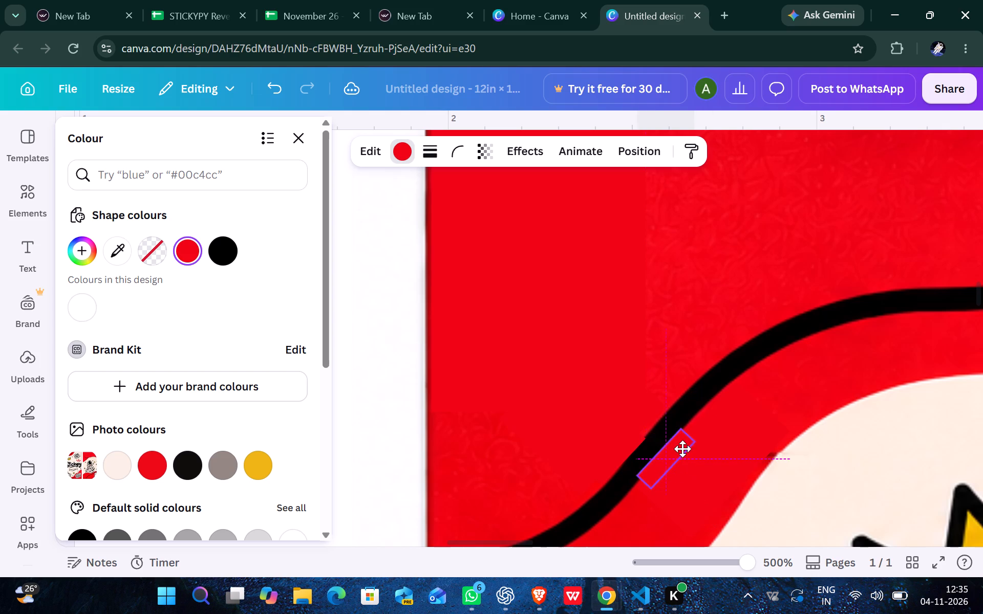
left_click_drag(682, 449, 691, 445)
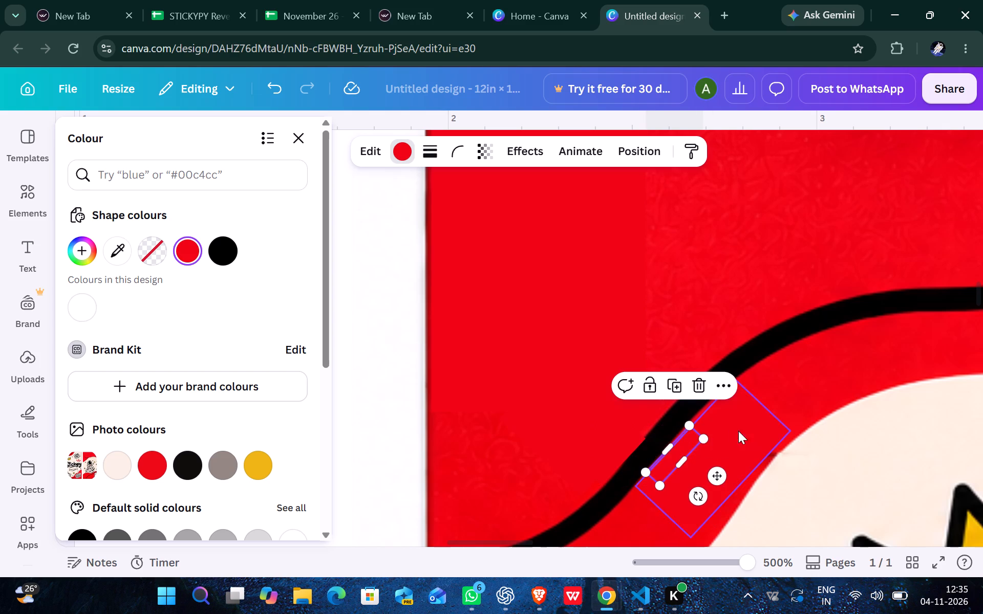
left_click(676, 382)
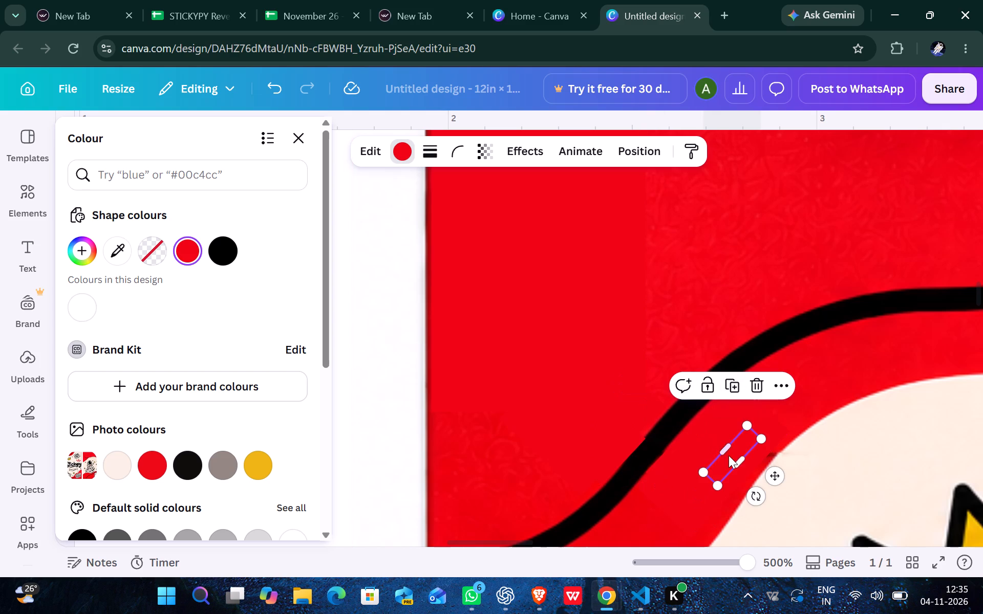
left_click_drag(731, 457, 764, 455)
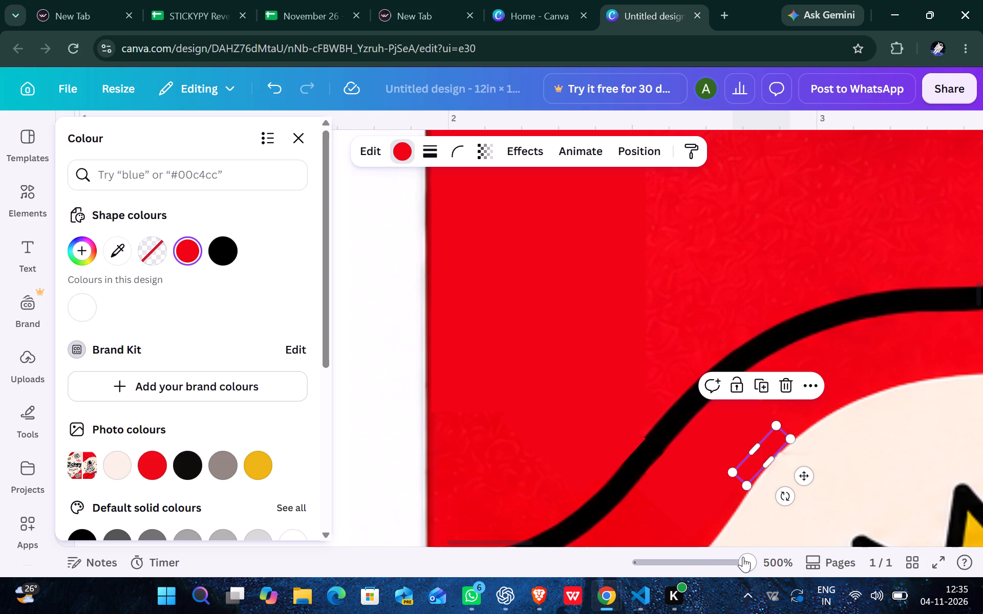
Duplicate the large red patch from the front envelope's top-left corner and move the copy over its top-right corner.
left_click_drag(743, 557, 694, 580)
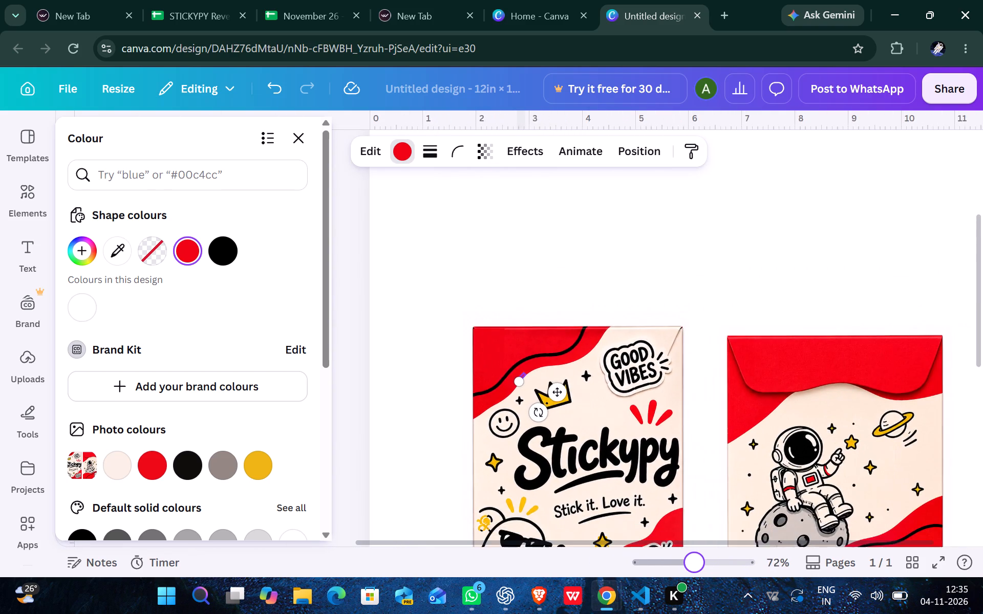
left_click_drag(694, 580, 707, 576)
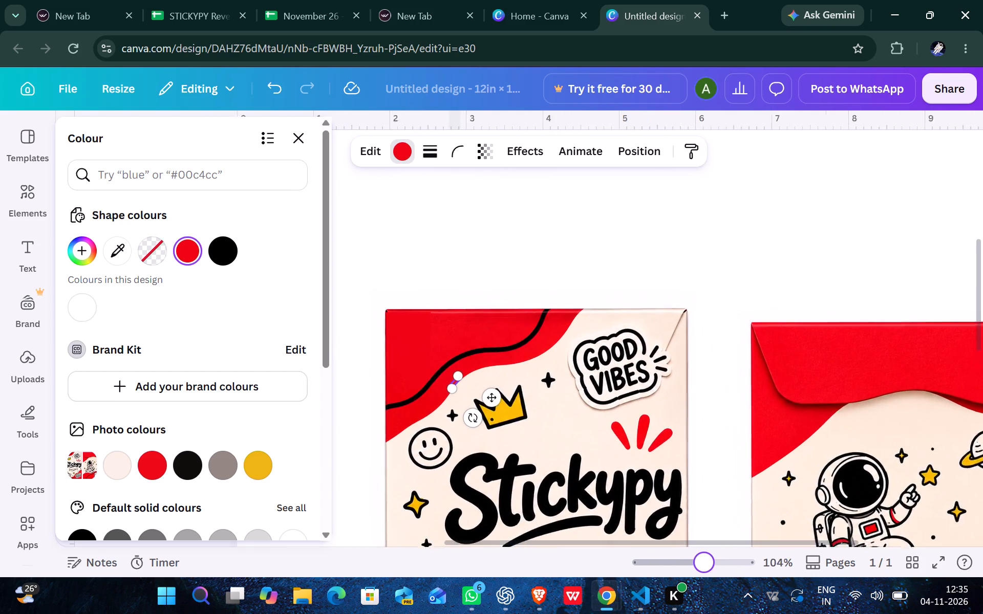
left_click_drag(707, 576, 707, 575)
left_click(376, 356)
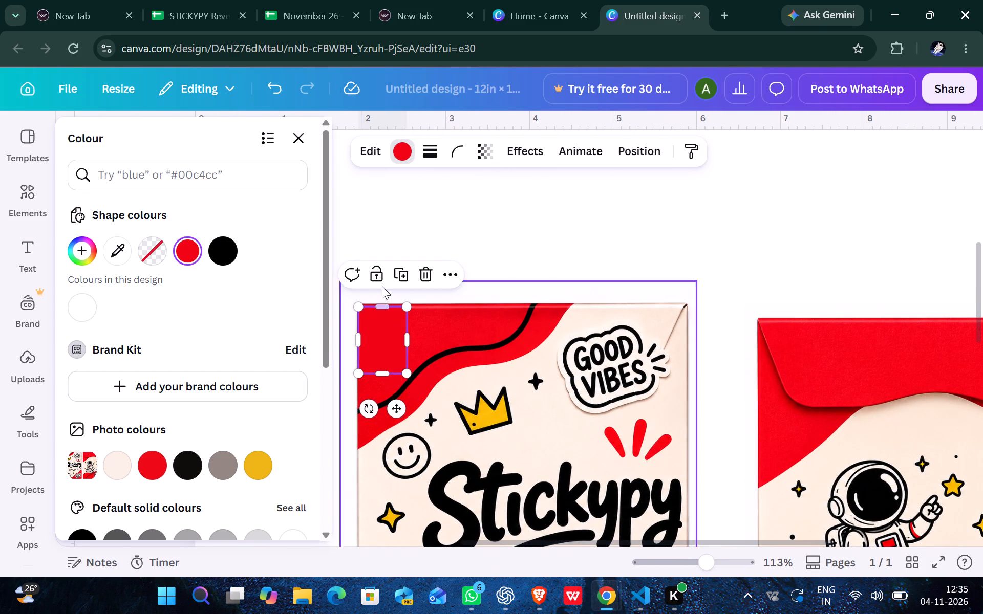
left_click(403, 273)
left_click_drag(391, 349, 685, 298)
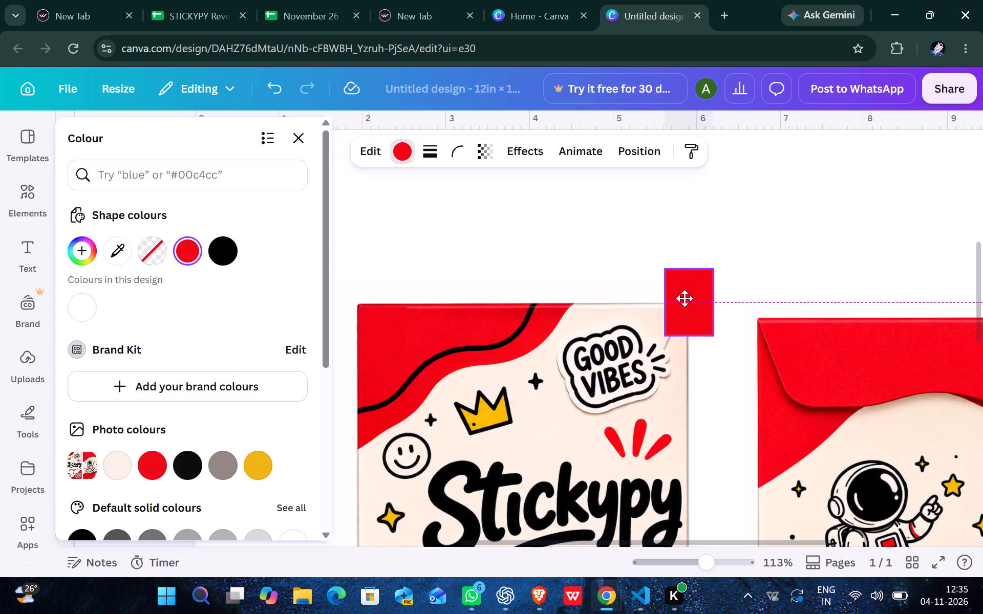
left_click_drag(685, 298, 685, 301)
Resize the copied red patch to about 0.3 × 0.5 in, fitting it inside the envelope's top-right corner over the diagonal crease.
left_click_drag(702, 561, 746, 556)
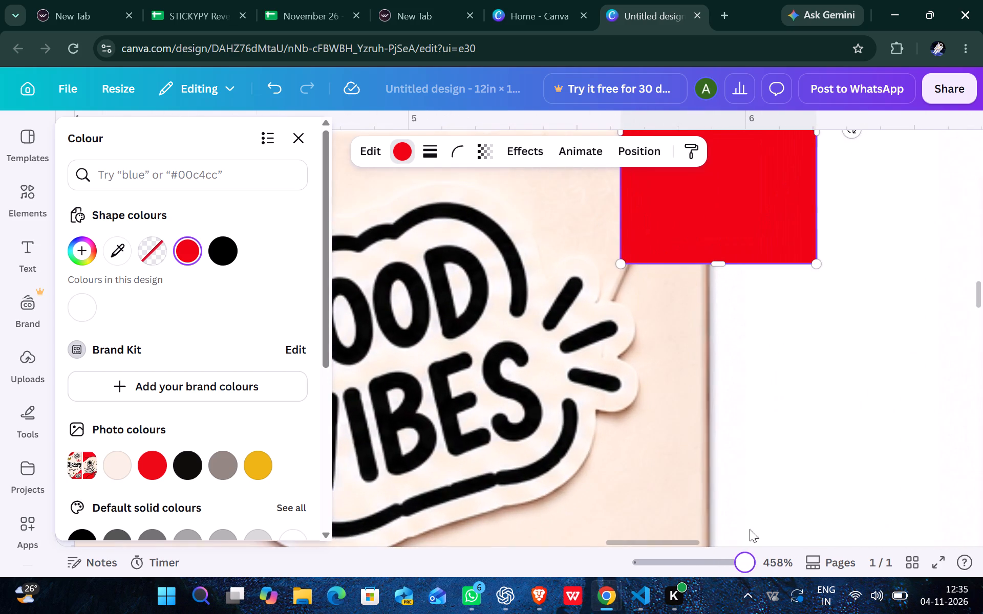
scroll(735, 465, "up", 3)
left_click_drag(718, 220, 728, 313)
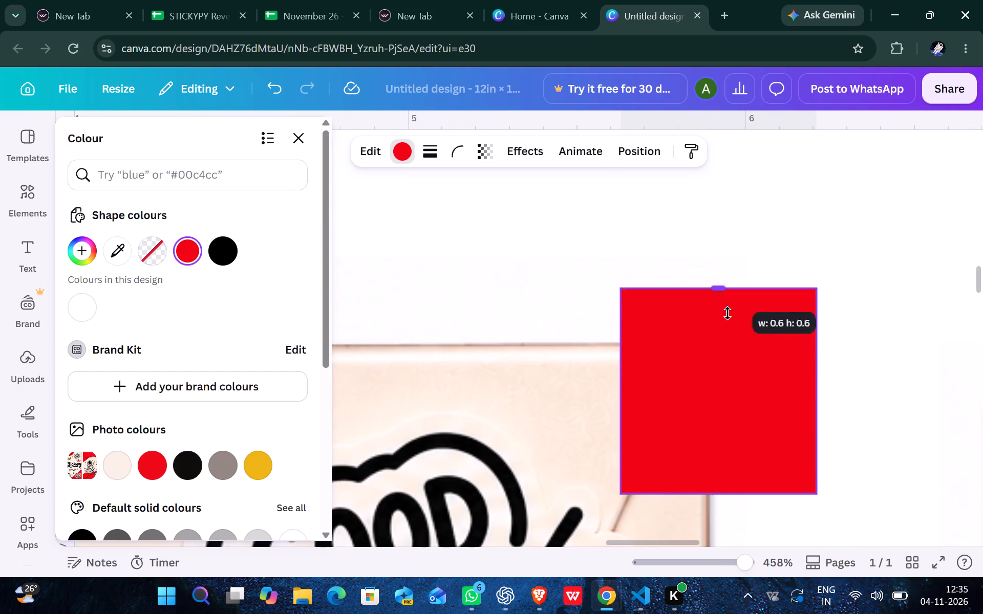
left_click_drag(728, 313, 738, 344)
left_click_drag(814, 425, 703, 466)
scroll(663, 473, "down", 1)
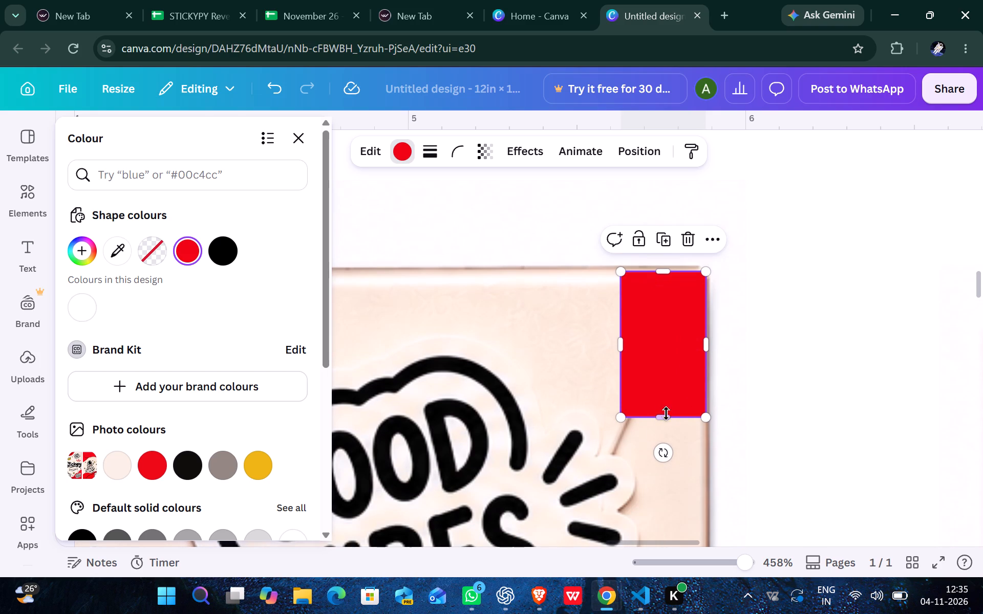
left_click_drag(666, 416, 674, 454)
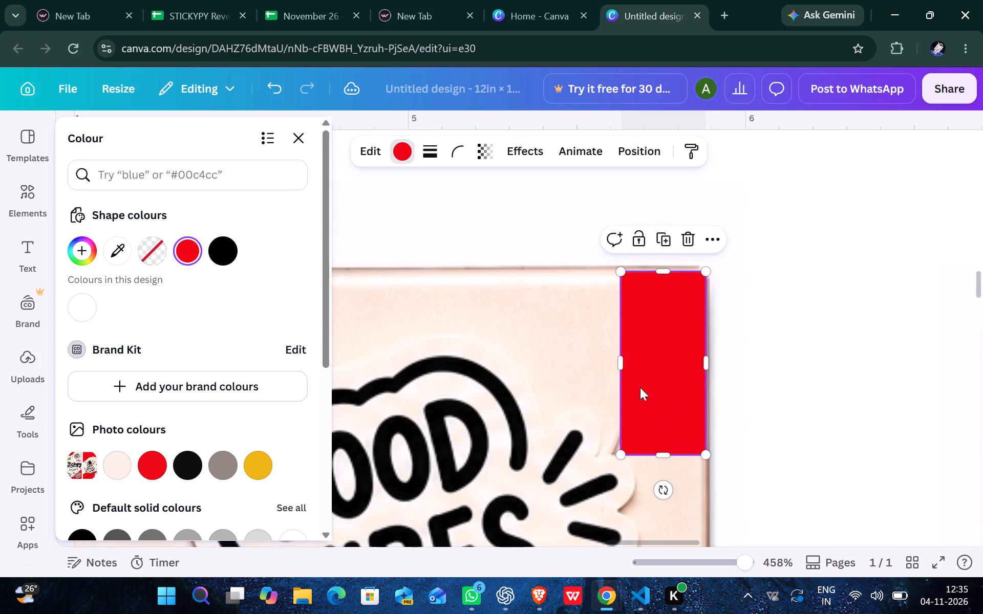
left_click_drag(623, 365, 607, 379)
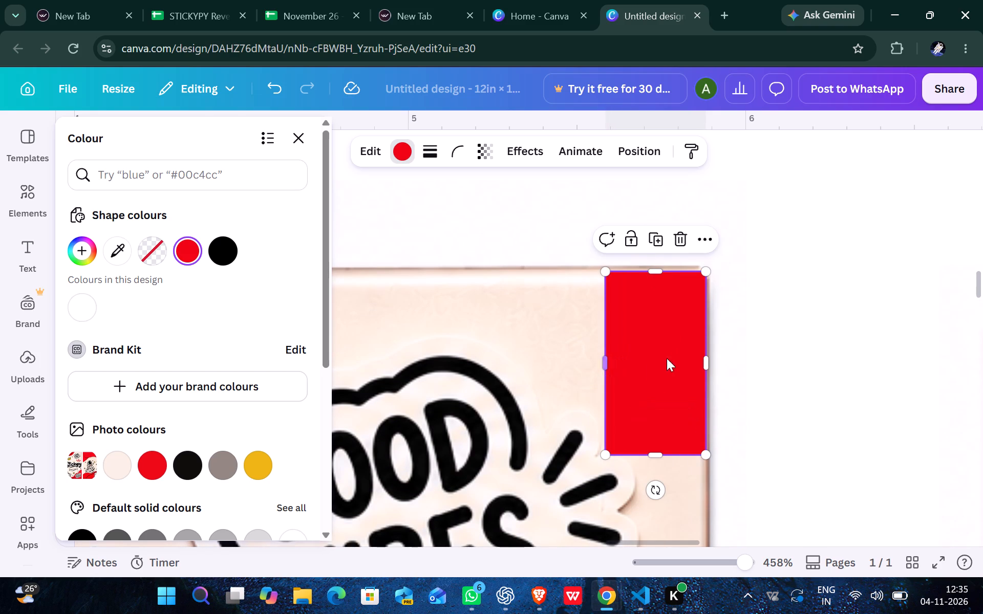
Recolour the top-right corner patch with the cream sampled from the adjacent envelope background.
left_click(112, 255)
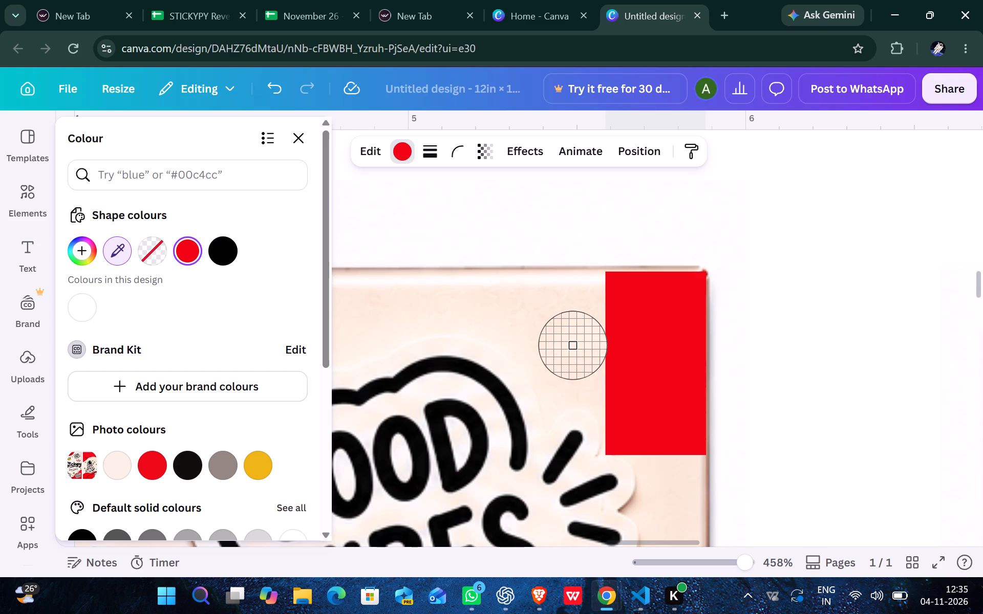
left_click(573, 346)
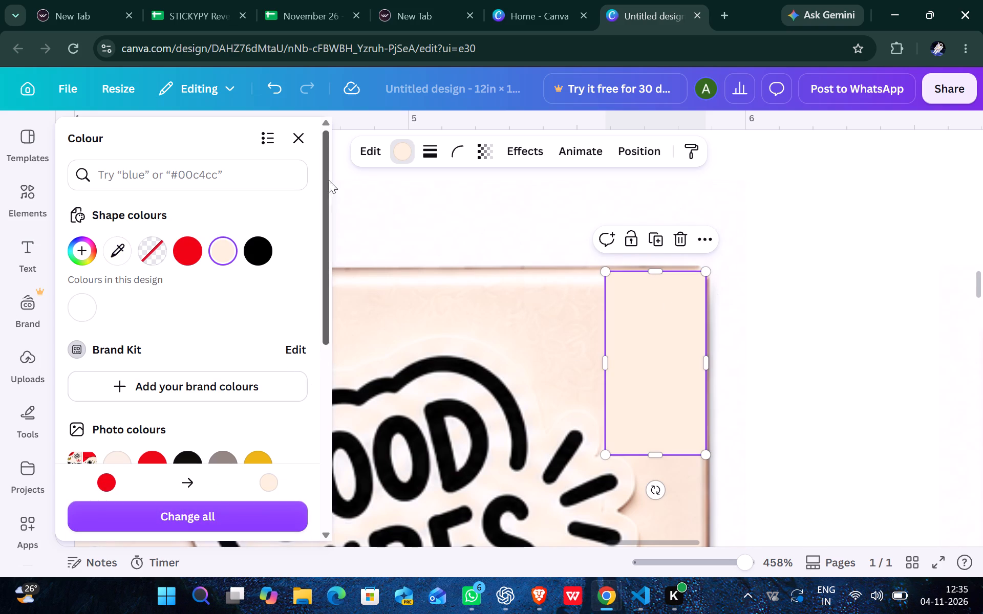
left_click(295, 135)
left_click(537, 320)
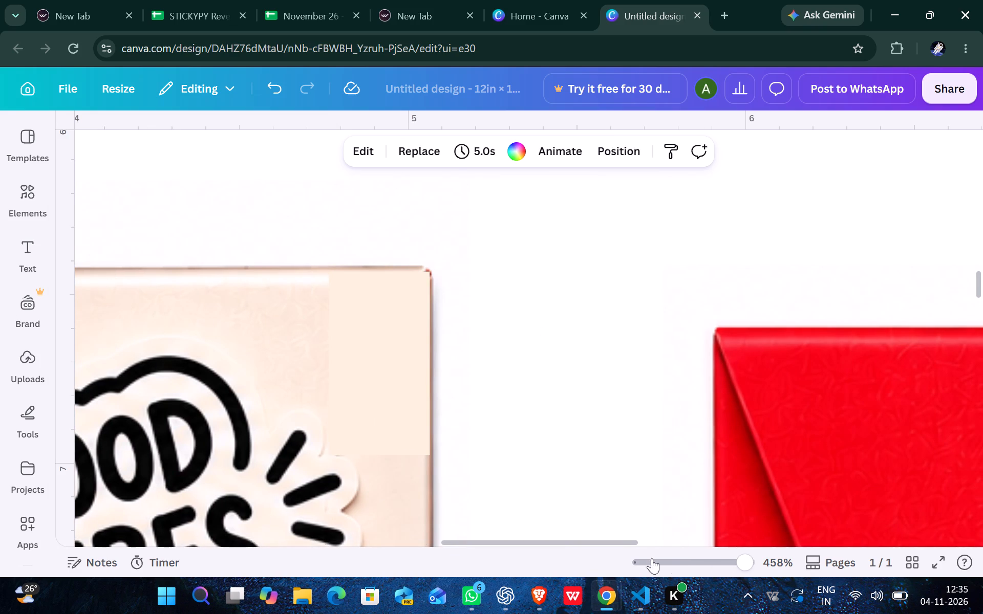
Insert a black right triangle from the recently used shapes onto the page.
left_click_drag(738, 556, 725, 566)
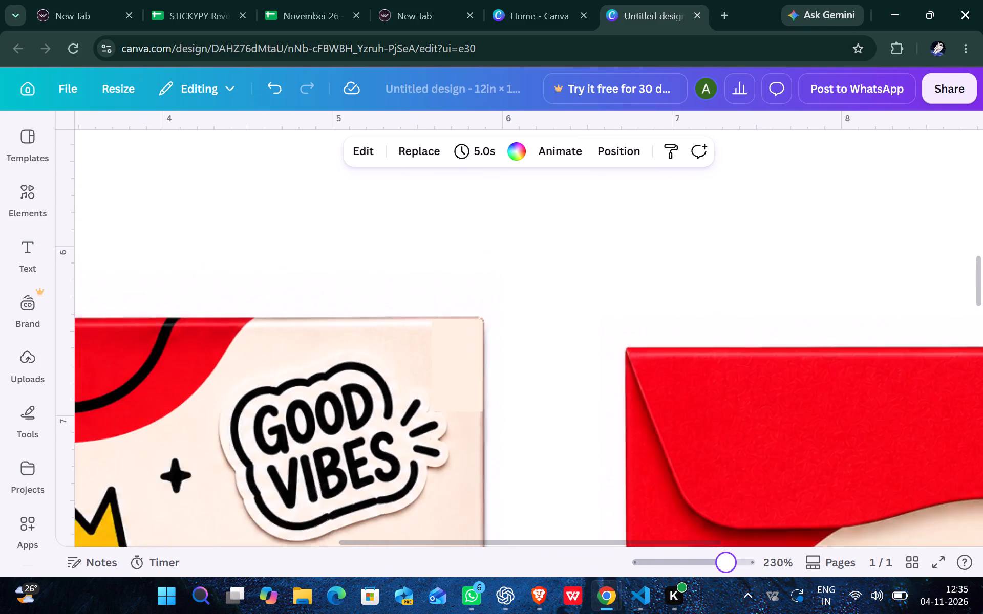
left_click_drag(725, 566, 683, 583)
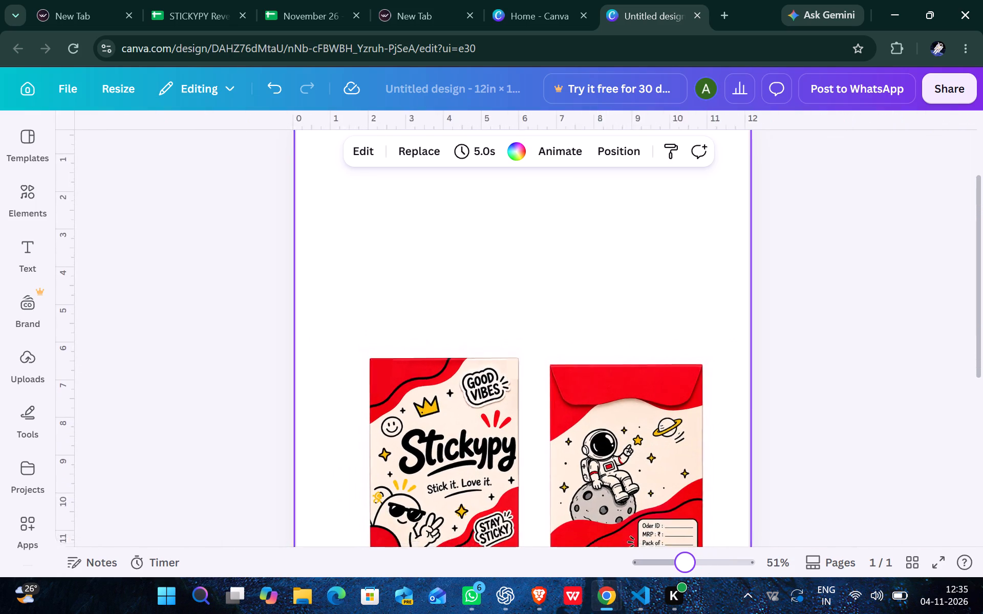
left_click_drag(683, 583, 738, 583)
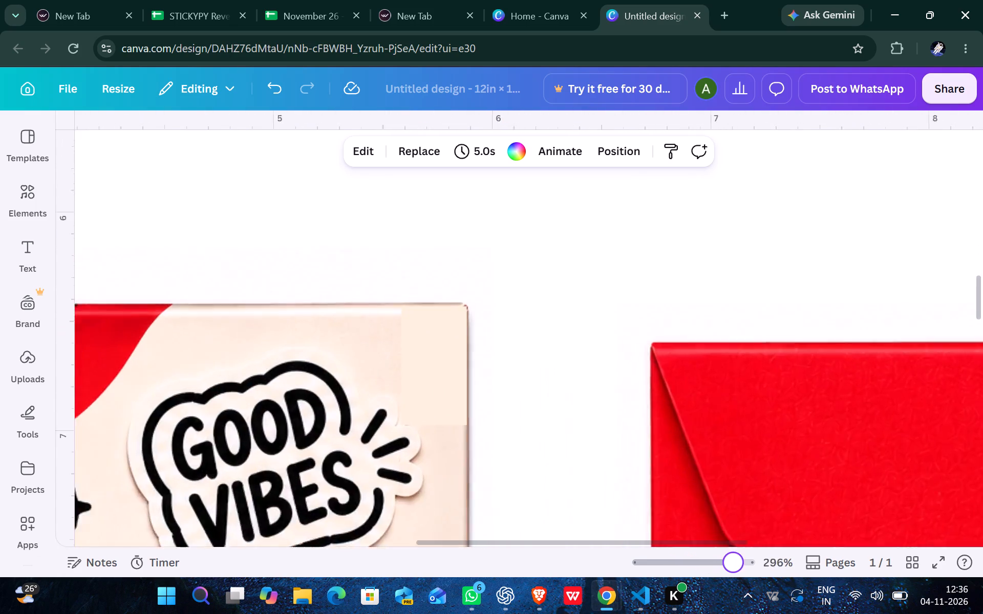
left_click_drag(738, 583, 745, 583)
left_click_drag(741, 559, 745, 559)
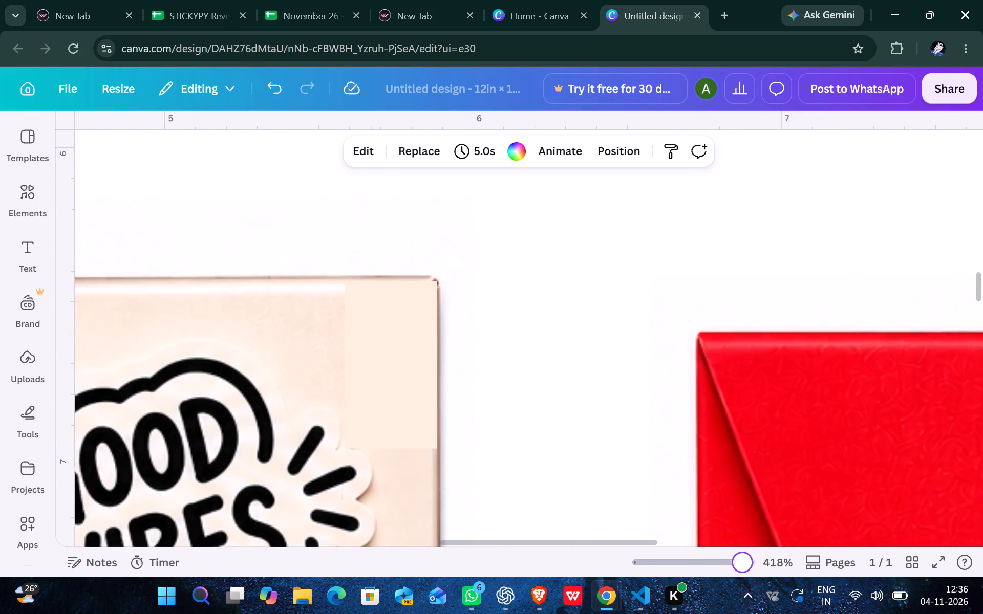
left_click_drag(745, 559, 747, 559)
left_click_drag(628, 543, 563, 542)
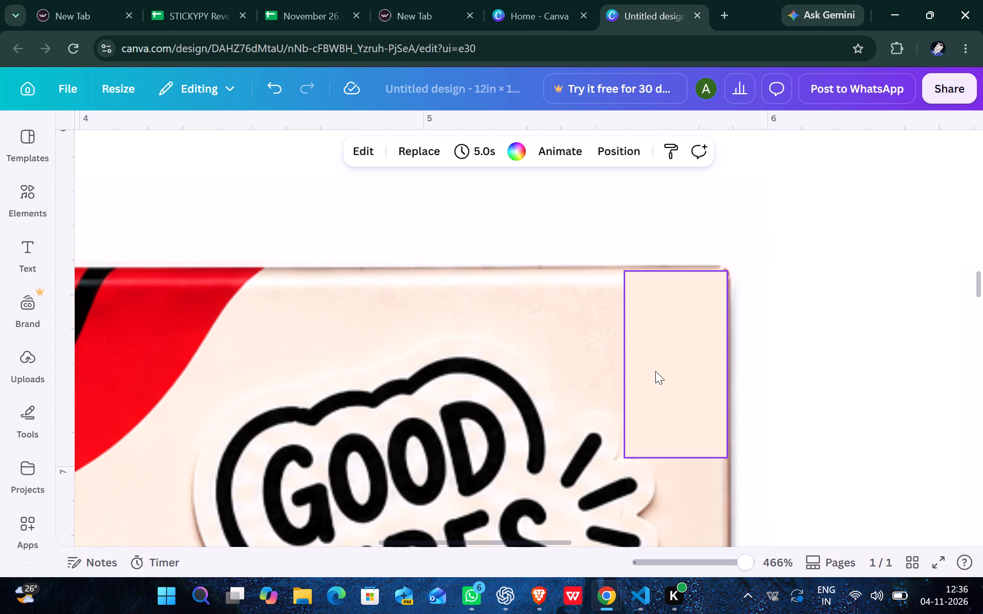
left_click(25, 200)
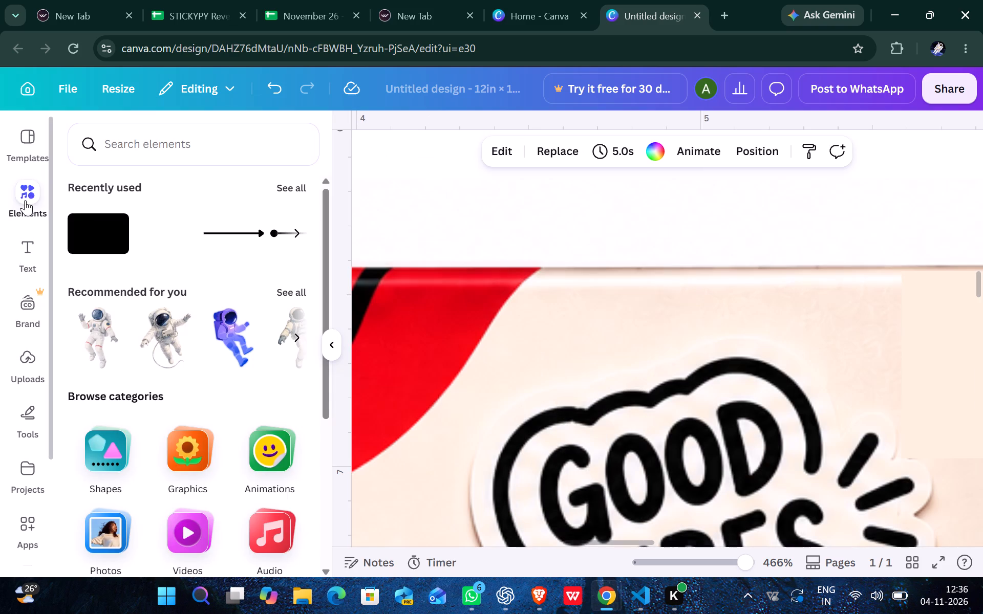
left_click(152, 253)
left_click(336, 348)
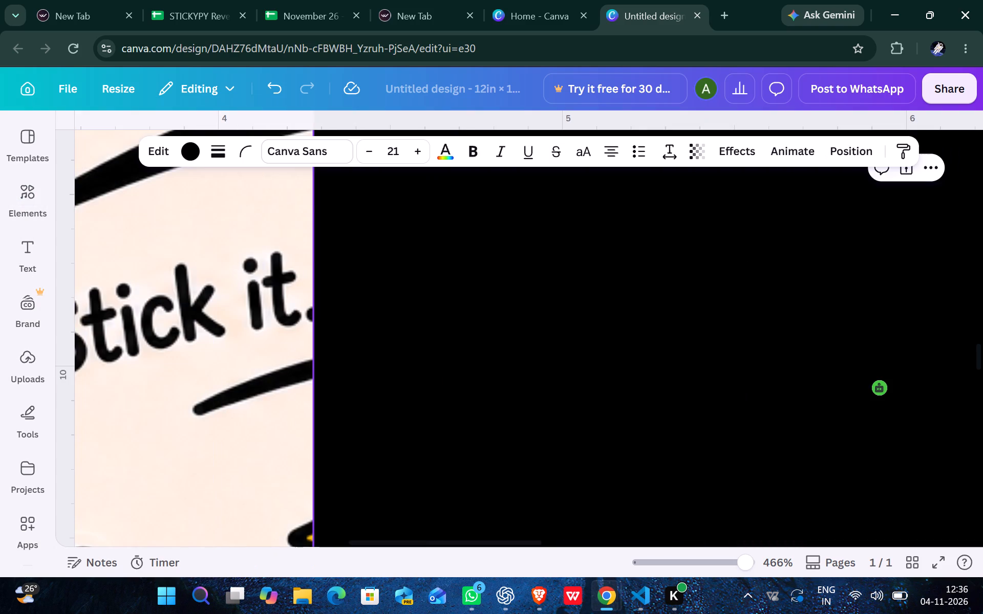
Shrink the black triangle to about 0.3 in and move it onto the cream patch near the front envelope's top-right corner.
left_click_drag(740, 556, 713, 577)
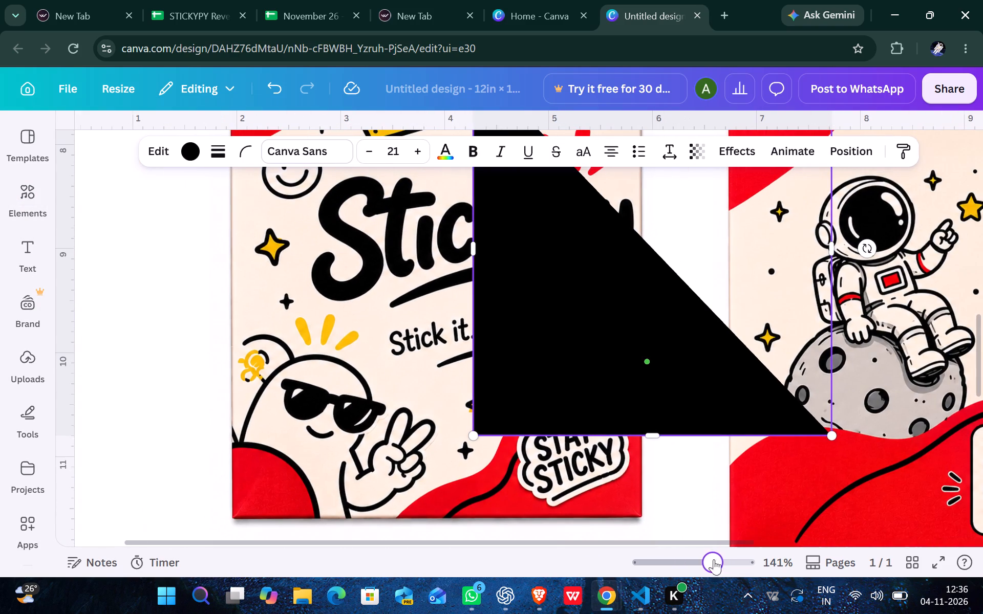
left_click_drag(834, 434, 408, 312)
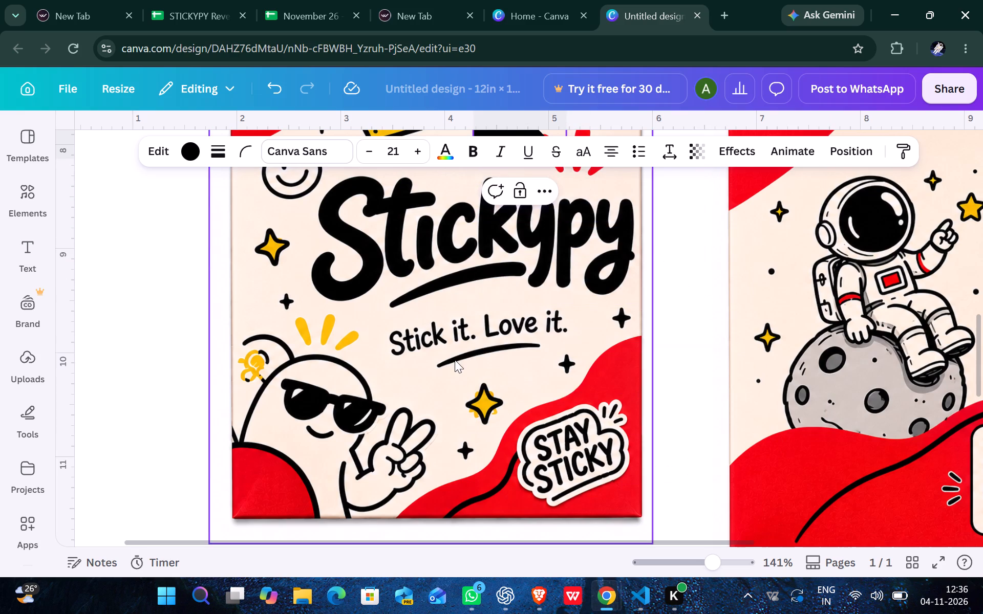
scroll(455, 360, "up", 2)
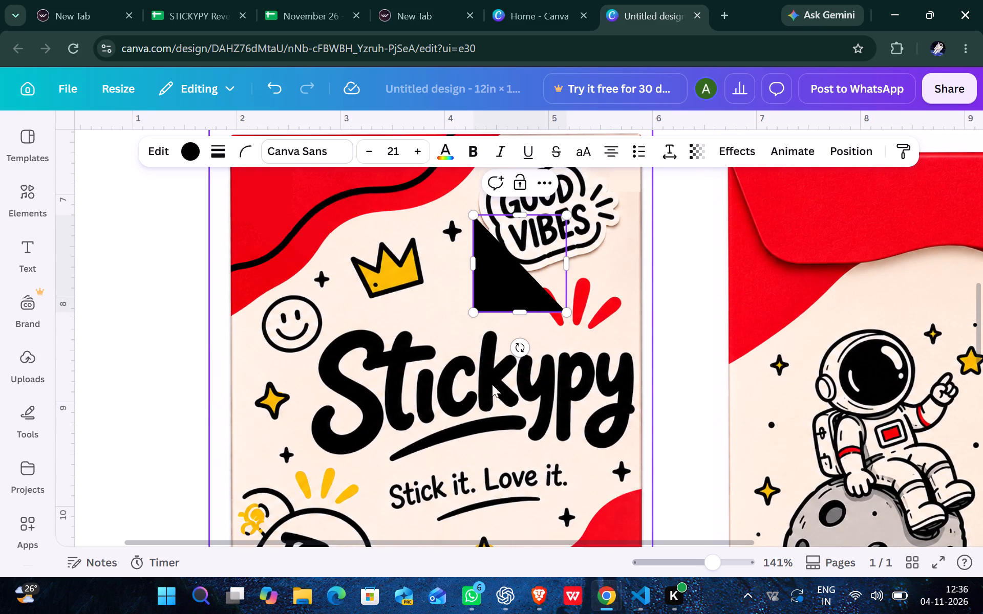
scroll(648, 369, "up", 2)
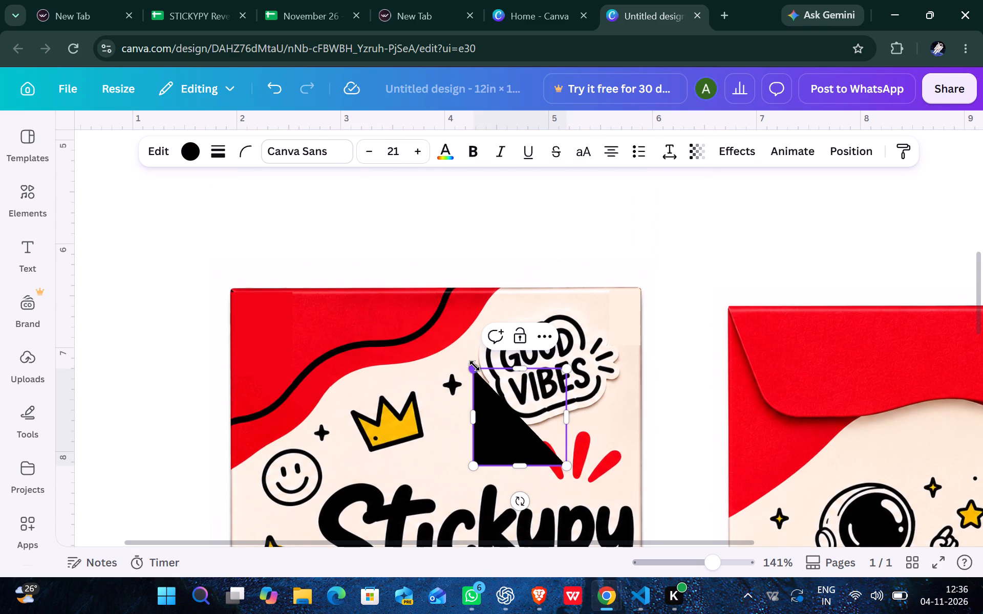
left_click_drag(475, 366, 553, 416)
left_click_drag(555, 454, 560, 440)
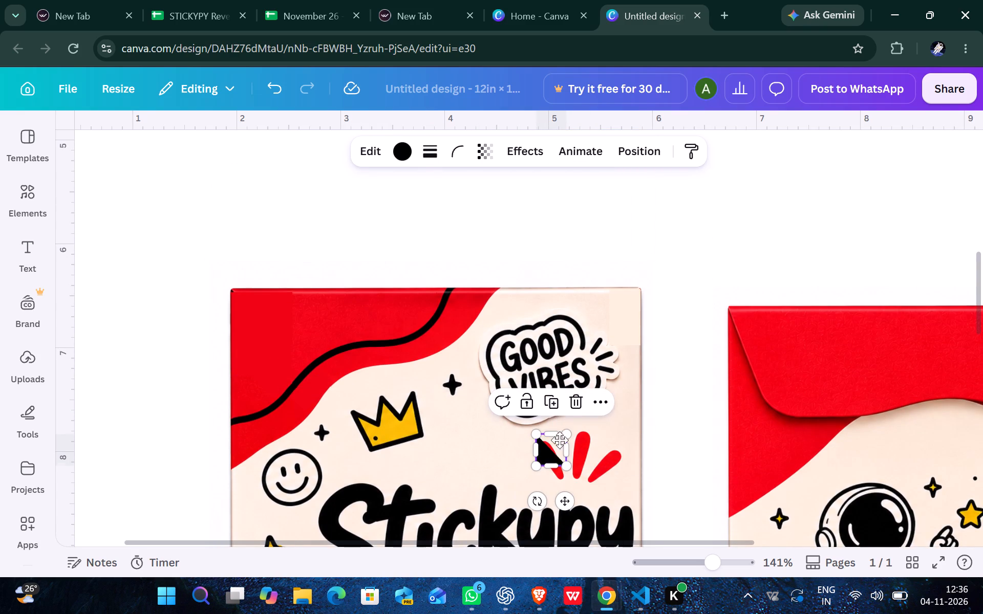
left_click_drag(560, 440, 616, 318)
Rotate the small triangle 90° clockwise and fit it against the front envelope's top-right corner.
left_click_drag(718, 560, 719, 560)
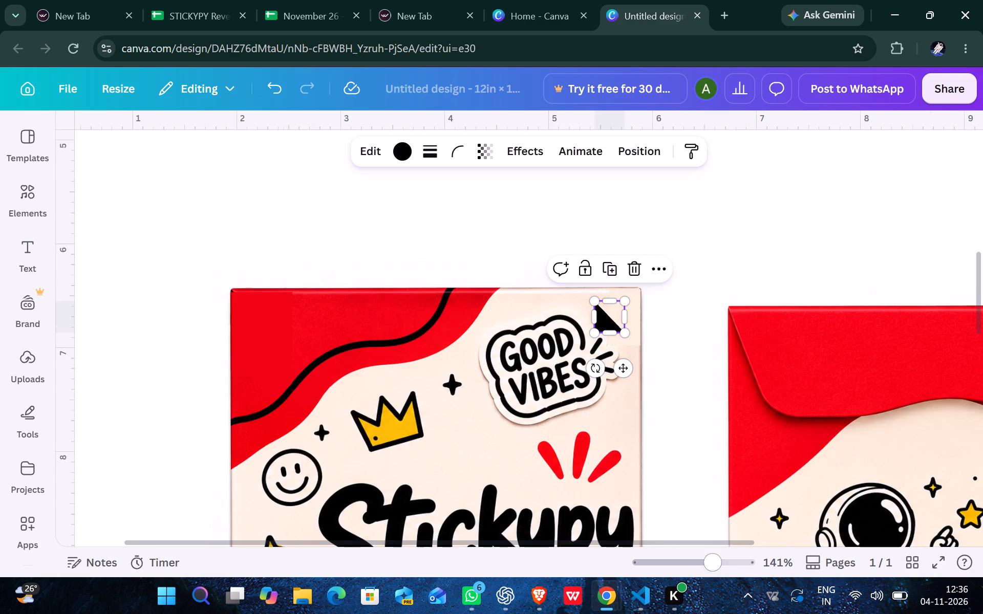
left_click_drag(719, 560, 761, 553)
left_click_drag(491, 542, 545, 543)
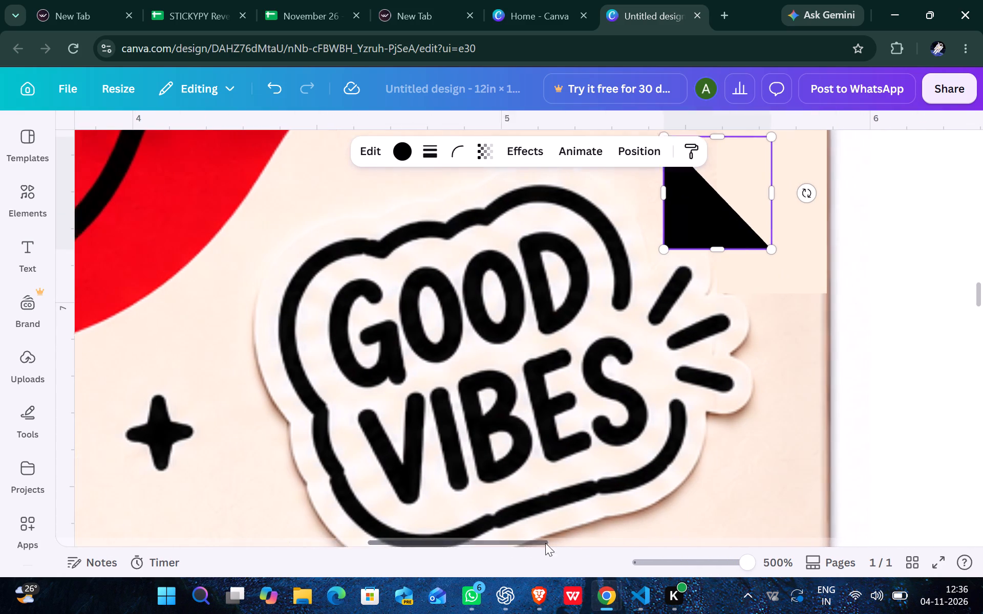
left_click_drag(545, 543, 575, 544)
scroll(658, 410, "up", 3)
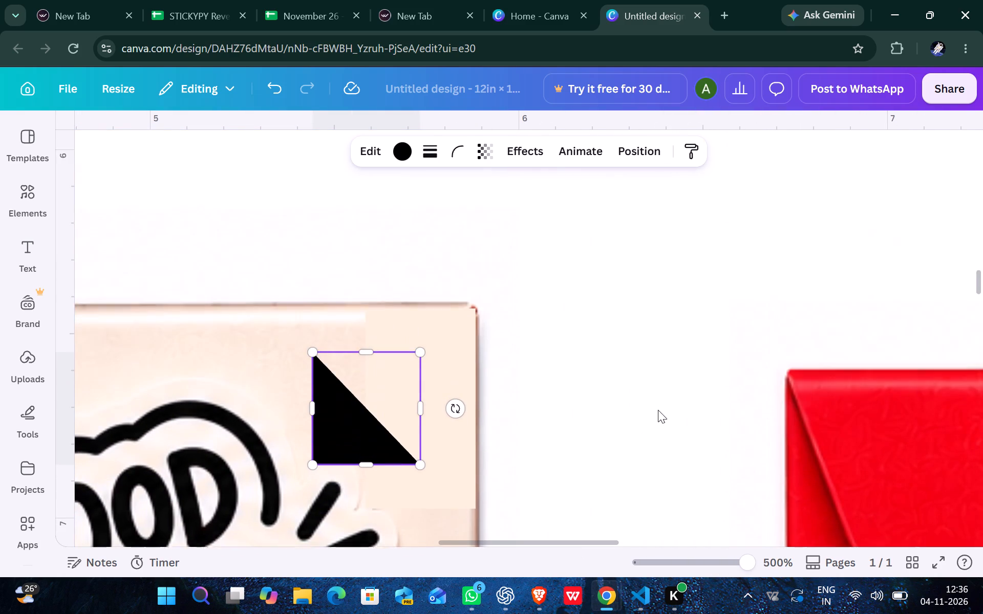
left_click_drag(338, 432, 360, 412)
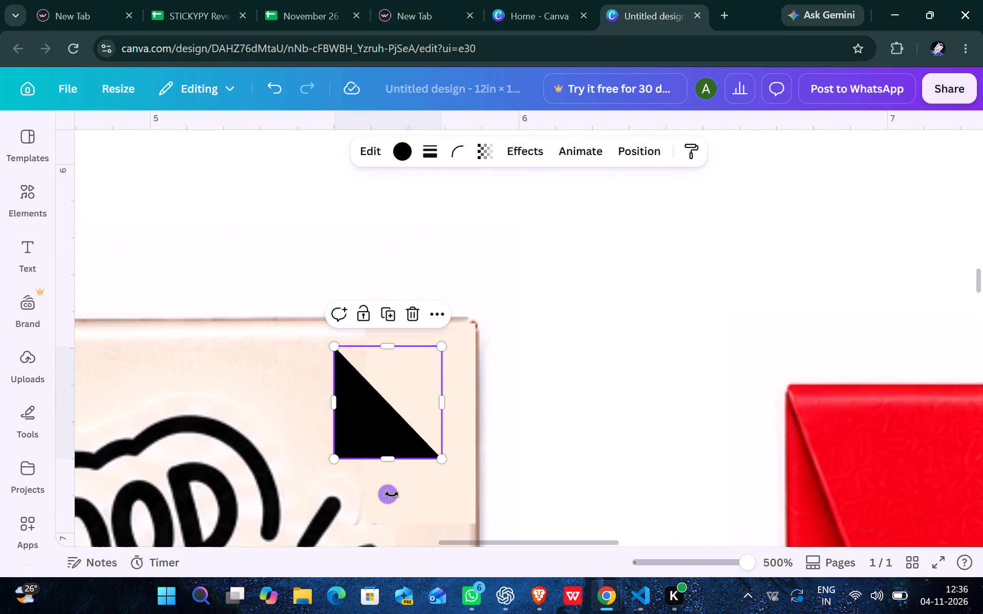
left_click_drag(392, 494, 259, 408)
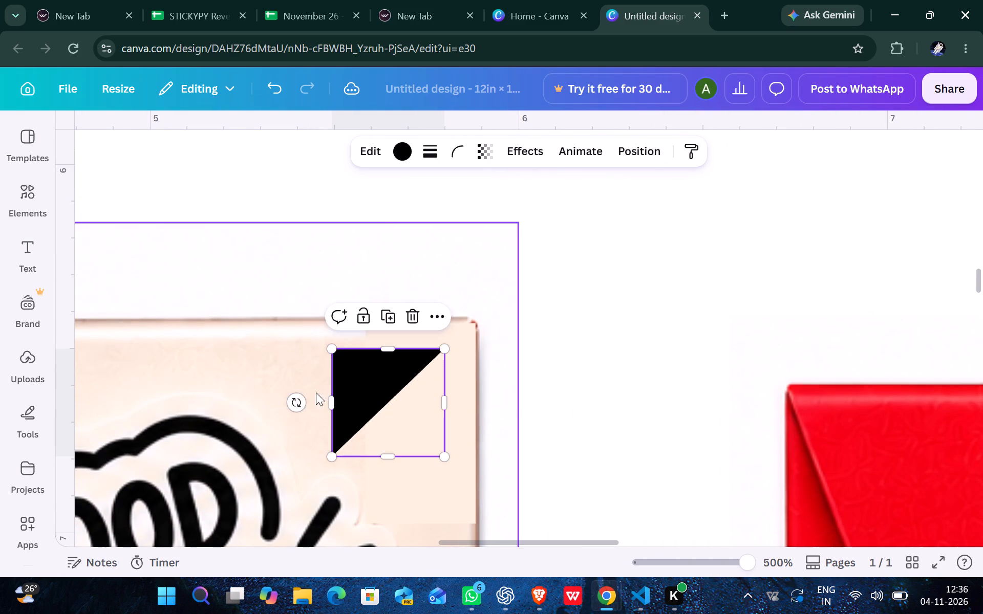
left_click_drag(364, 385, 393, 362)
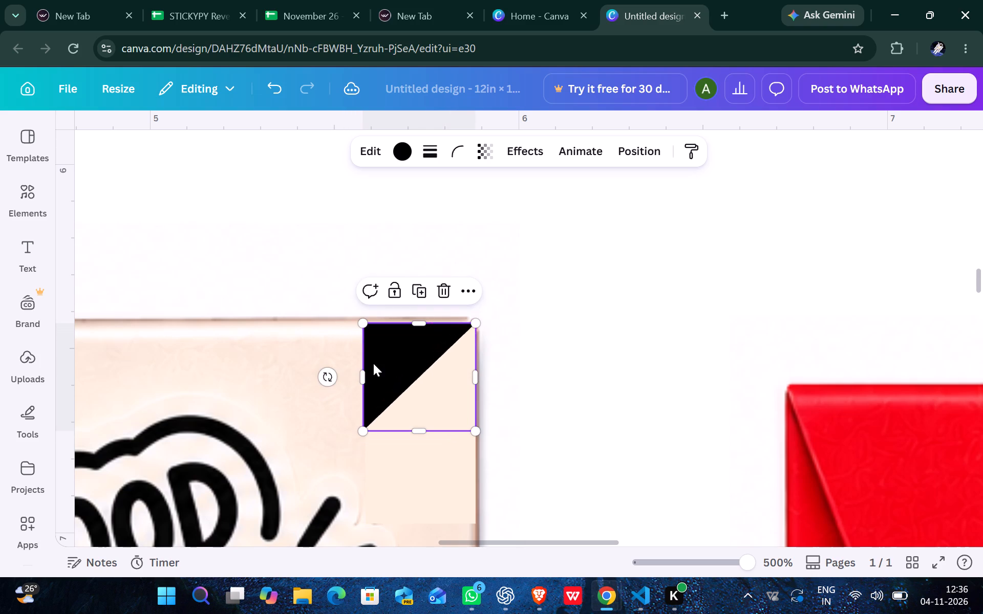
Stretch the triangle's horizontal side to about 0.5 in, and rotate it nearly upright with its right angle at the lower left.
left_click_drag(363, 372, 289, 381)
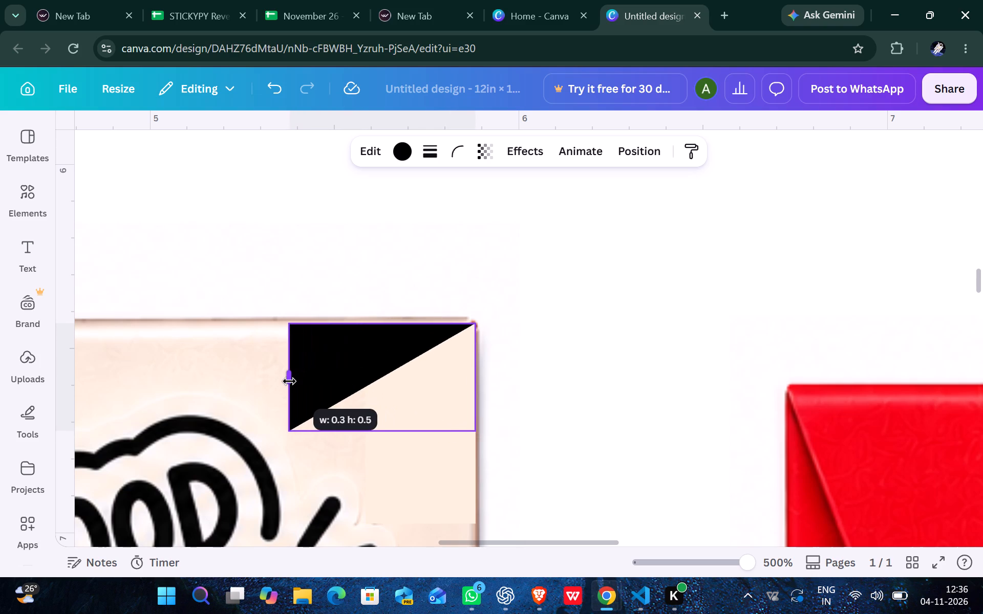
left_click_drag(289, 381, 294, 381)
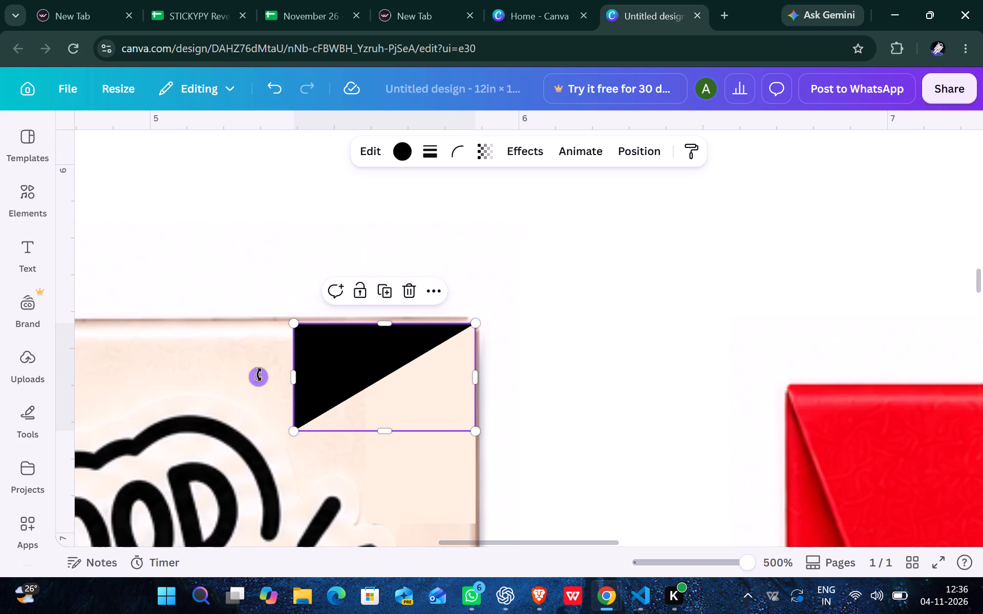
left_click_drag(260, 377, 544, 464)
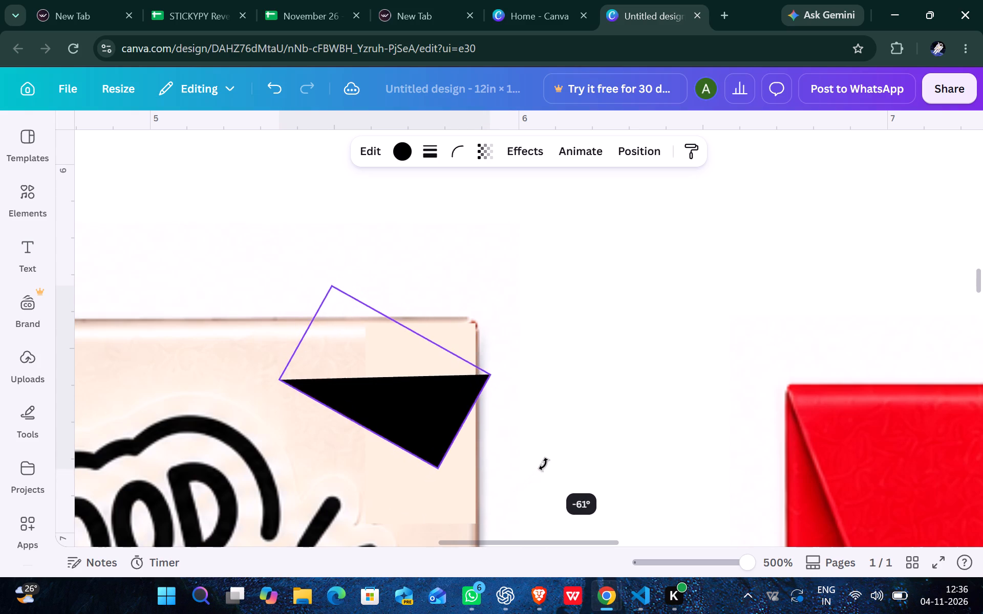
left_click_drag(544, 464, 275, 441)
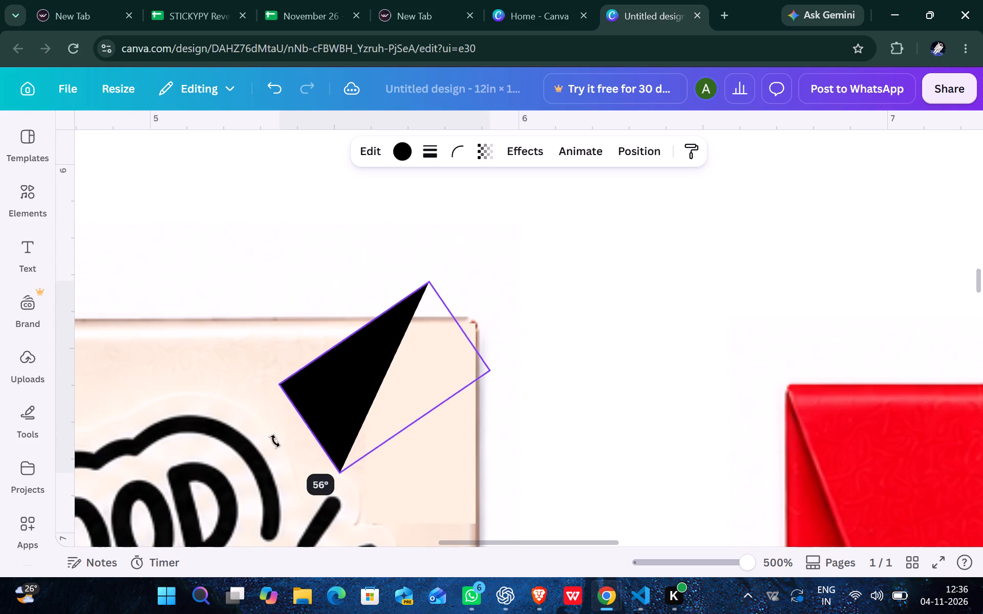
left_click_drag(275, 441, 430, 572)
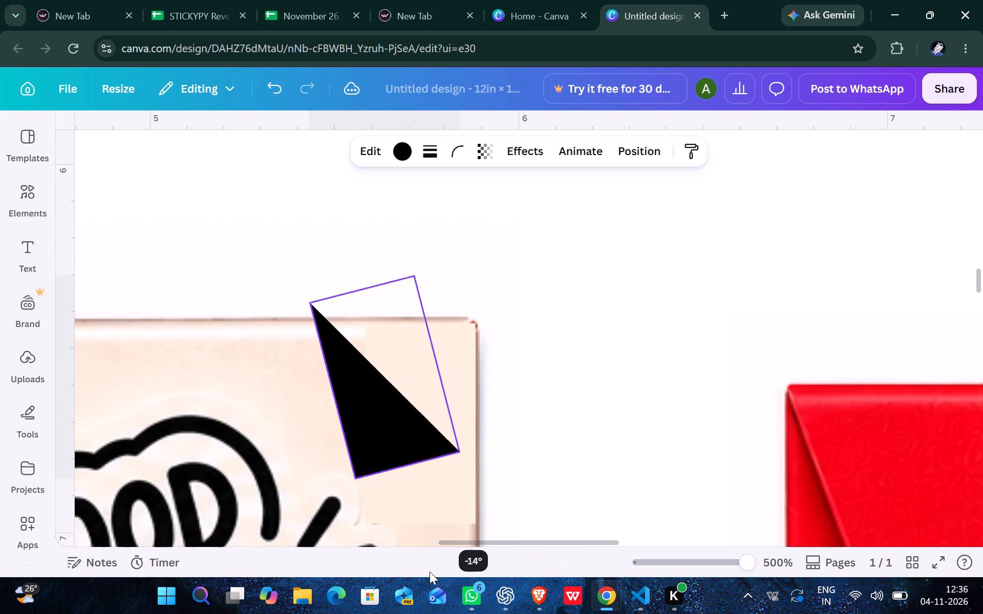
left_click_drag(430, 572, 380, 577)
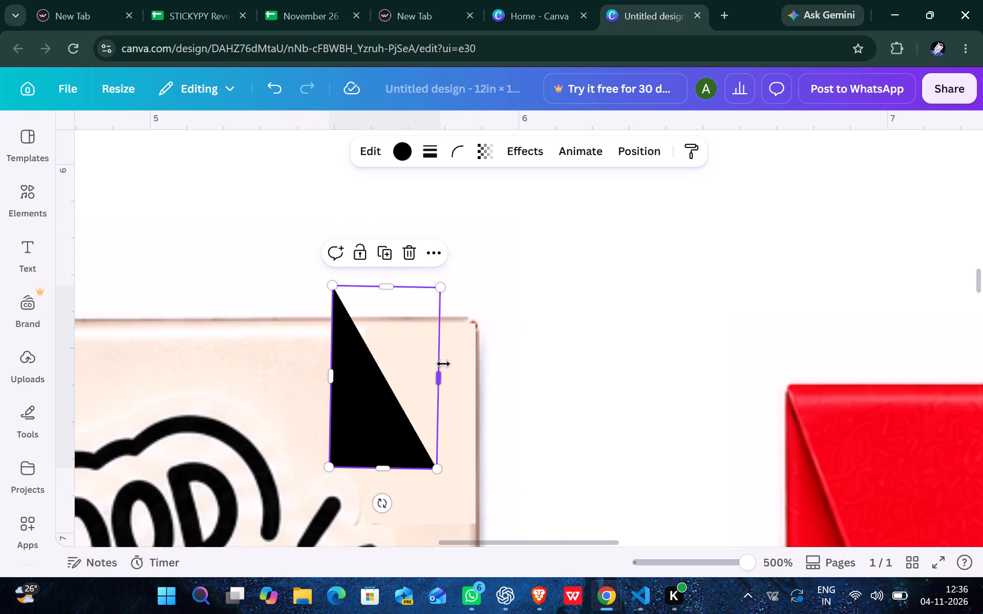
Resize the triangle to about 0.4 × 0.4 in, aligning it with the envelope's top and right edges.
left_click_drag(441, 379, 481, 392)
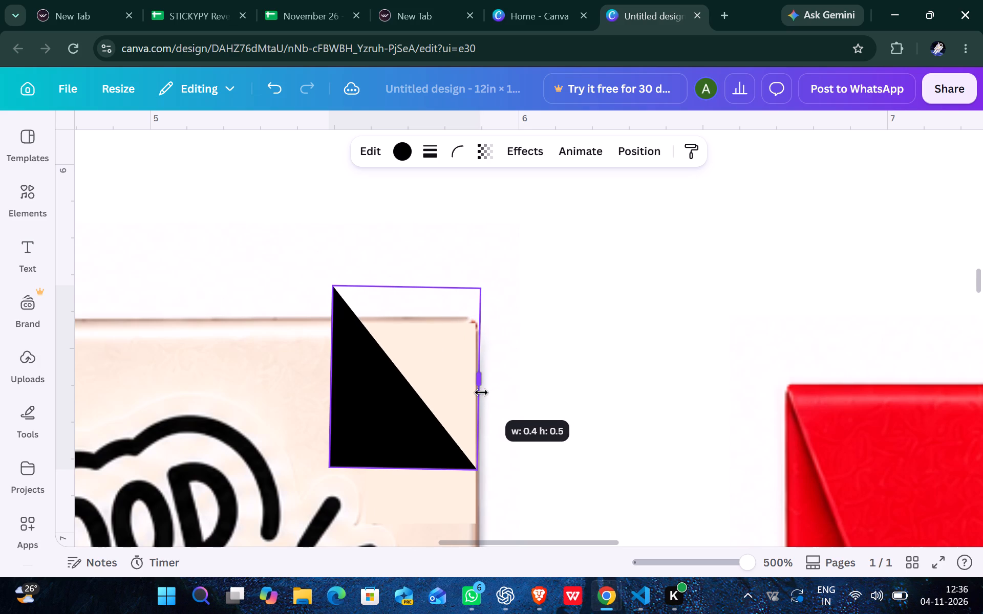
left_click_drag(481, 392, 481, 393)
left_click_drag(405, 287, 414, 324)
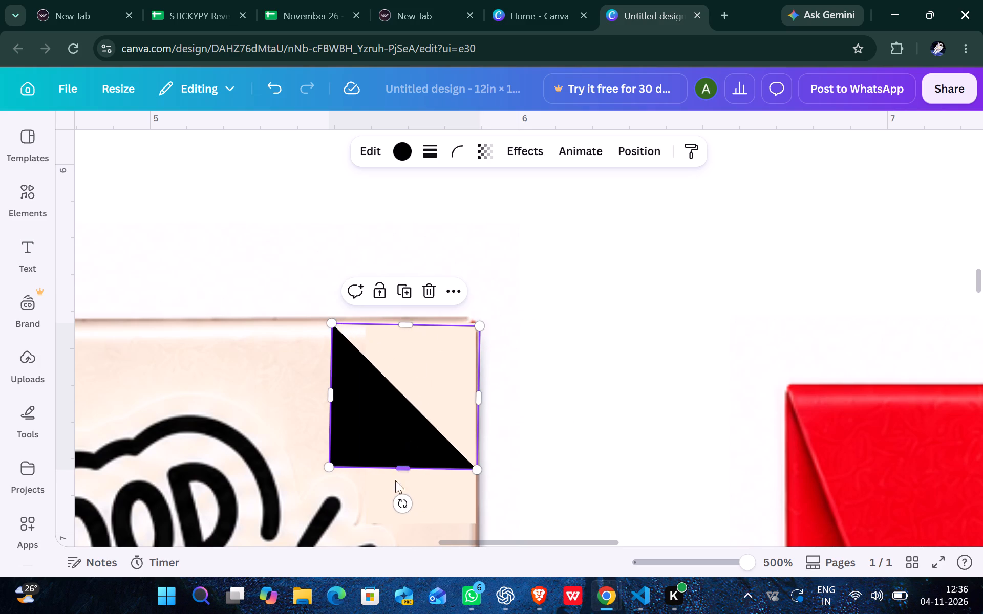
Rotate the triangle about 180° so its right angle fills the envelope's top-right corner, and enlarge it to about 0.7 in.
left_click_drag(400, 498, 409, 209)
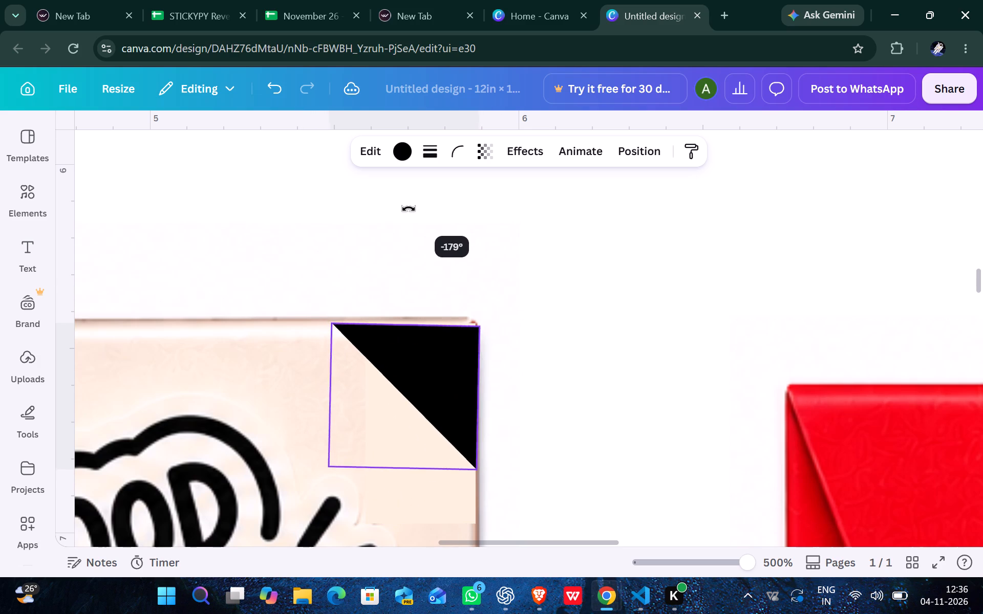
left_click_drag(409, 209, 403, 213)
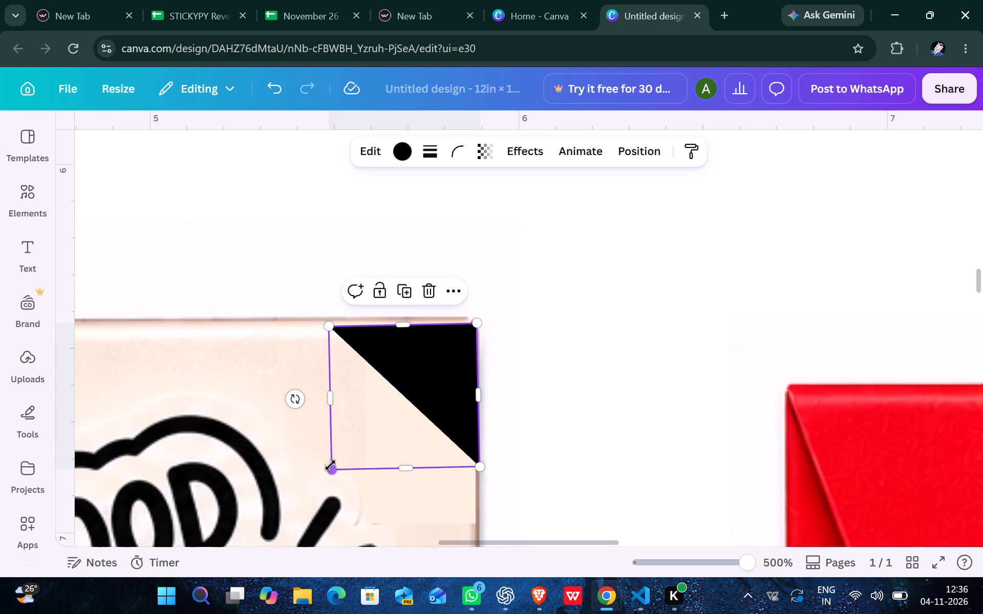
left_click_drag(330, 465, 216, 546)
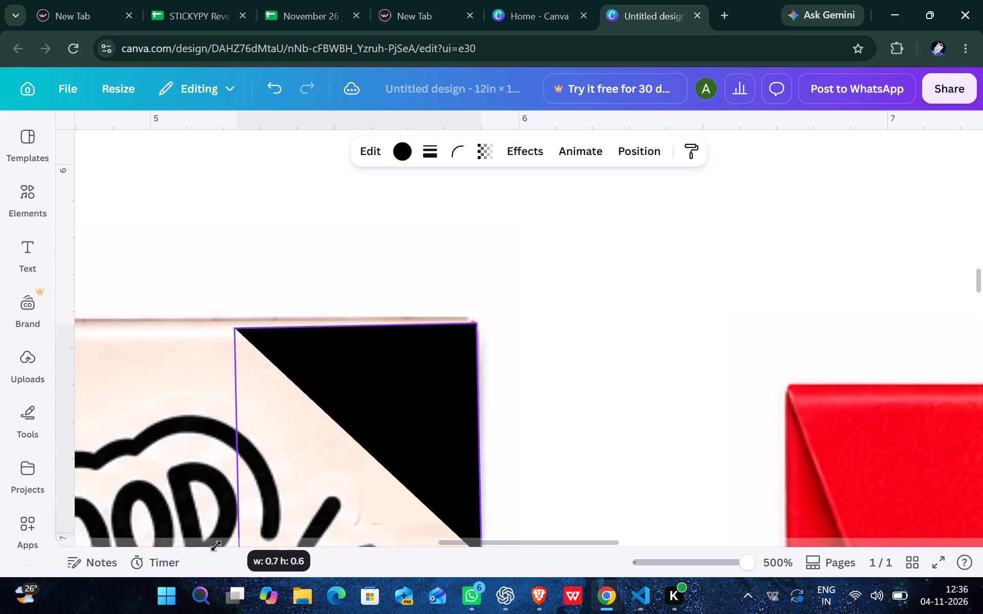
left_click_drag(216, 546, 184, 556)
Examine how the enlarged black triangle fits the front envelope's top-right corner and edges.
left_click(602, 358)
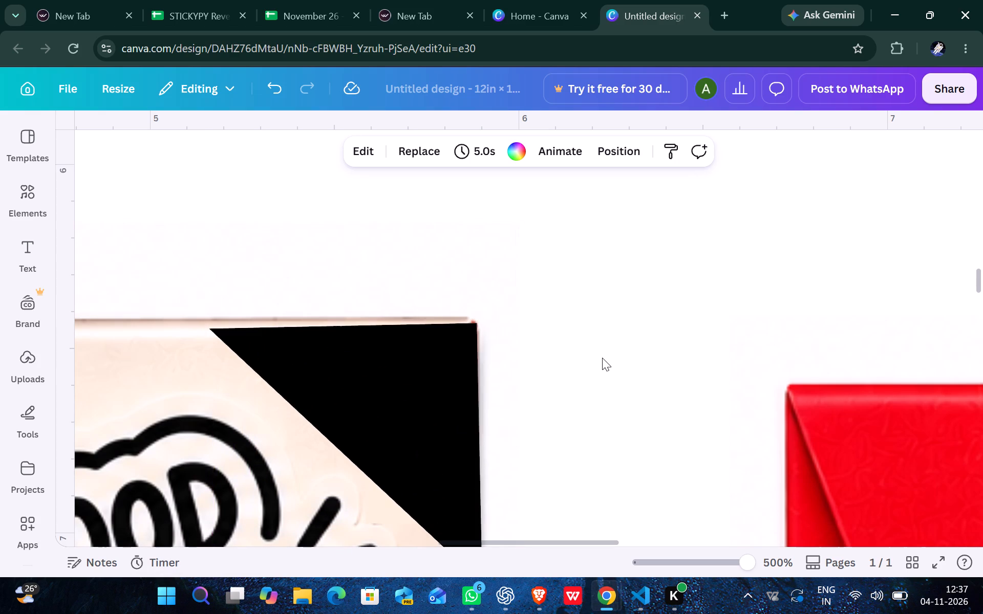
scroll(602, 358, "down", 2)
scroll(567, 350, "up", 1)
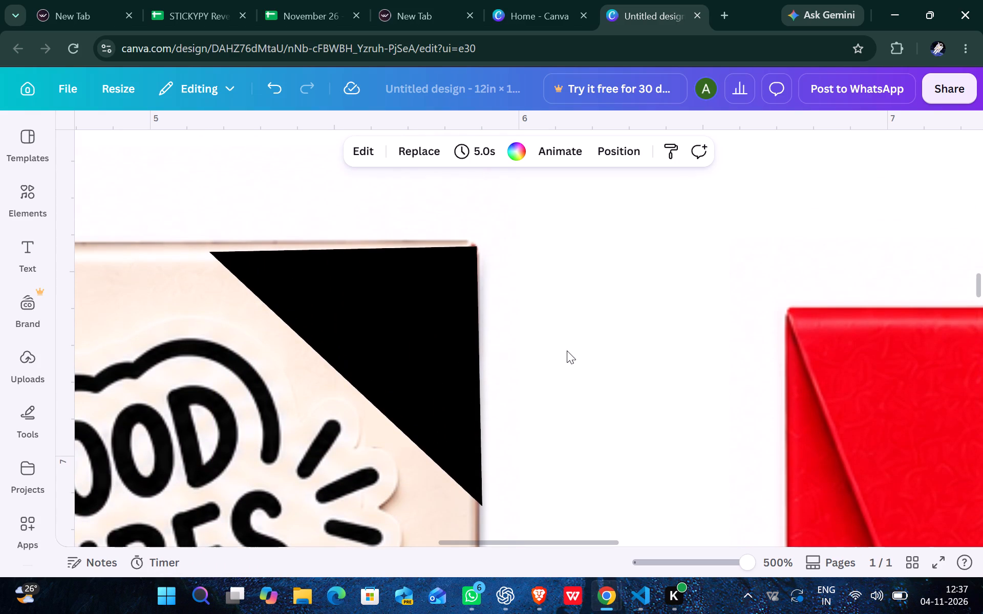
left_click(473, 369)
scroll(496, 369, "down", 1)
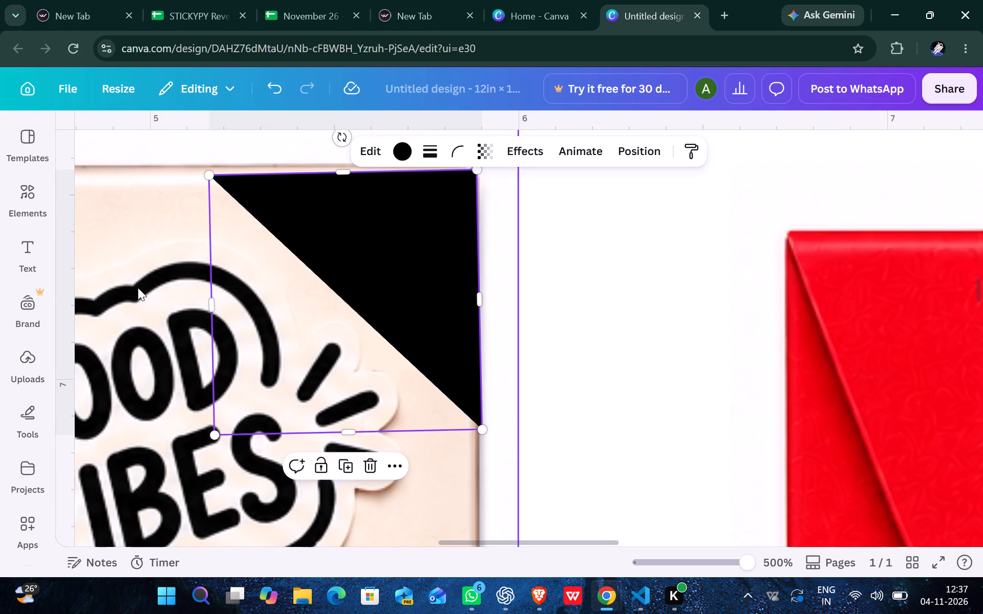
left_click(274, 304)
left_click(576, 292)
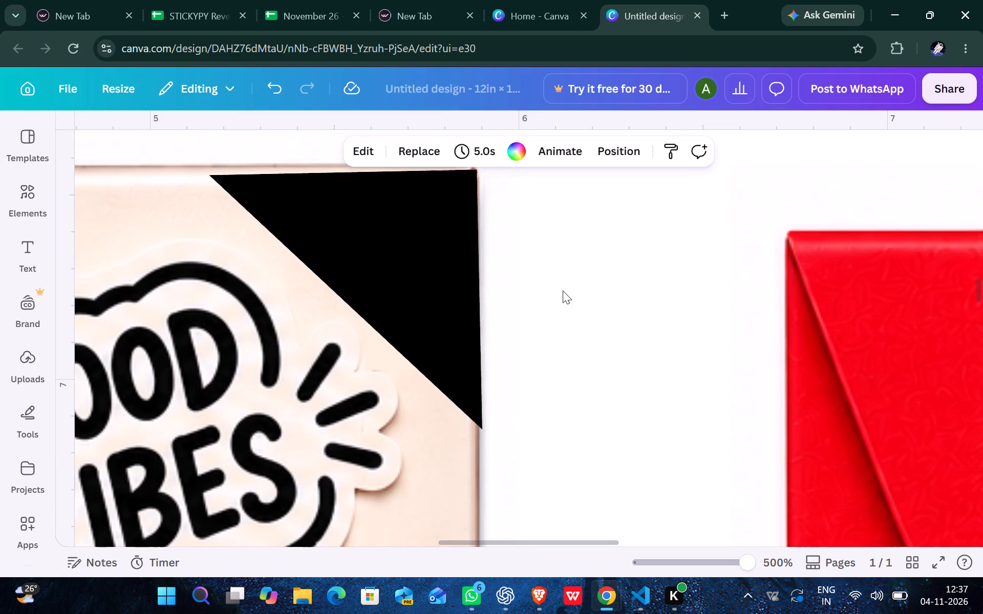
left_click(418, 310)
scroll(540, 314, "up", 1)
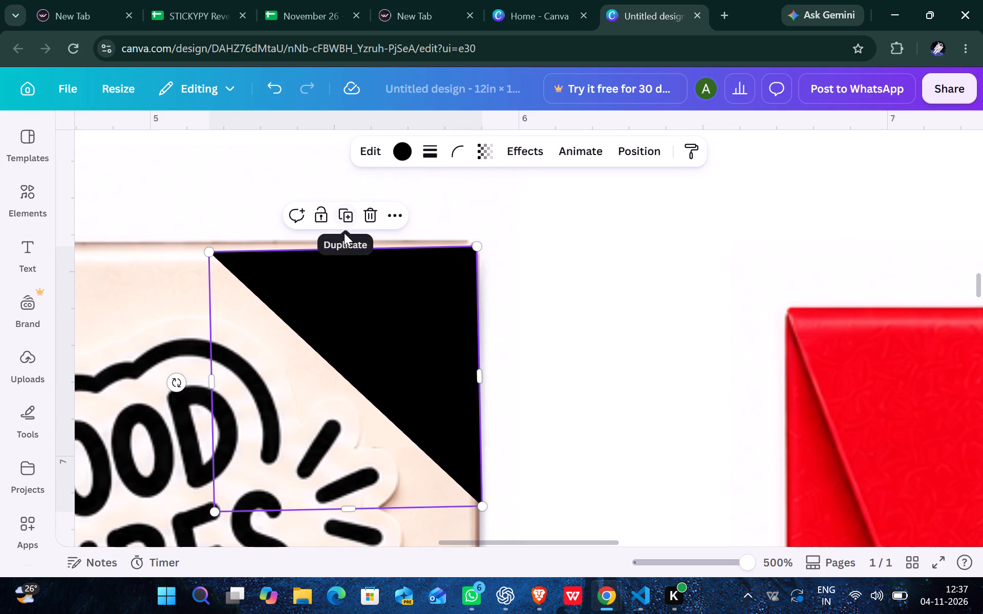
left_click(614, 227)
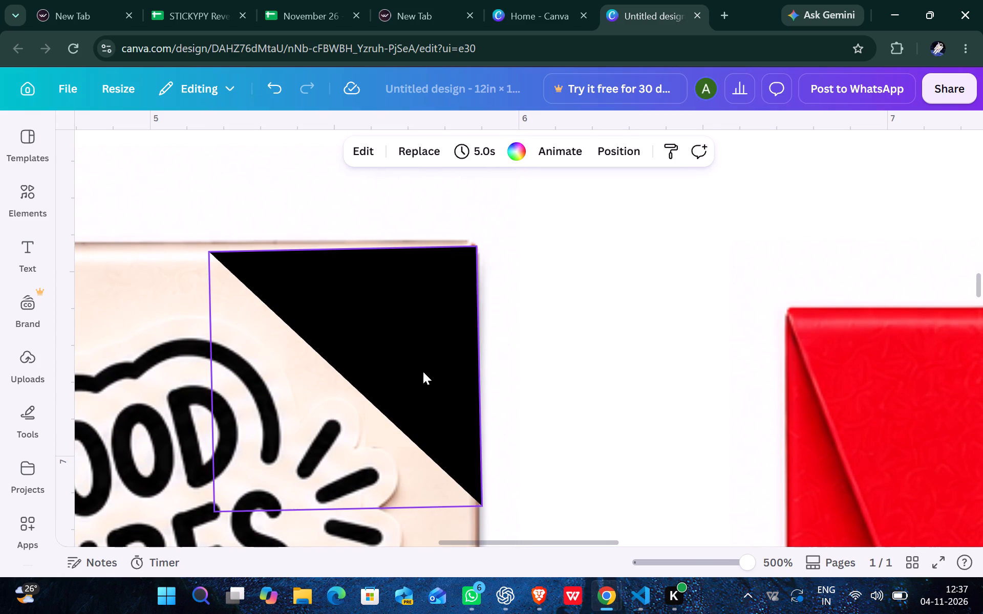
Straighten the black triangle to exactly 180° and nudge it flush with the front envelope's top and right edges.
left_click(423, 371)
left_click_drag(179, 385, 173, 387)
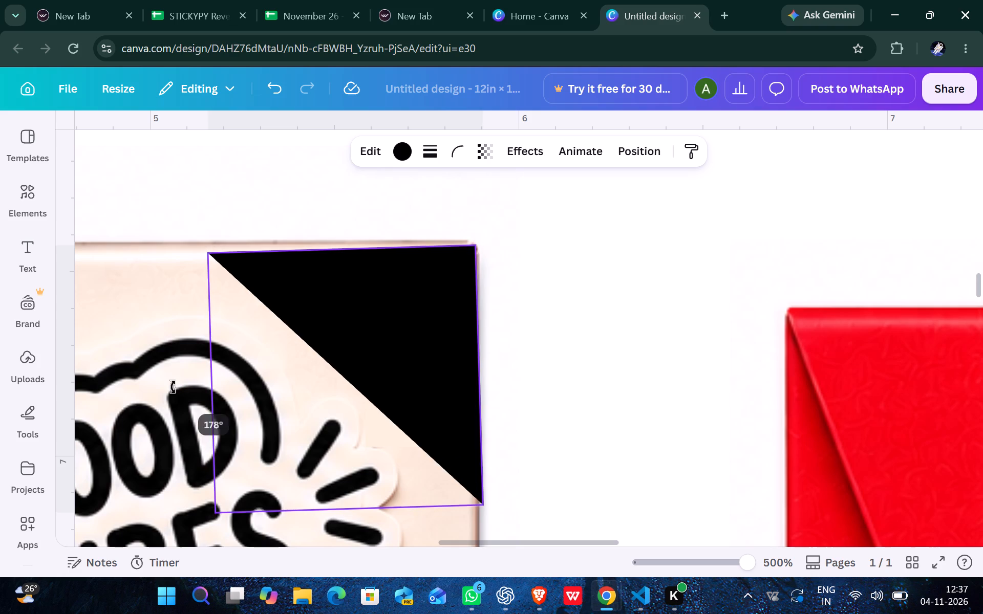
left_click_drag(173, 387, 177, 379)
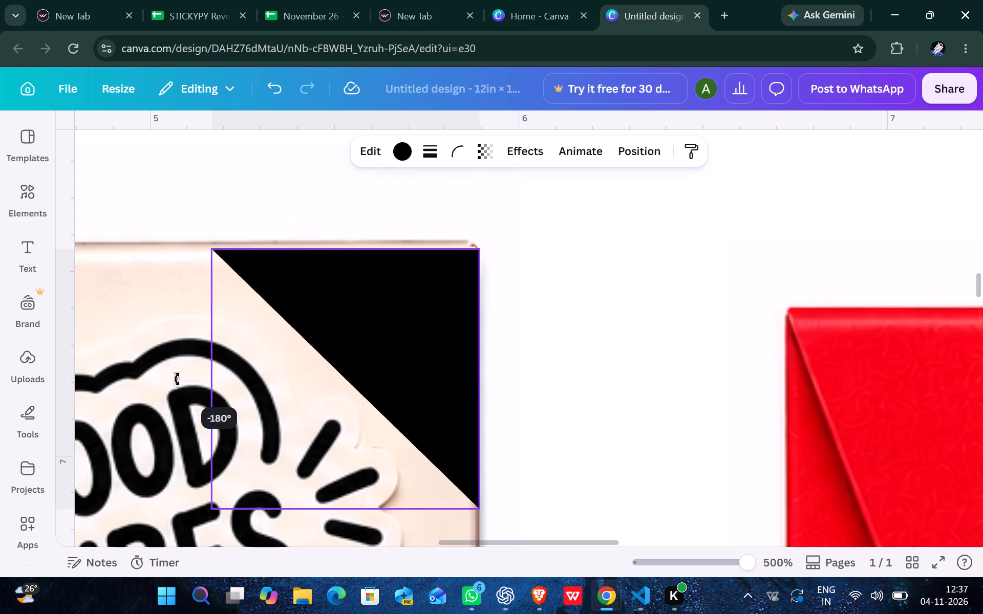
left_click(554, 325)
left_click_drag(414, 359, 413, 359)
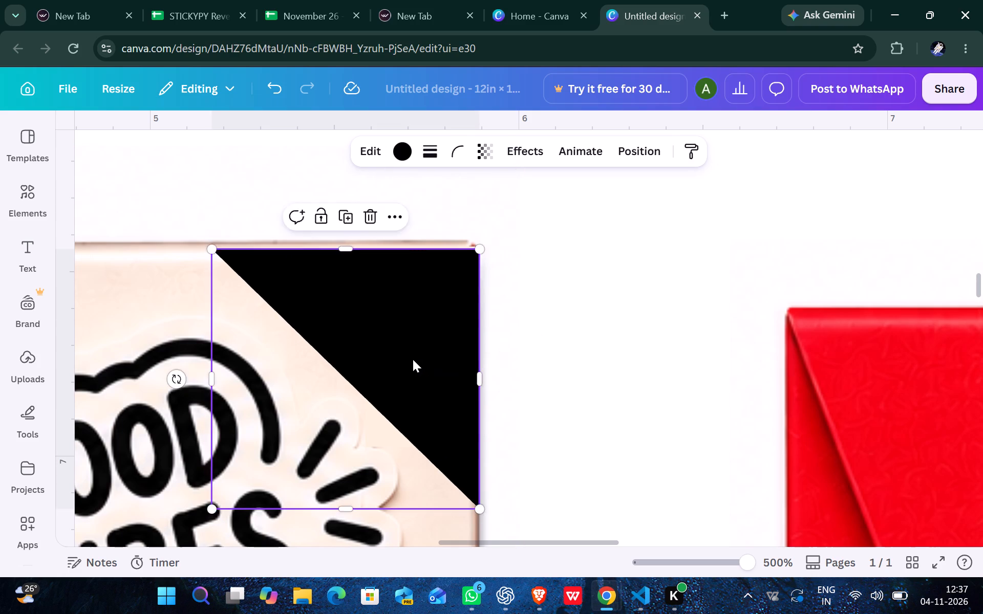
left_click_drag(413, 359, 414, 354)
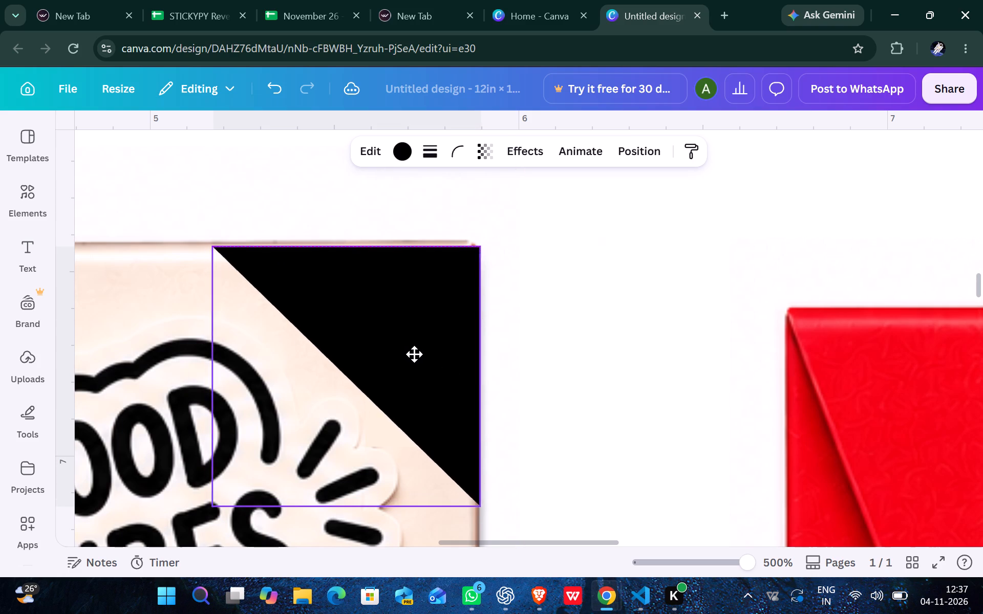
left_click_drag(414, 354, 414, 354)
left_click(560, 355)
left_click(441, 384)
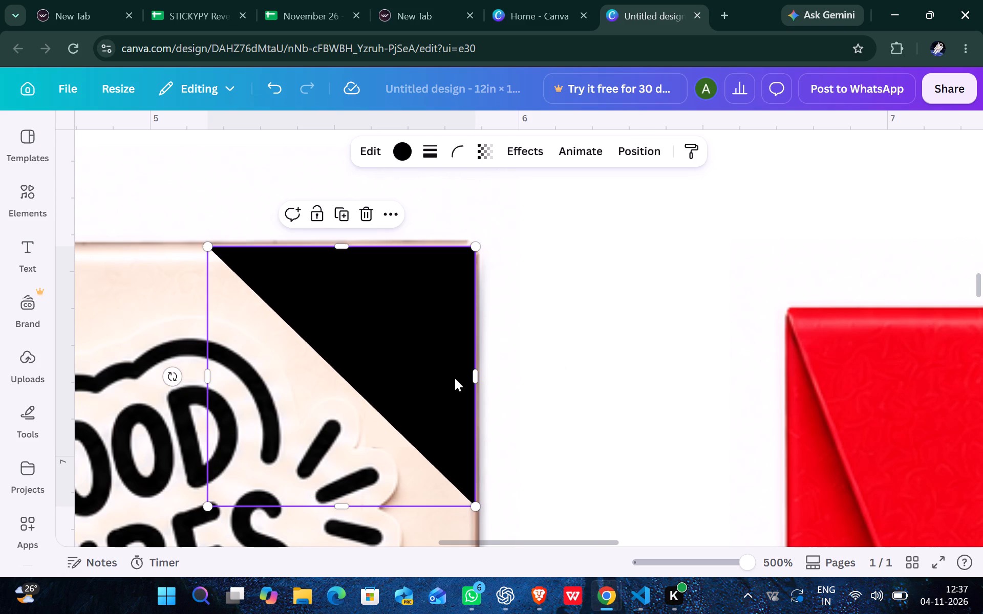
left_click(581, 375)
Recolour the black corner triangle with the cream already used in the design's shape colours.
scroll(591, 383, "down", 1)
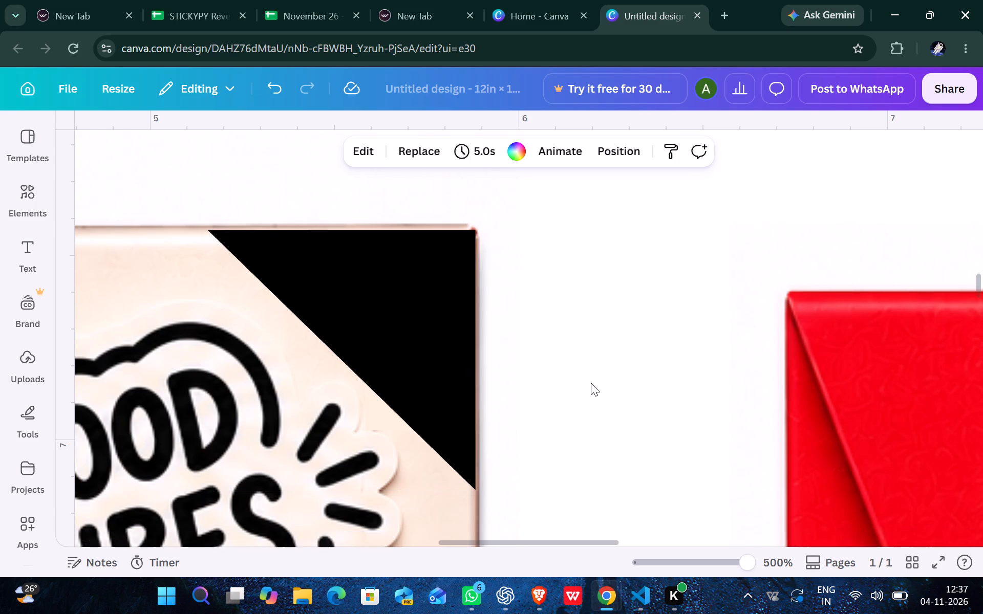
left_click(435, 208)
scroll(435, 208, "down", 1)
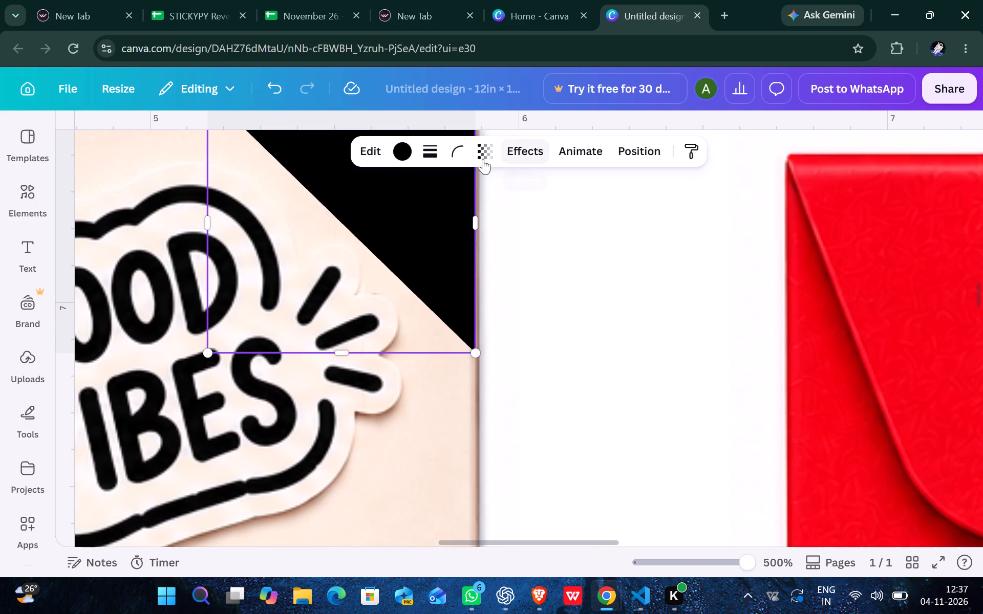
left_click(398, 157)
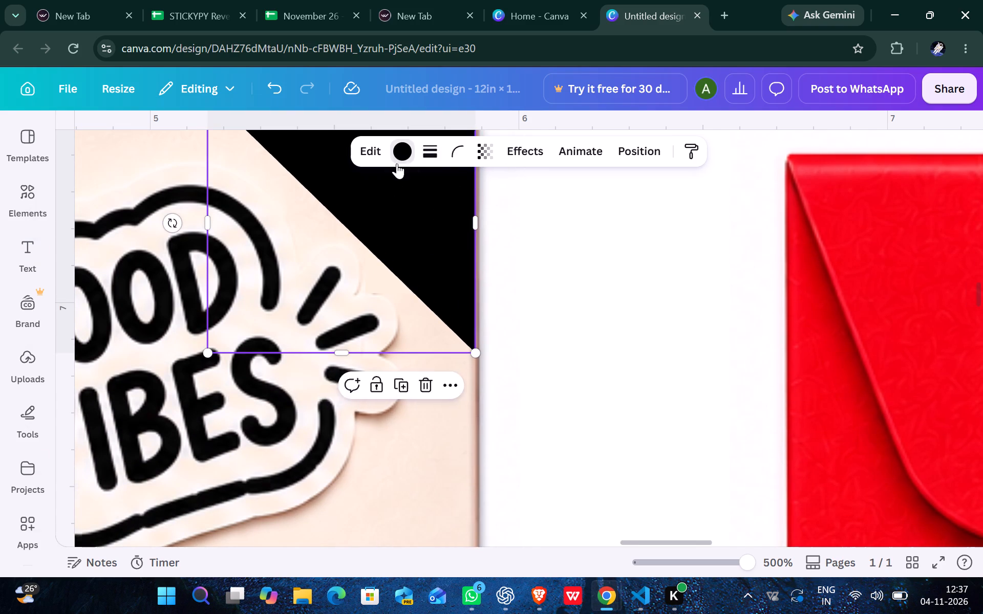
left_click(225, 254)
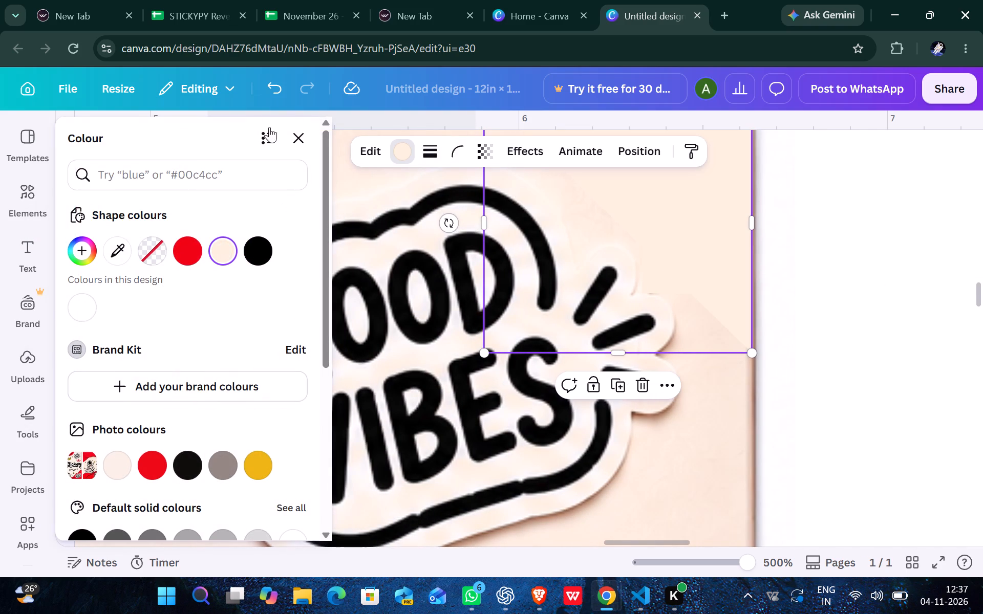
left_click(306, 133)
left_click(656, 246)
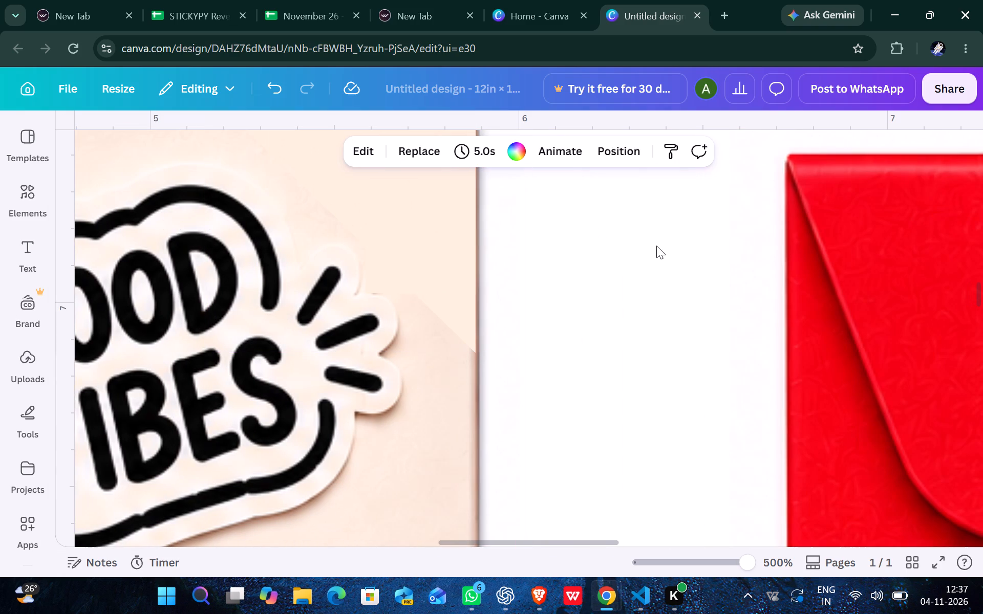
Duplicate the cream triangle and place the copy flush in the front envelope's top-left corner.
left_click_drag(741, 560, 723, 567)
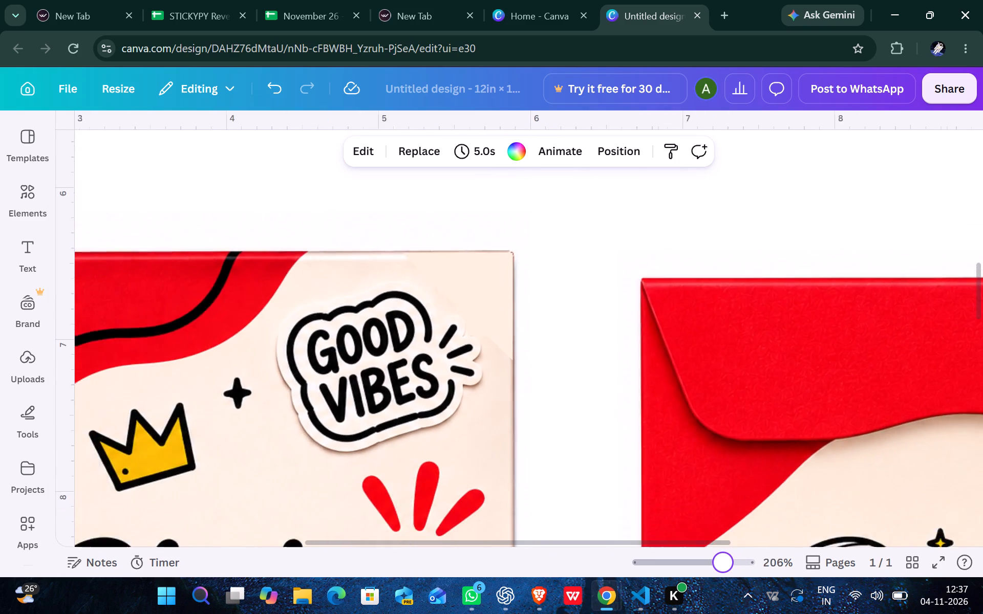
left_click_drag(723, 567, 714, 572)
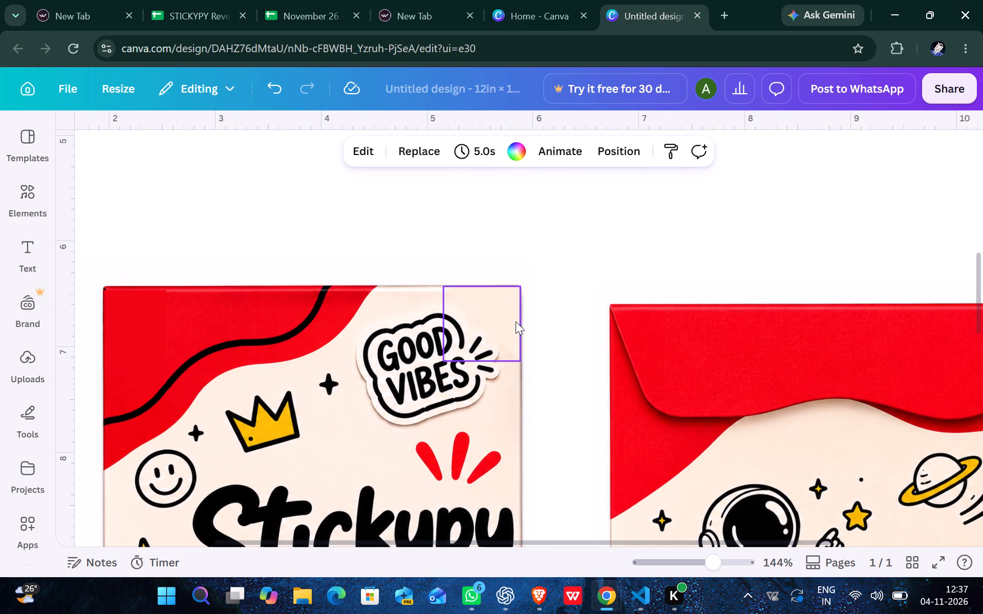
left_click(515, 321)
left_click(486, 257)
left_click_drag(496, 319, 234, 292)
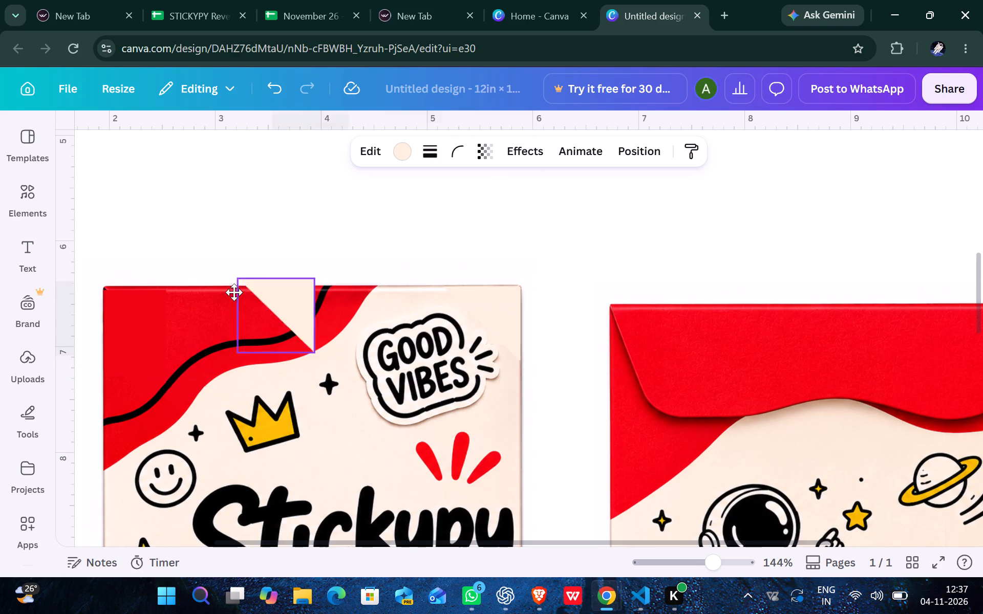
left_click_drag(234, 292, 134, 310)
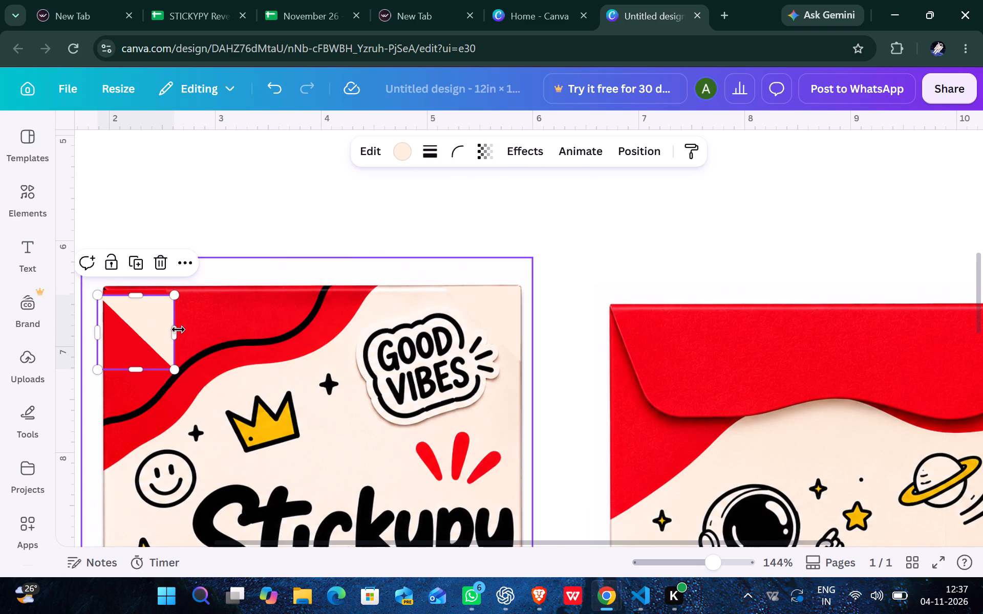
left_click_drag(144, 321, 143, 311)
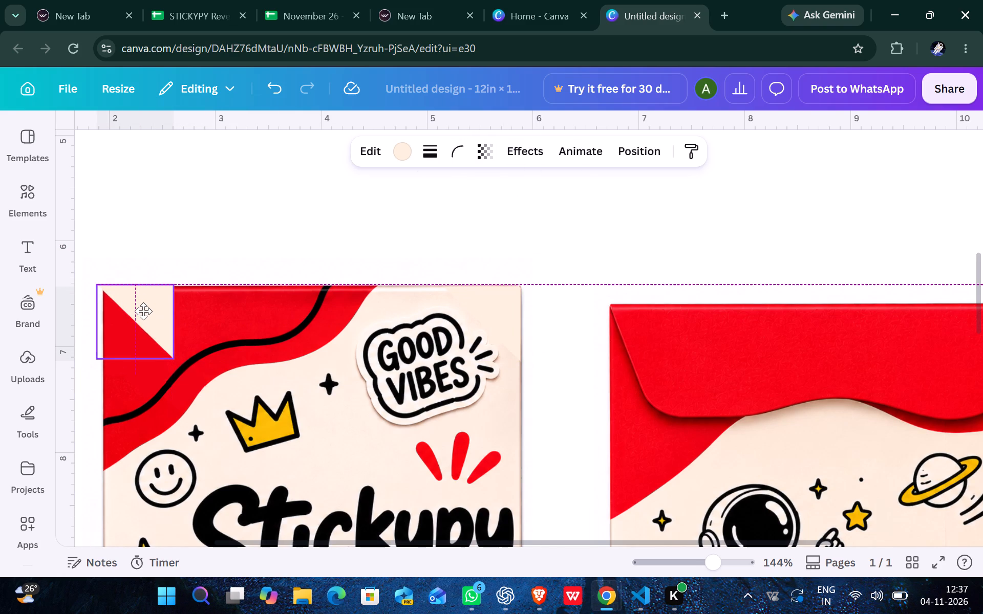
left_click_drag(143, 311, 152, 313)
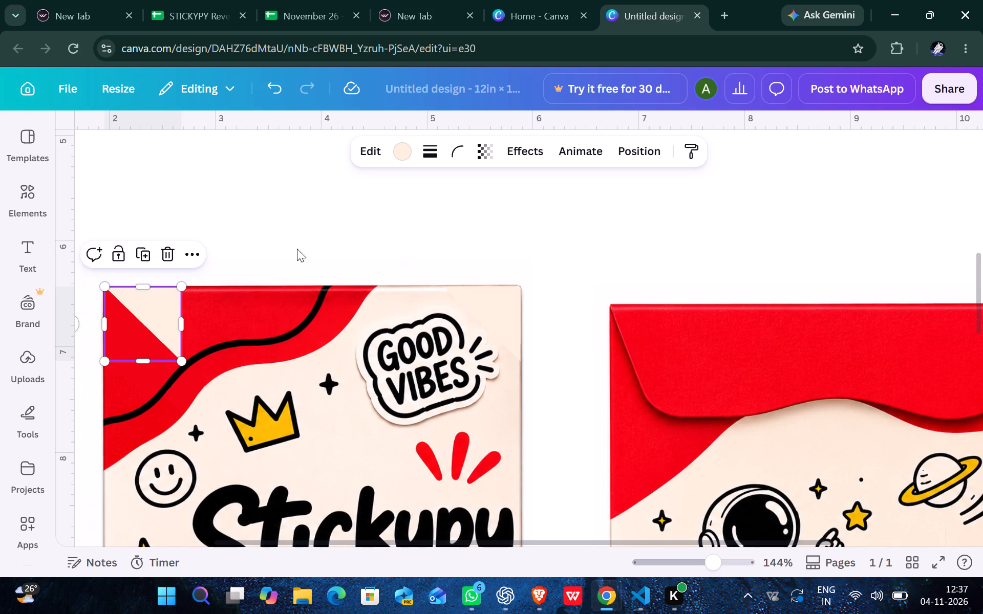
Rotate the duplicated cream triangle so its square corner fits into the front envelope's top-left corner.
left_click_drag(673, 544, 573, 543)
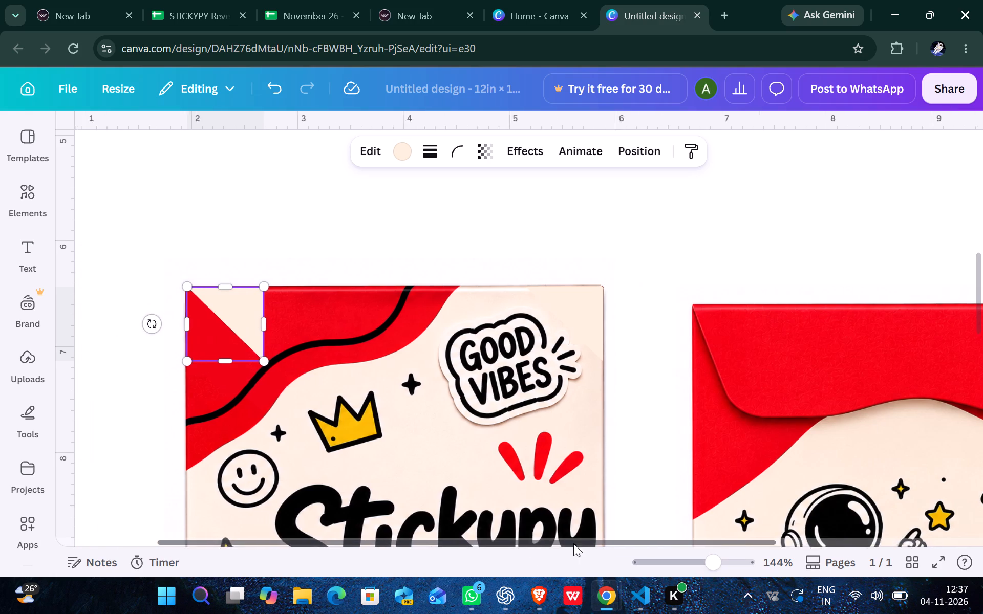
left_click_drag(573, 543, 569, 543)
left_click_drag(220, 325, 413, 398)
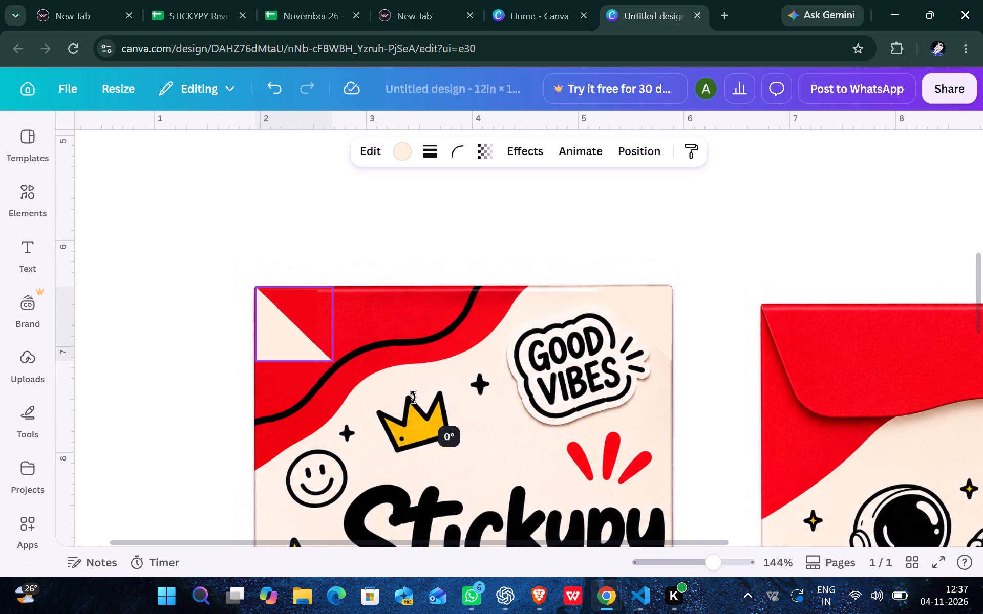
left_click_drag(413, 398, 295, 413)
left_click(462, 229)
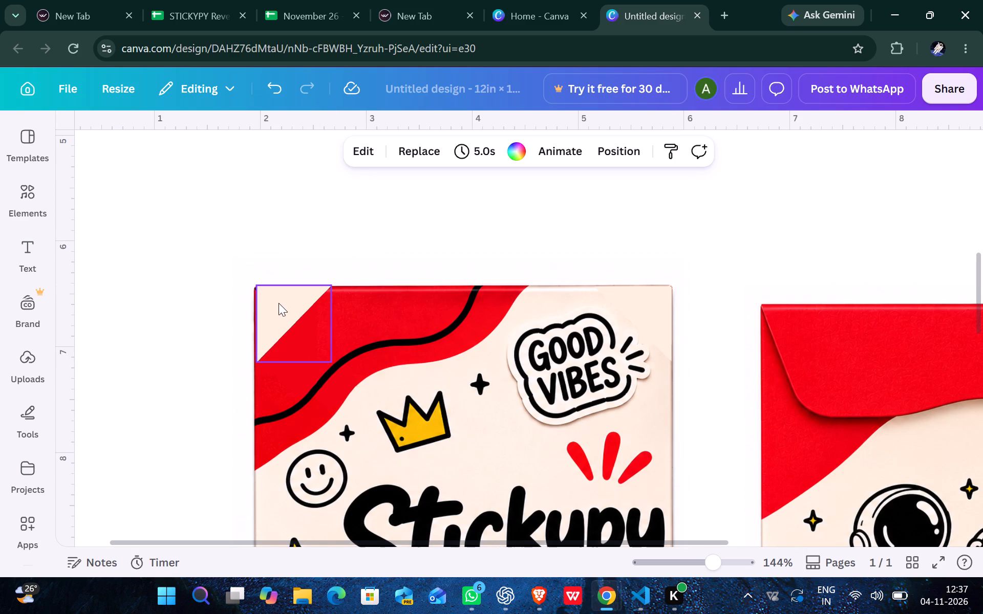
Recolour the front envelope's top-left triangle with the red already used in the design's shape colours.
left_click(279, 303)
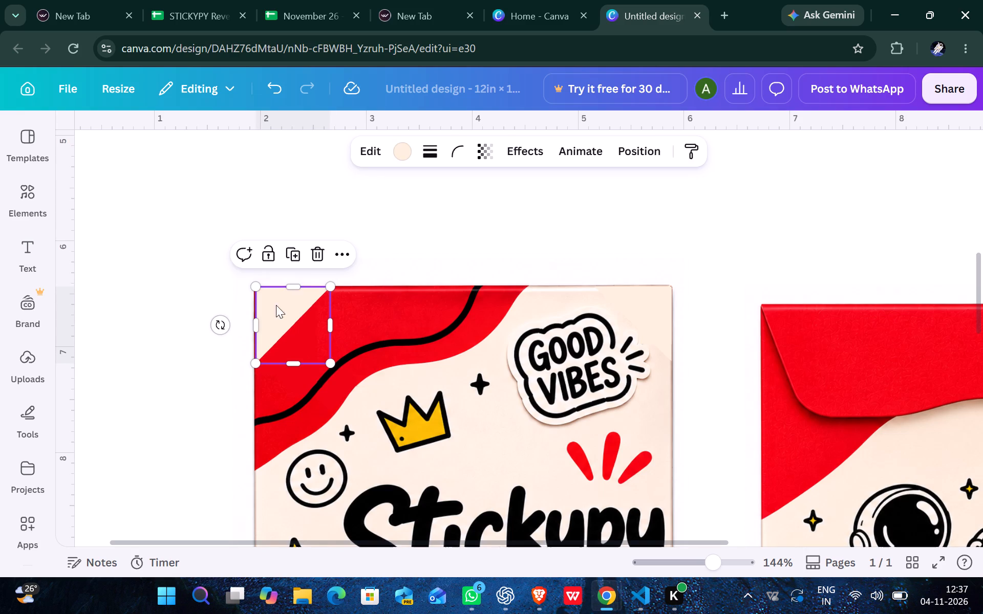
left_click(399, 149)
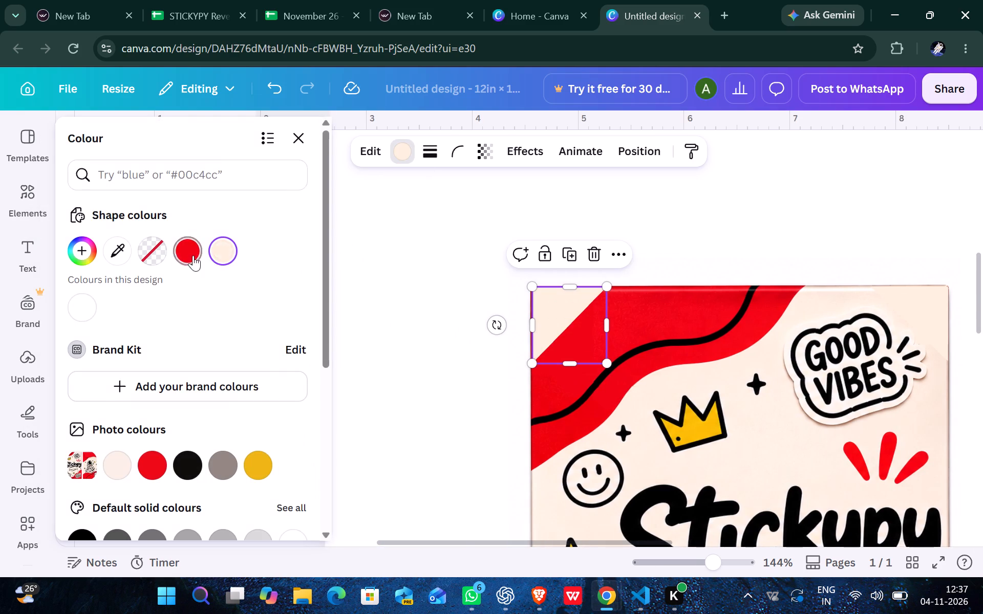
left_click(193, 255)
left_click(414, 233)
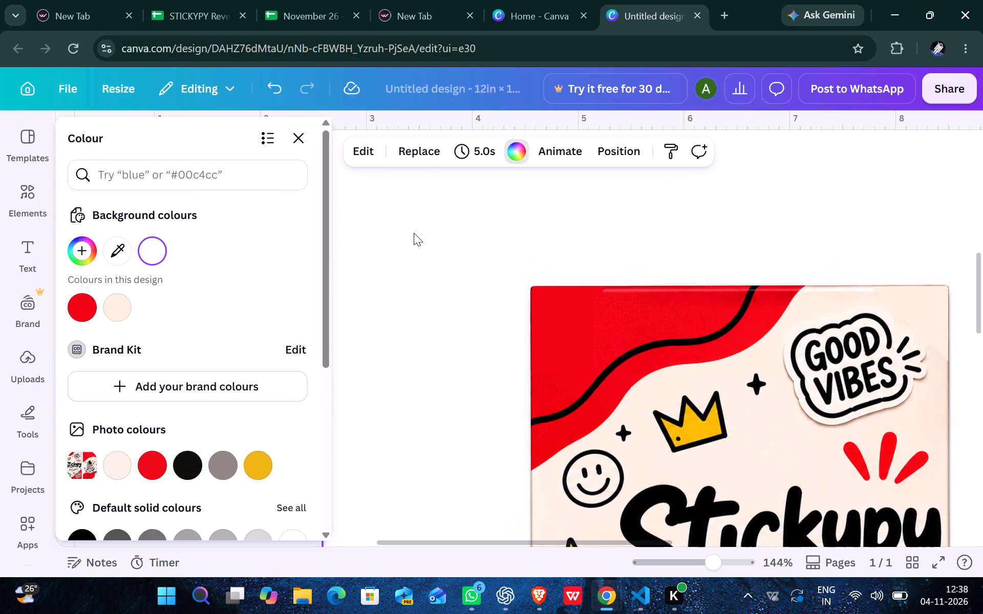
left_click(414, 233)
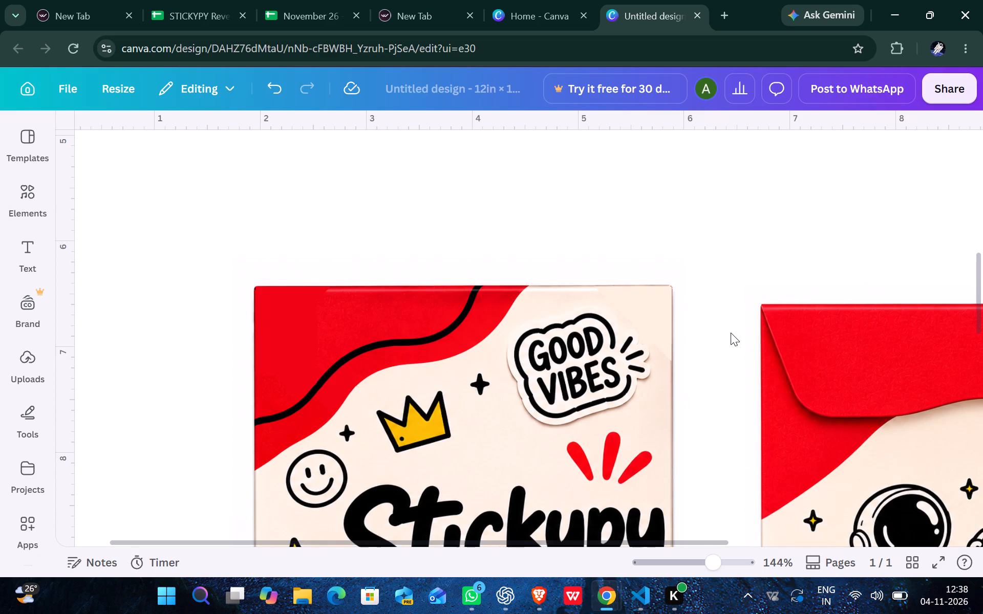
Examine the lower part of both envelopes and the back envelope's flap for areas that still need covering.
scroll(731, 332, "down", 4)
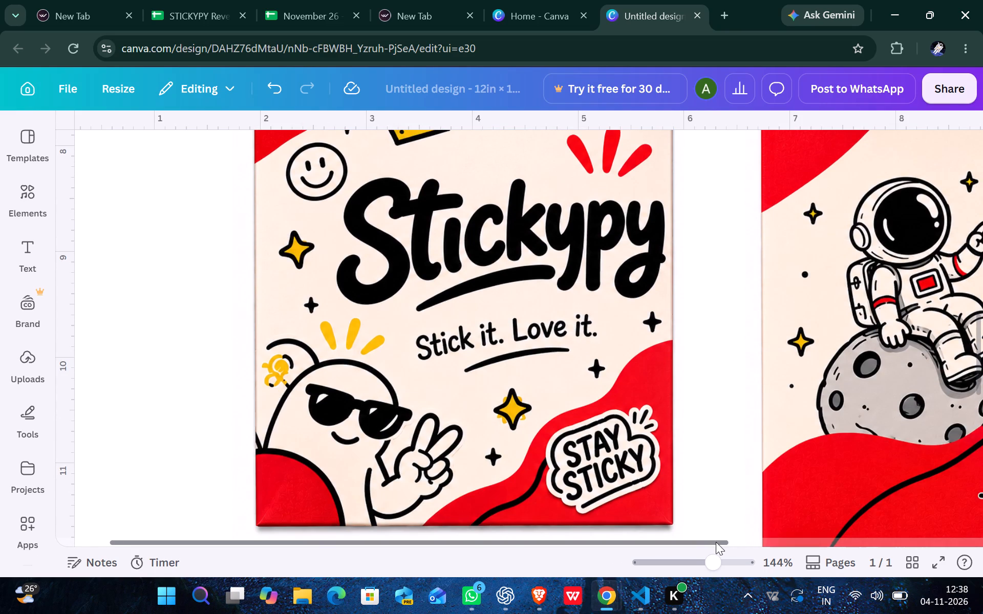
left_click_drag(716, 542, 954, 531)
scroll(955, 476, "down", 1)
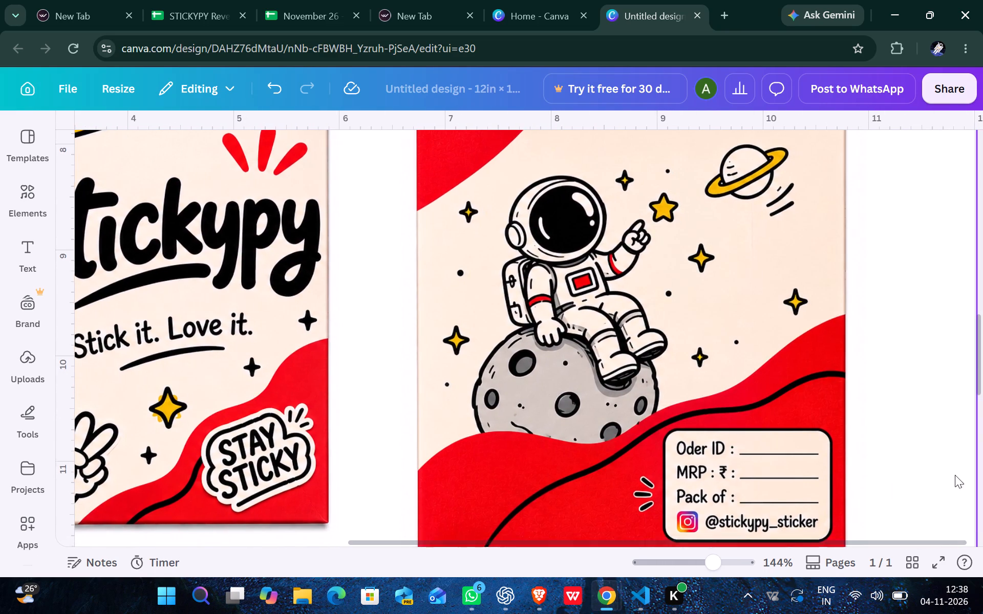
scroll(955, 475, "down", 2)
scroll(954, 467, "up", 6)
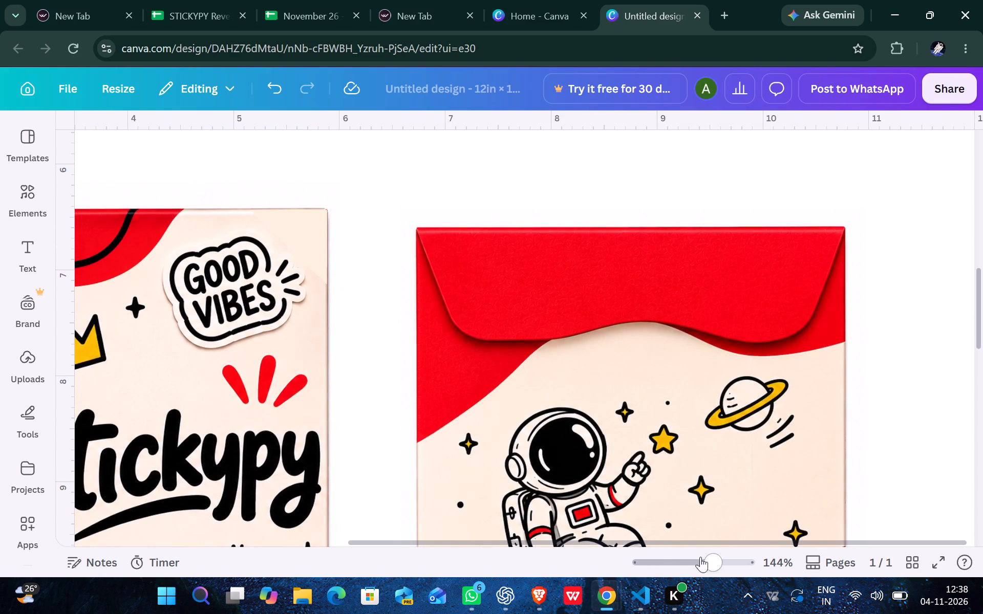
Duplicate the front envelope's red corner triangle and place the copy flush in the back envelope's top-left corner.
left_click_drag(696, 543, 379, 525)
left_click(339, 246)
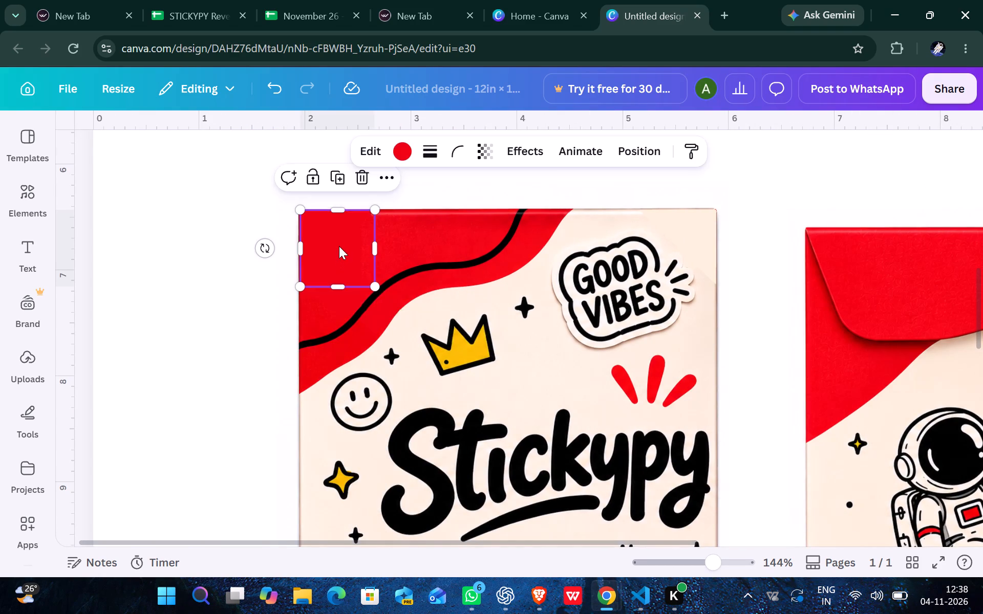
left_click(336, 173)
left_click_drag(339, 252, 864, 295)
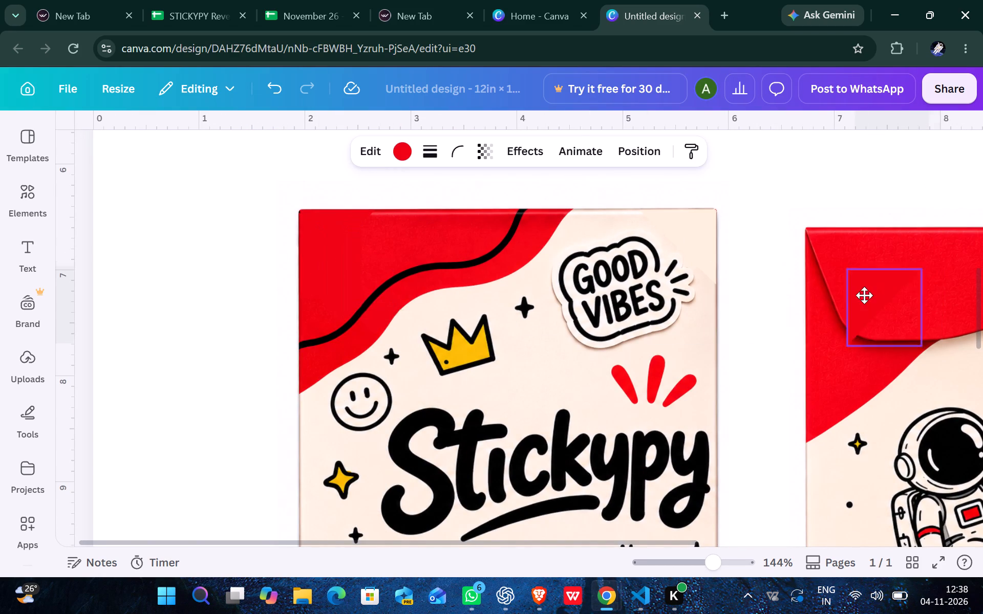
left_click_drag(864, 295, 864, 295)
left_click_drag(674, 542, 836, 542)
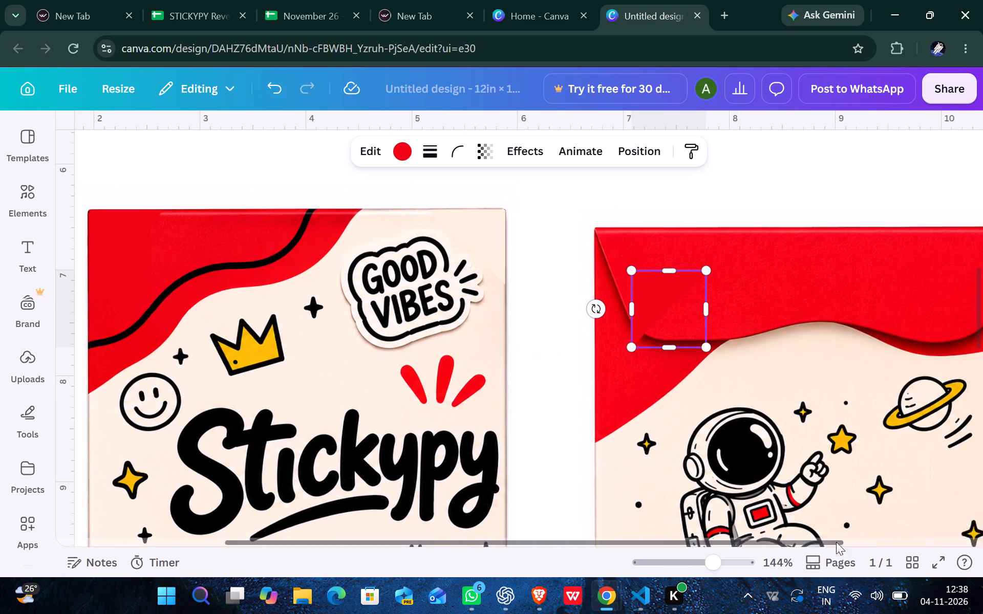
left_click_drag(836, 542, 847, 542)
left_click_drag(614, 294, 578, 250)
Stretch the back envelope's red triangle to about 3.4 in wide and 1.6 in tall, covering the flap's left side.
left_click_drag(634, 267, 687, 278)
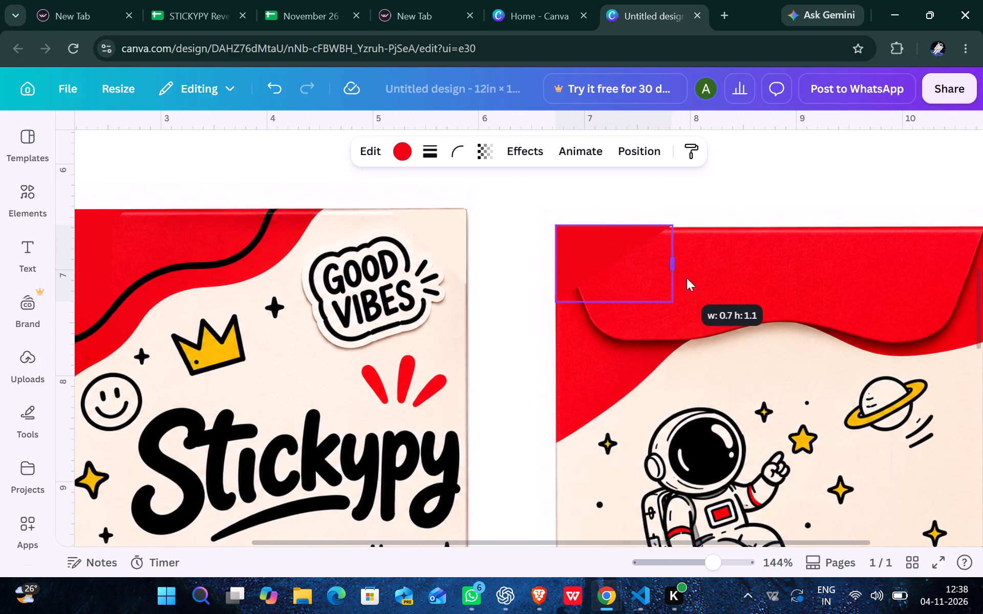
left_click_drag(687, 278, 931, 304)
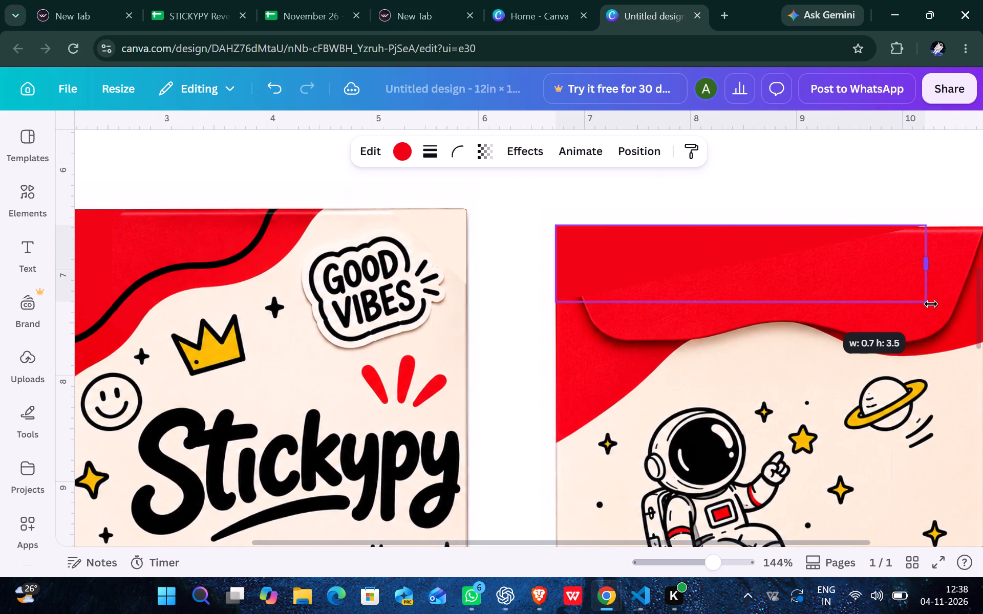
left_click_drag(931, 304, 922, 304)
left_click_drag(734, 304, 751, 347)
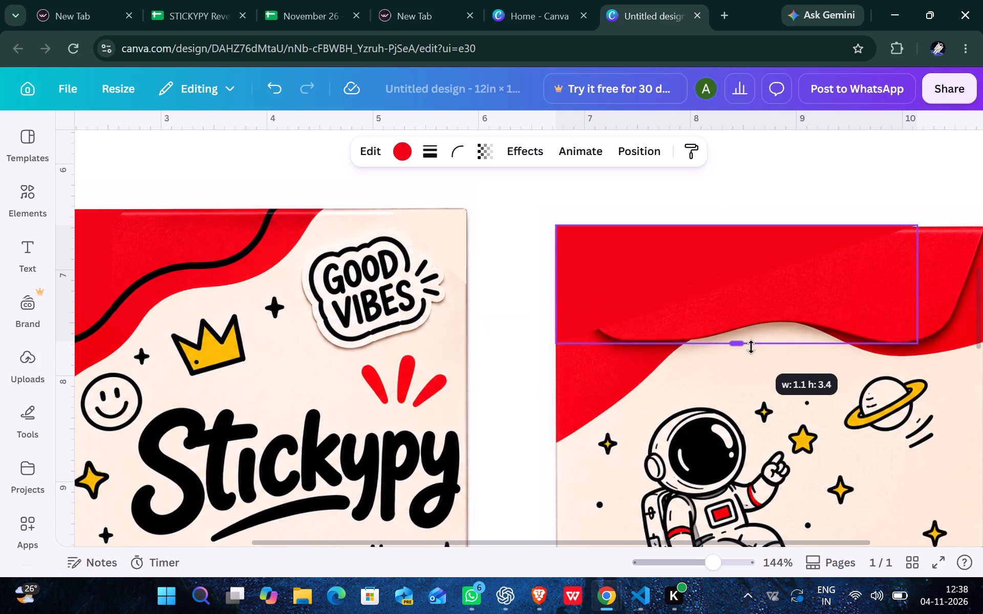
left_click_drag(751, 347, 770, 401)
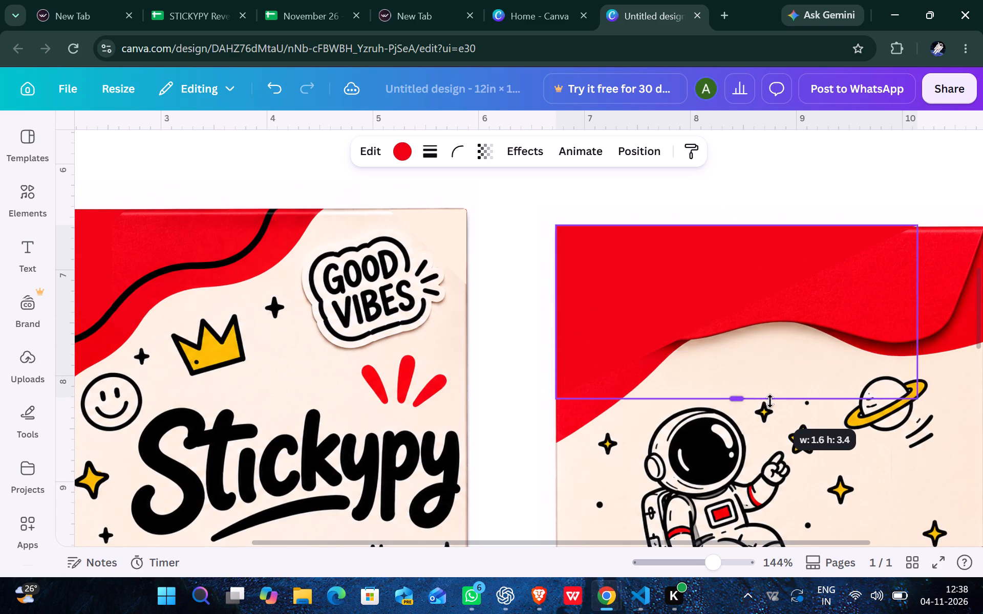
left_click_drag(770, 401, 774, 408)
left_click(909, 194)
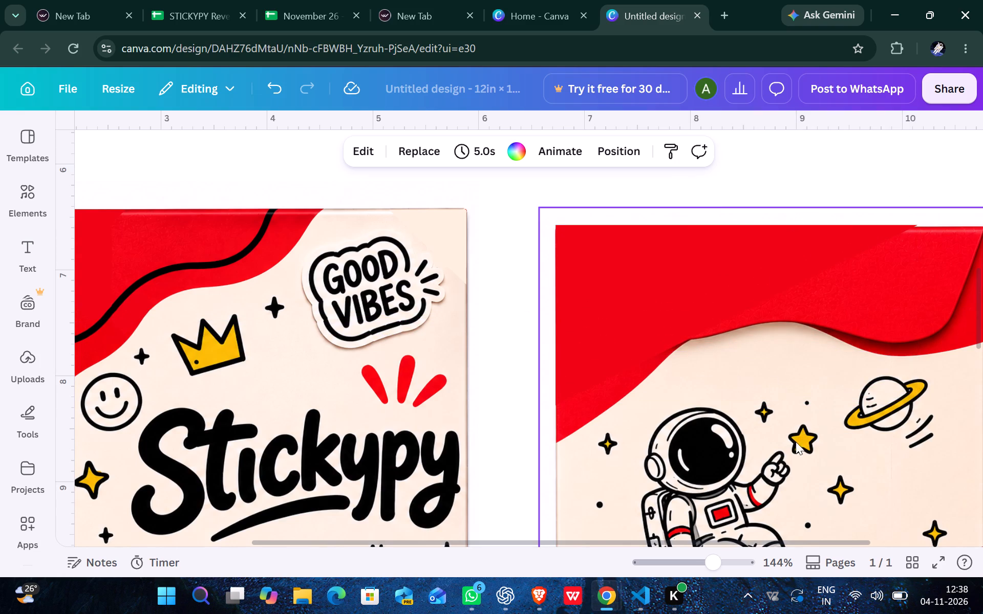
Duplicate the large red triangle, rotate the copy until its right angle is at the lower right, and shrink it to about 2.1 × 1 in.
left_click_drag(726, 540, 806, 544)
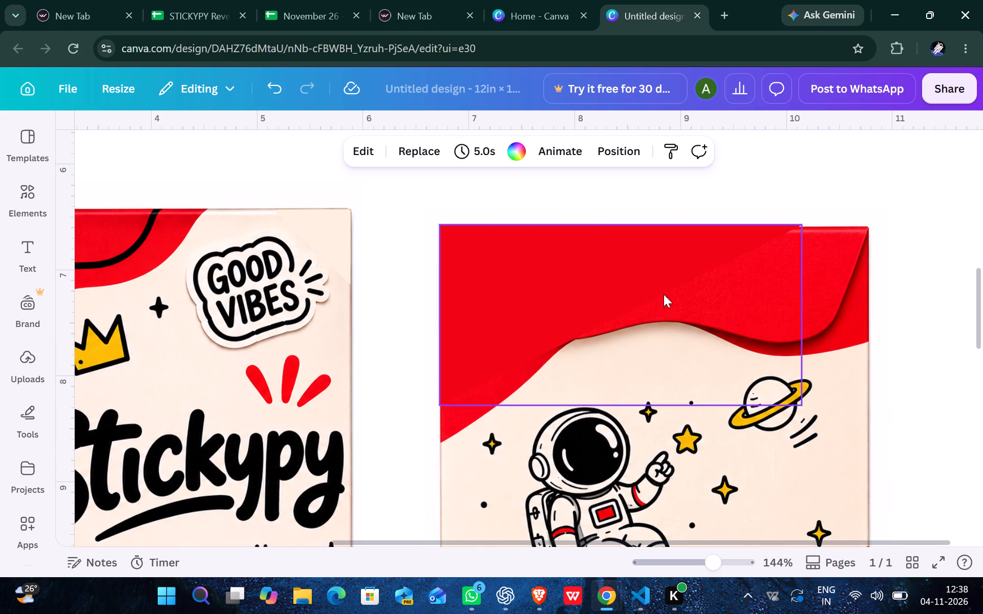
left_click(586, 252)
left_click(626, 193)
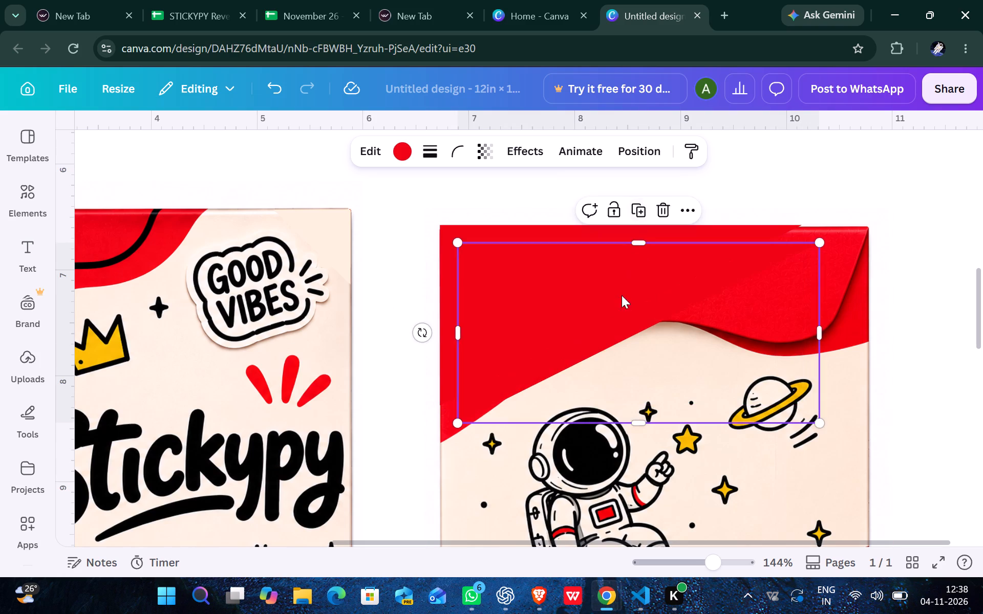
left_click_drag(609, 293, 693, 293)
left_click_drag(508, 336, 578, 232)
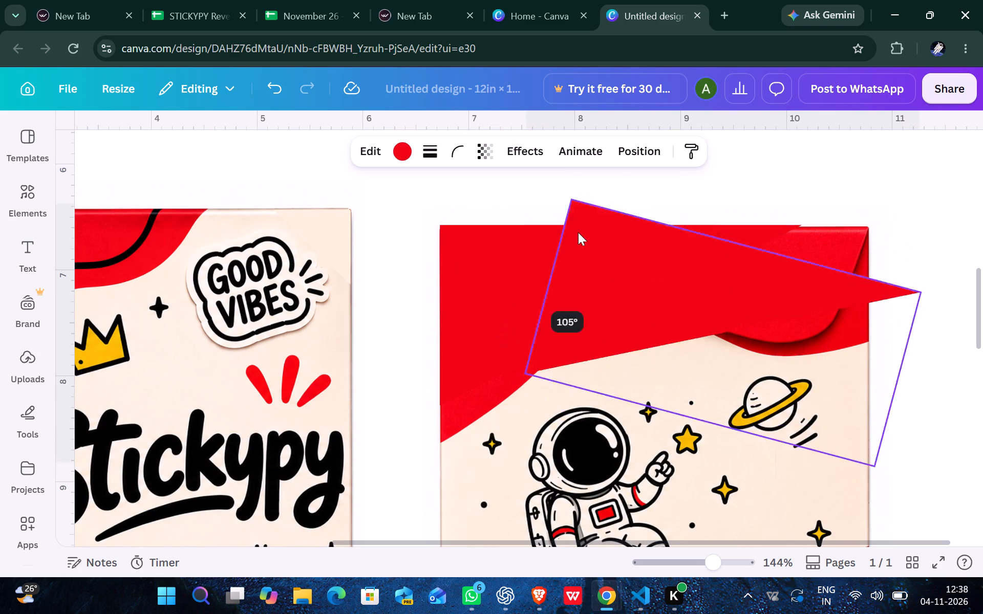
left_click_drag(578, 232, 901, 333)
left_click_drag(901, 244, 763, 330)
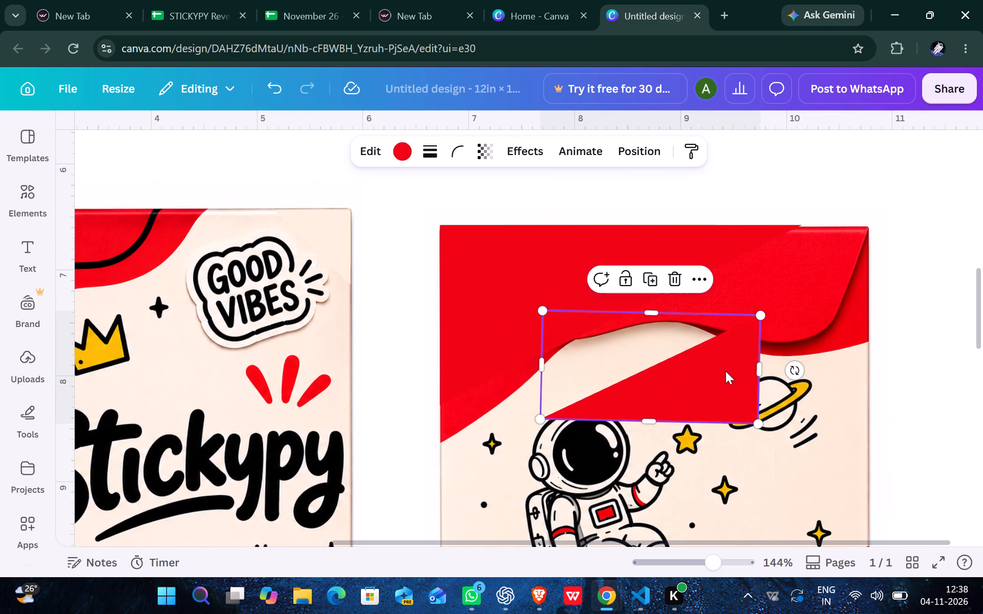
Move the smaller red triangle over the back envelope's top-right flap crease and narrow it to about 1.5 in.
left_click_drag(721, 376, 828, 288)
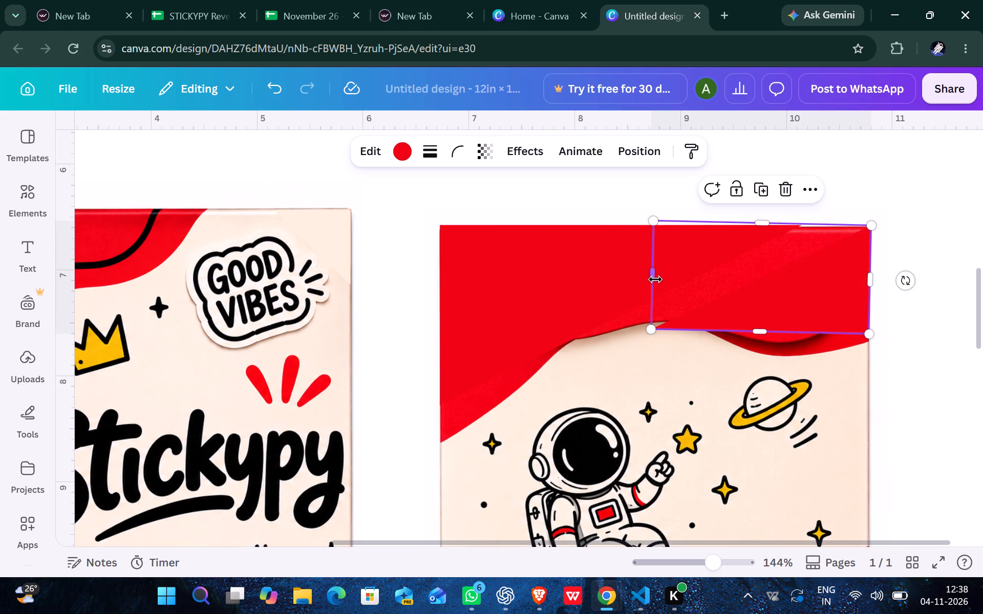
left_click_drag(656, 279, 713, 271)
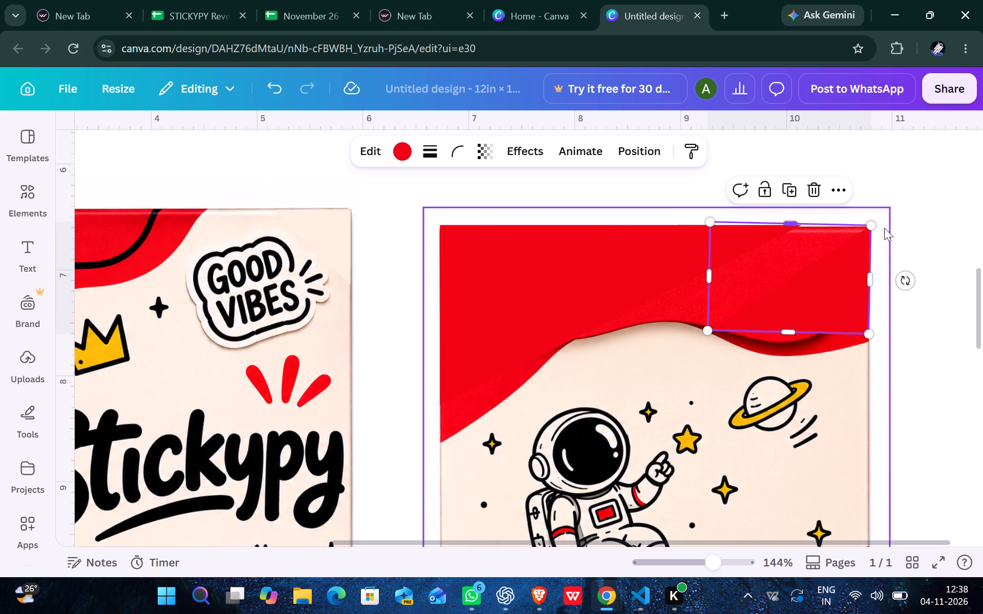
left_click(899, 228)
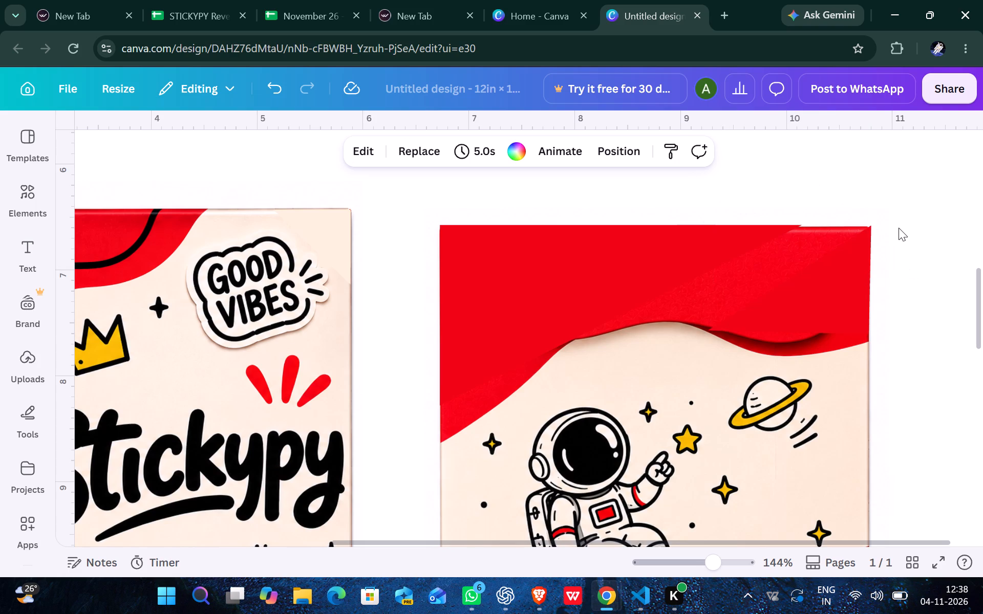
Shorten the large red triangle on the back envelope slightly from its lower side.
left_click(542, 306)
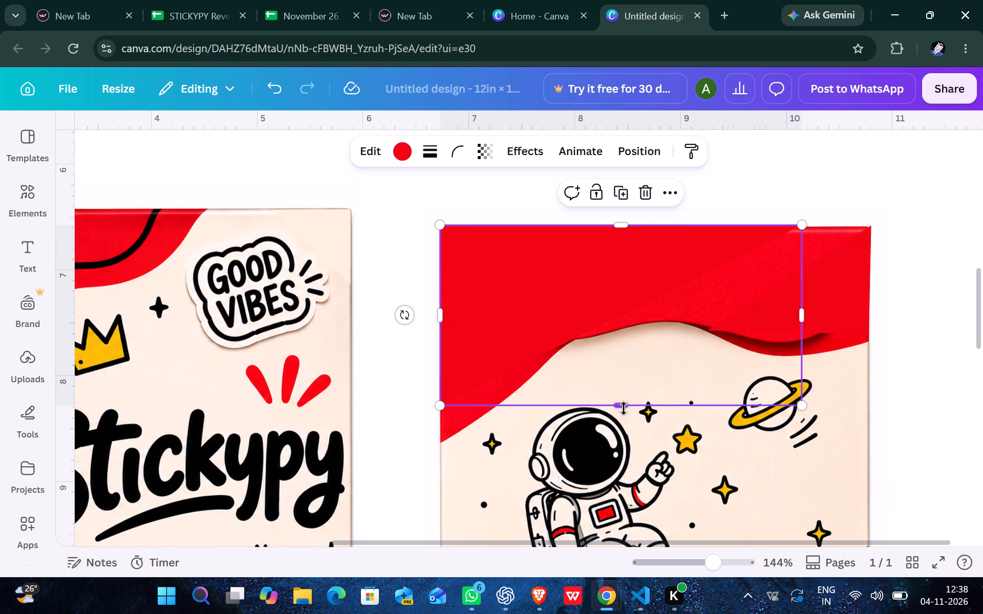
left_click_drag(624, 407, 630, 405)
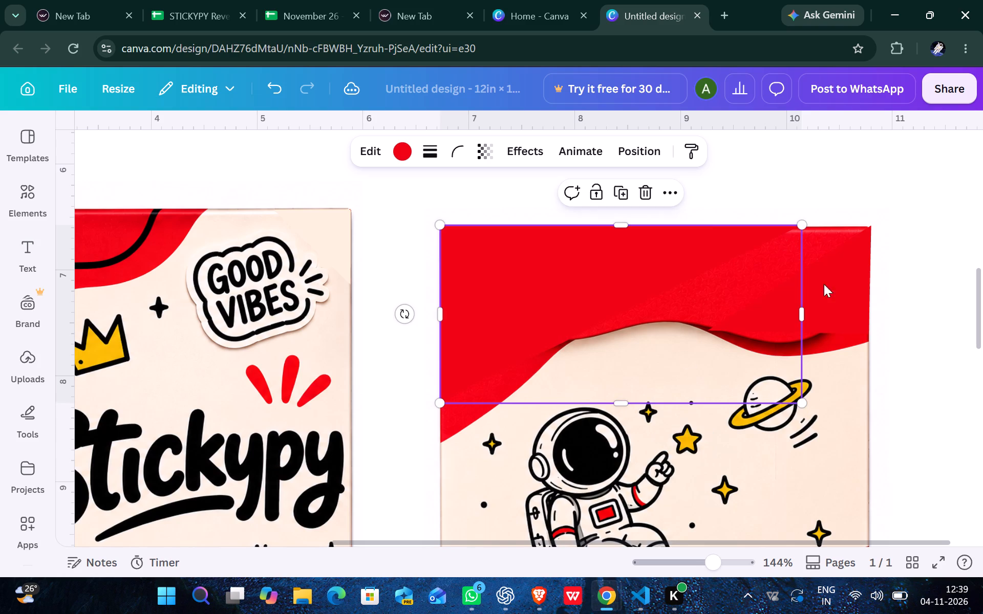
left_click(909, 239)
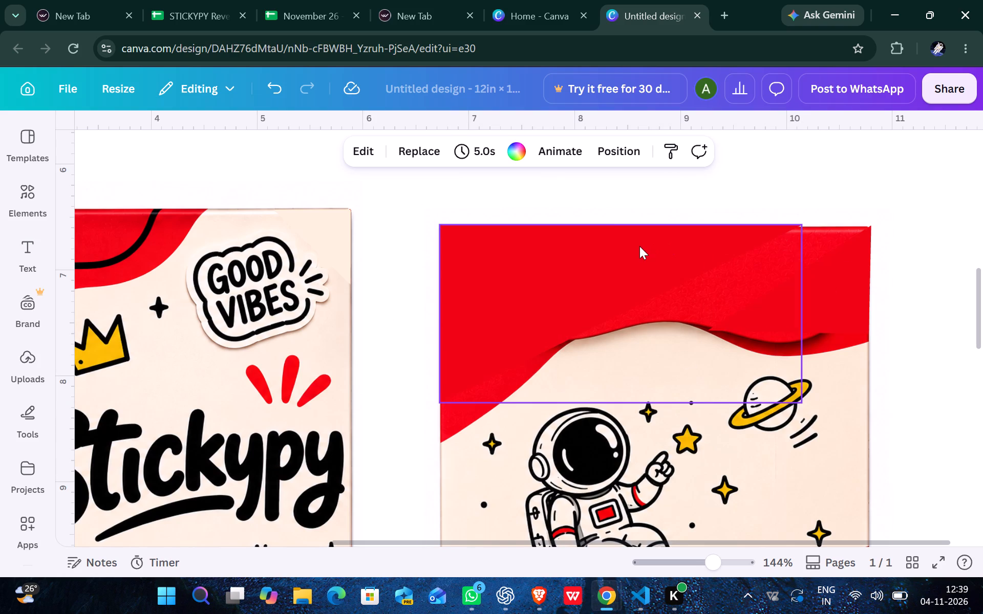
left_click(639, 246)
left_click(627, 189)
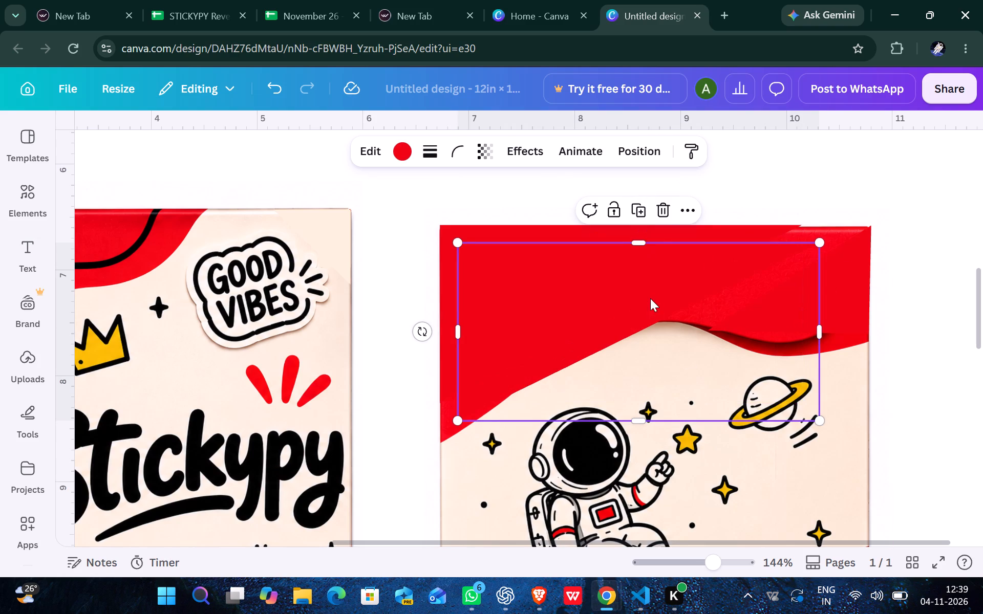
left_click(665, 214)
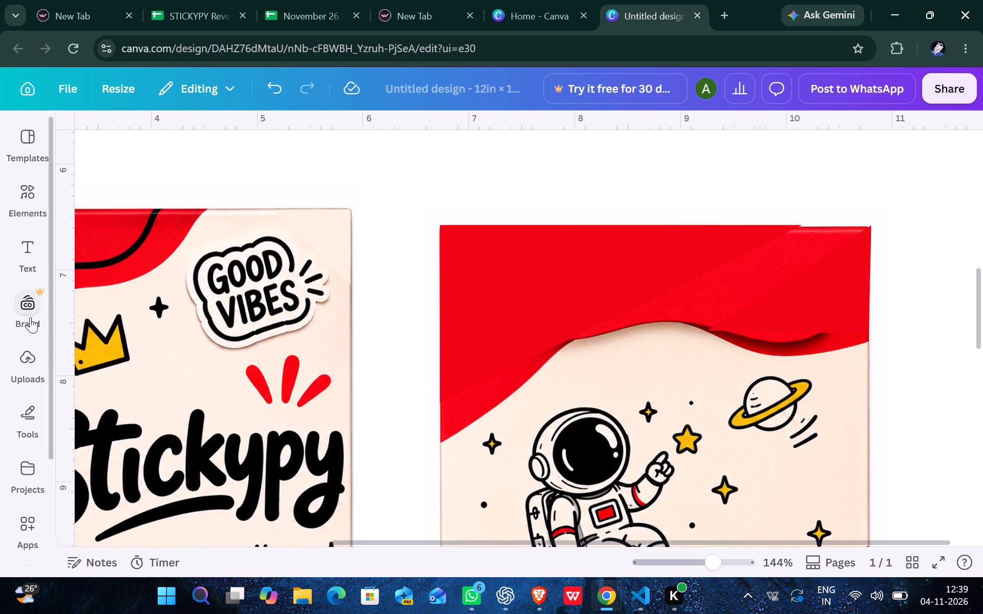
Add a rounded rectangle shape, set its corner rounding to 0, and fill it with the design's red.
left_click(25, 188)
left_click(169, 242)
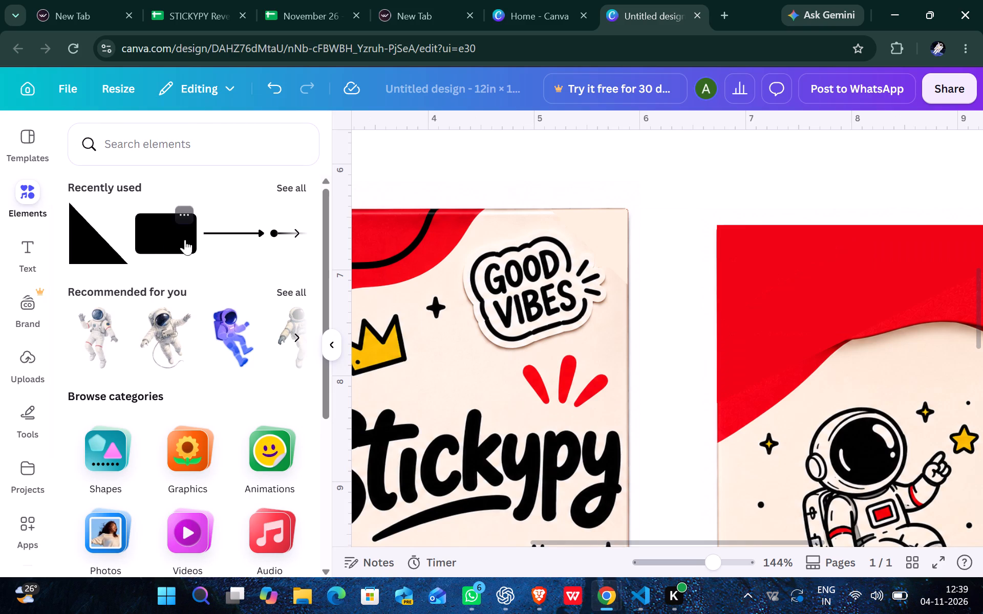
left_click(332, 345)
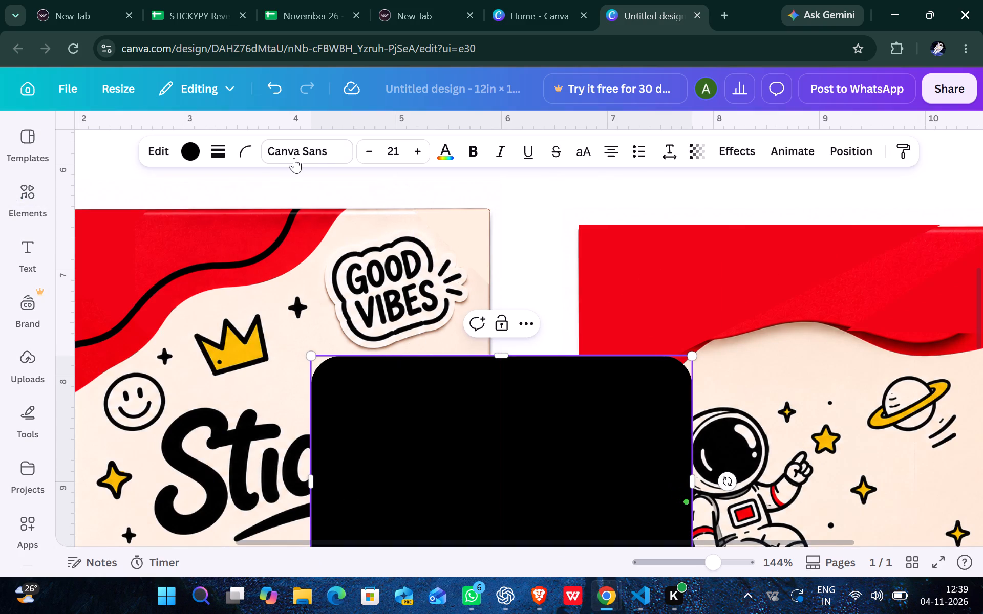
left_click(243, 152)
left_click_drag(201, 208, 113, 231)
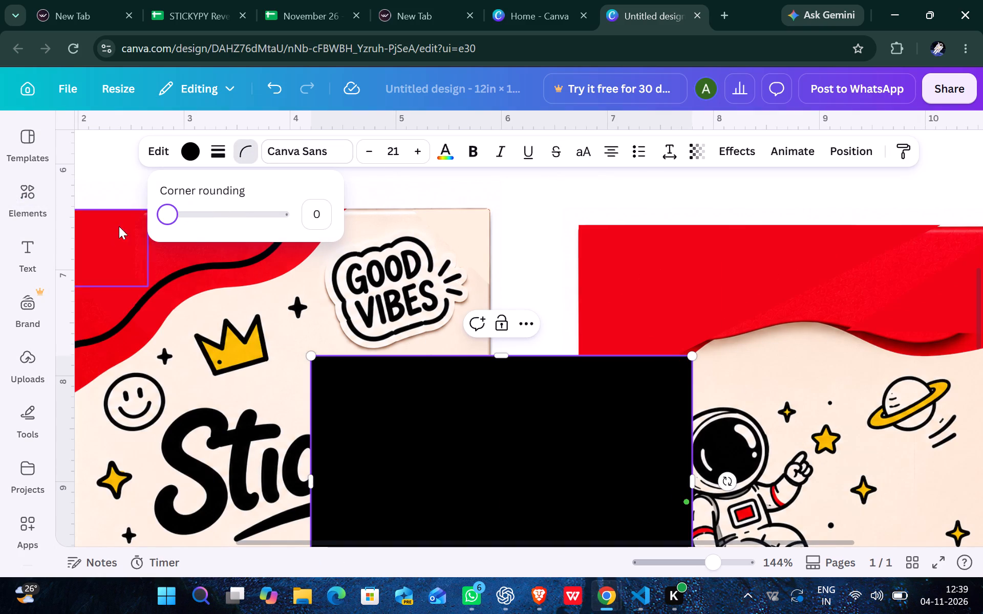
left_click(561, 199)
left_click(552, 437)
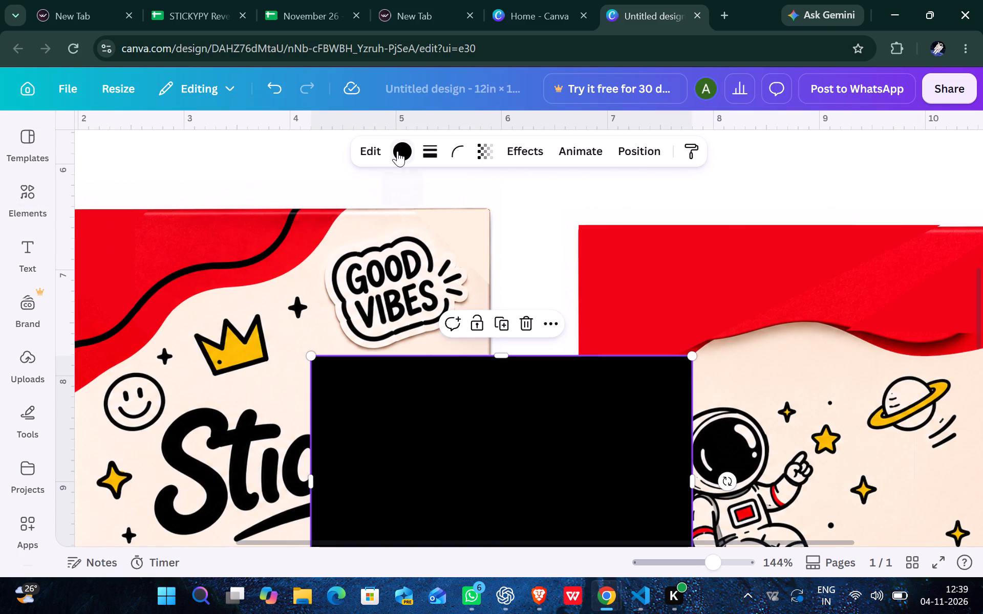
left_click(397, 151)
left_click(183, 255)
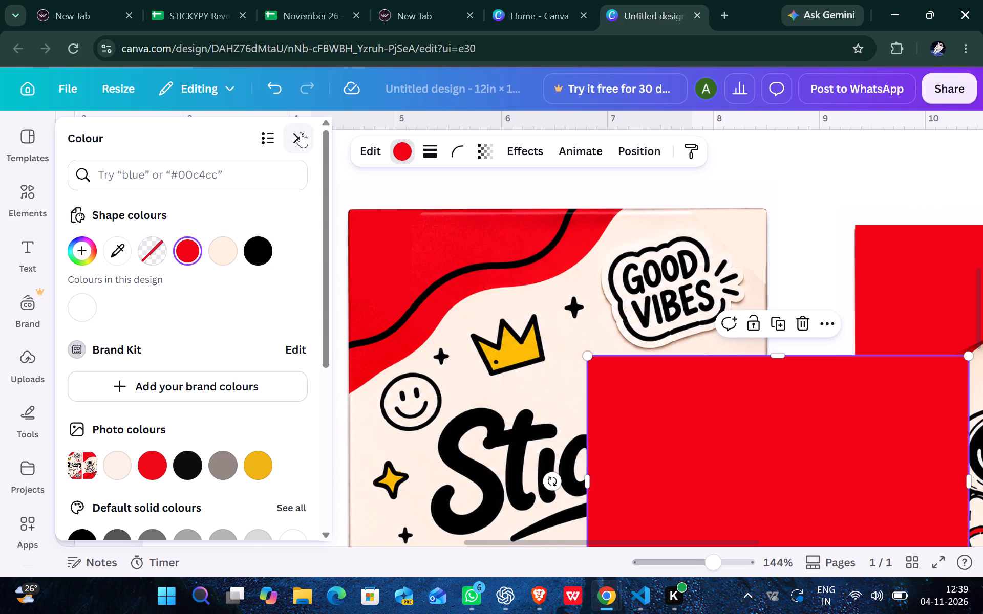
left_click(301, 132)
Shrink the red rectangle to about 1.3 in wide and move it onto the back envelope's red flap.
left_click_drag(691, 355, 630, 452)
left_click_drag(540, 485, 630, 421)
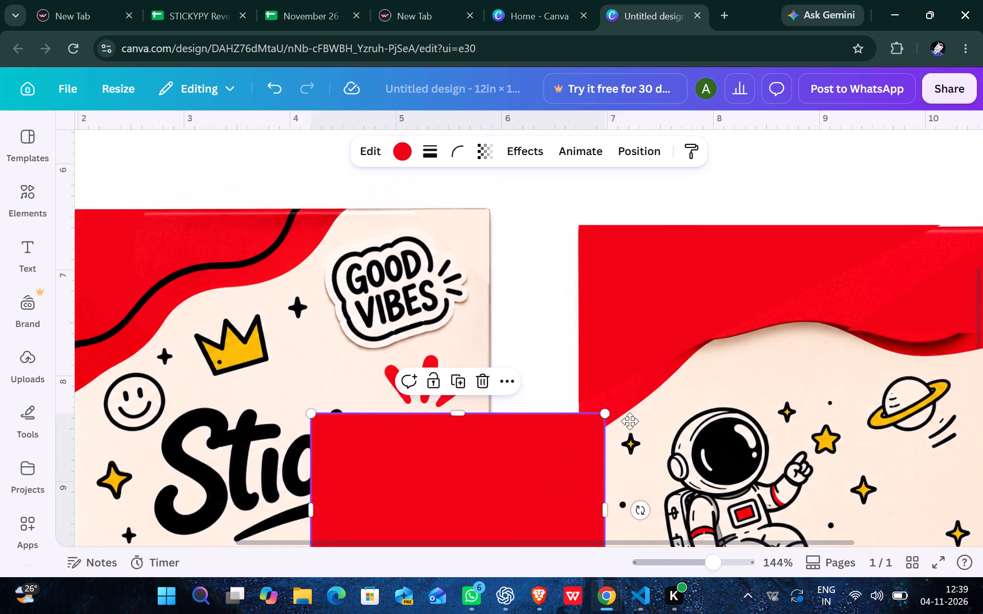
left_click_drag(630, 421, 745, 349)
left_click_drag(809, 278, 689, 445)
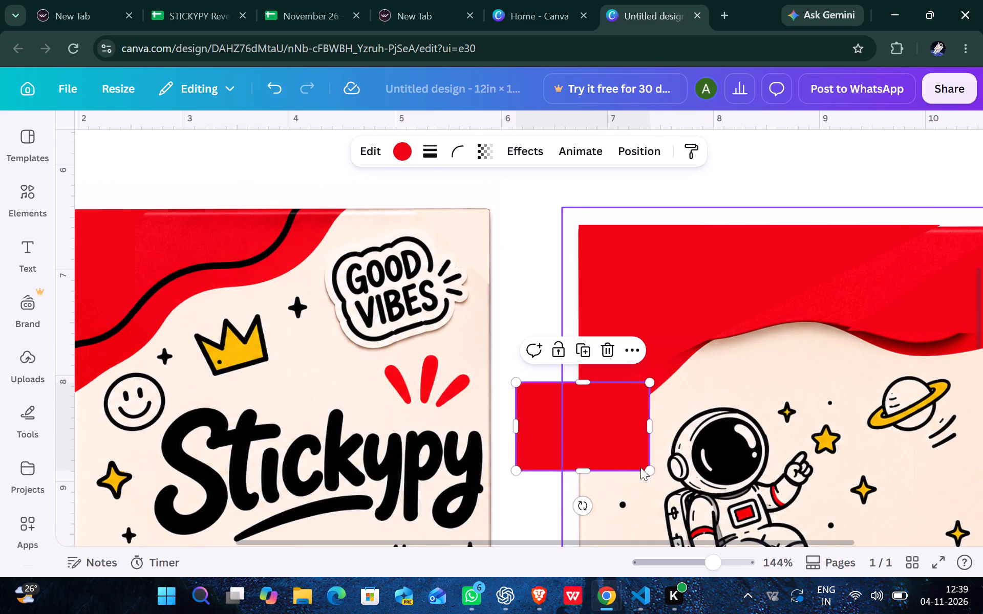
left_click_drag(606, 450, 894, 289)
left_click_drag(665, 540, 665, 540)
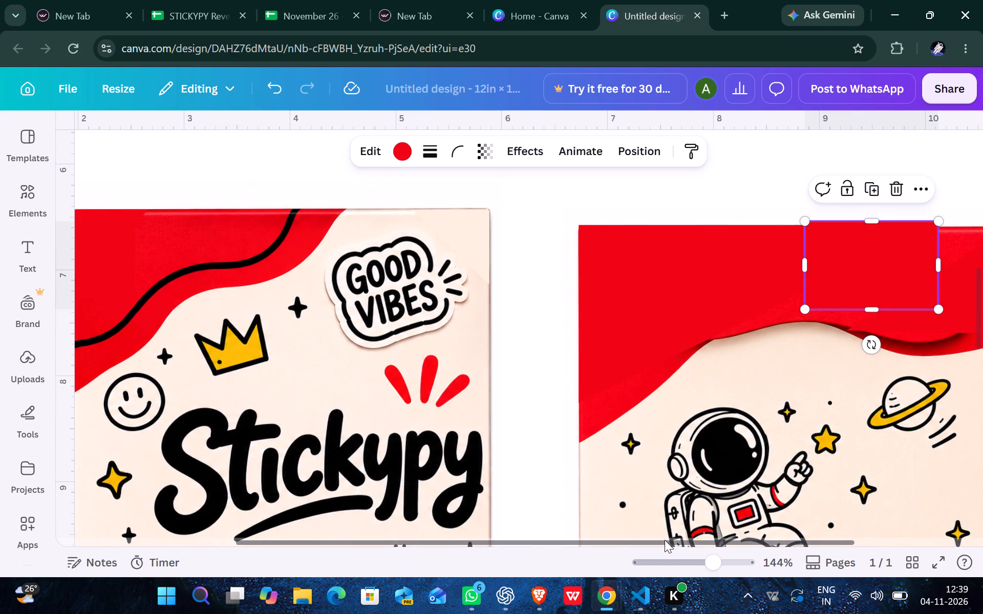
left_click_drag(665, 540, 804, 527)
Align the red rectangle with the back envelope's top-right corner and stretch it to about 3.3 × 0.9 in across the flap.
left_click_drag(702, 261, 730, 270)
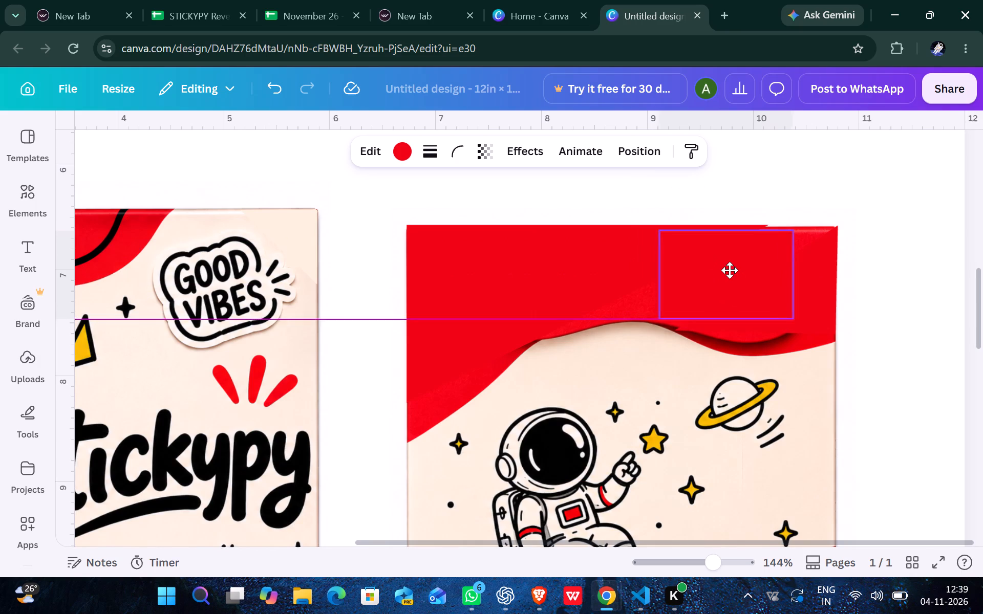
left_click_drag(730, 270, 732, 266)
left_click_drag(797, 271, 821, 274)
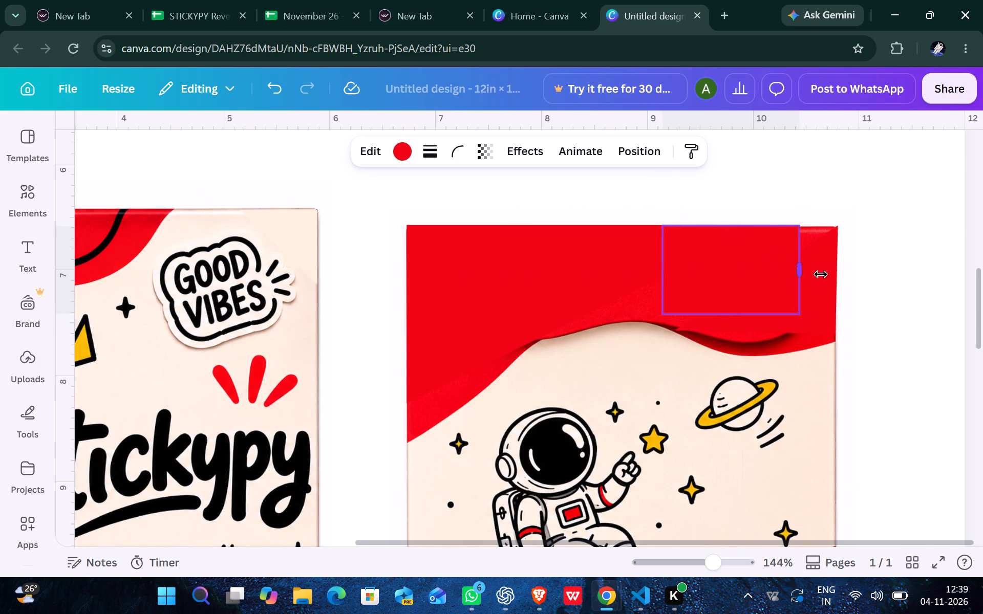
left_click_drag(821, 274, 835, 274)
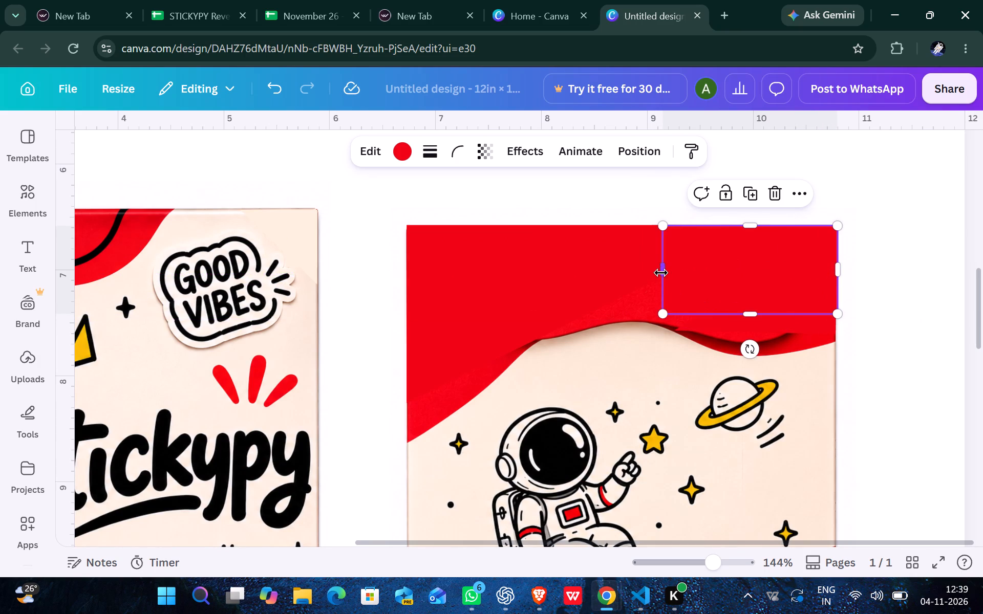
left_click_drag(752, 315, 756, 297)
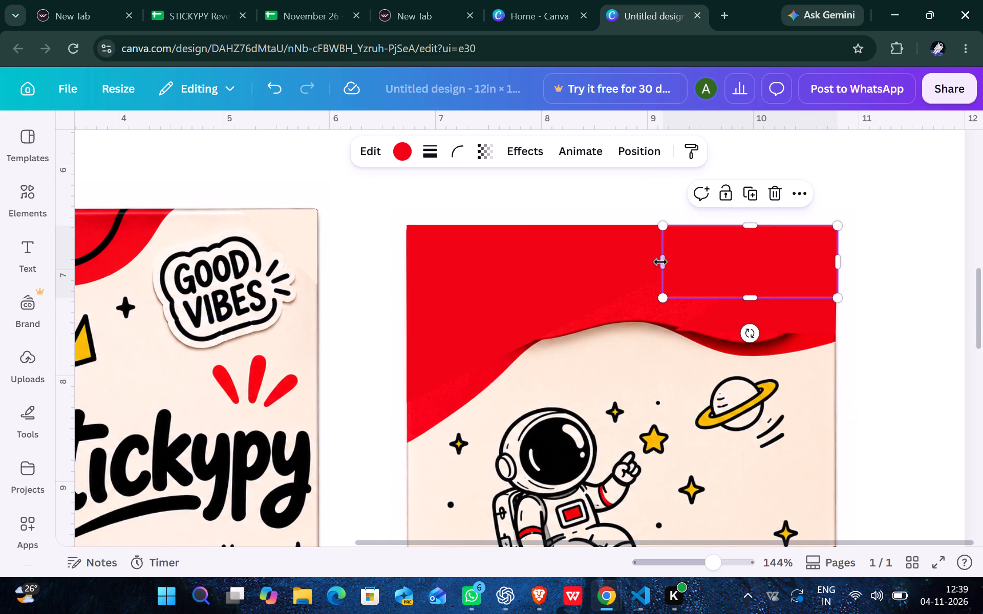
left_click_drag(664, 262, 486, 277)
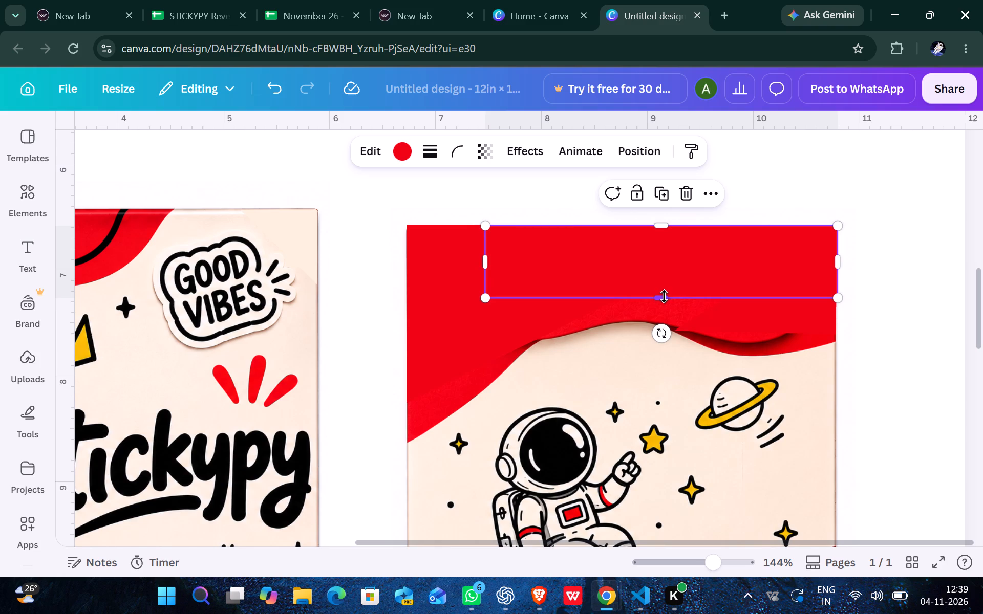
left_click_drag(663, 297, 680, 316)
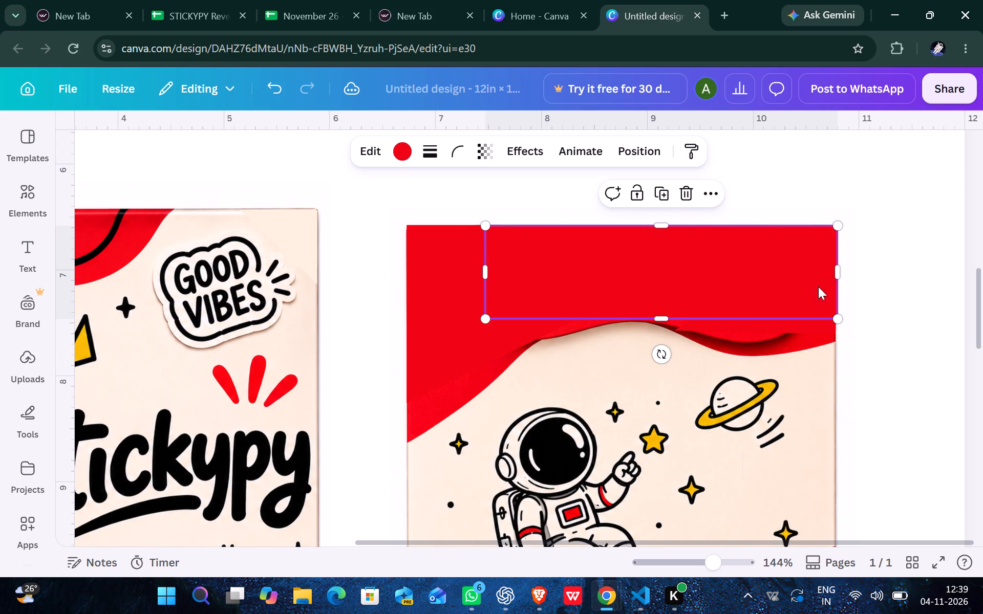
left_click(871, 285)
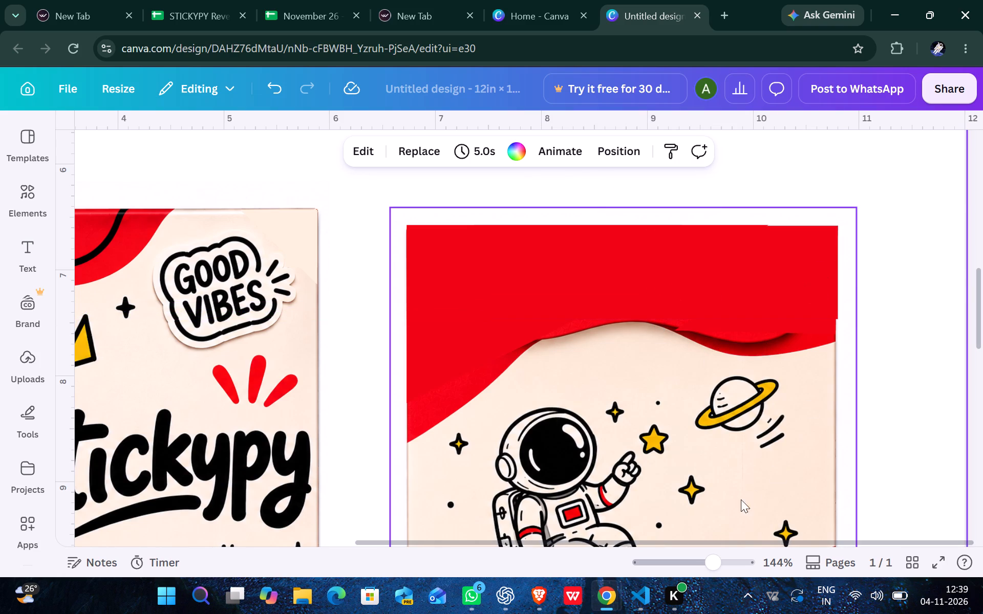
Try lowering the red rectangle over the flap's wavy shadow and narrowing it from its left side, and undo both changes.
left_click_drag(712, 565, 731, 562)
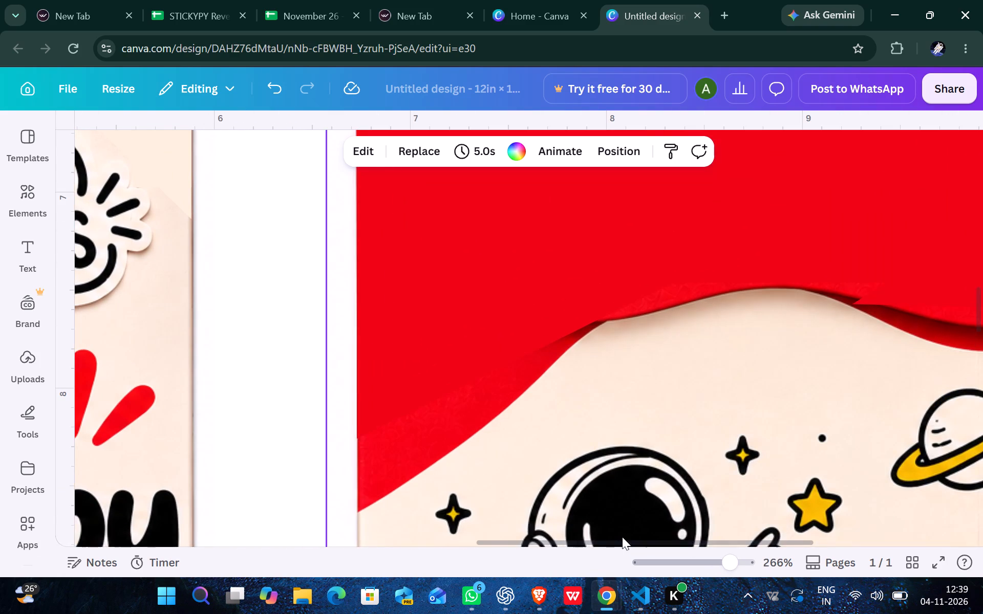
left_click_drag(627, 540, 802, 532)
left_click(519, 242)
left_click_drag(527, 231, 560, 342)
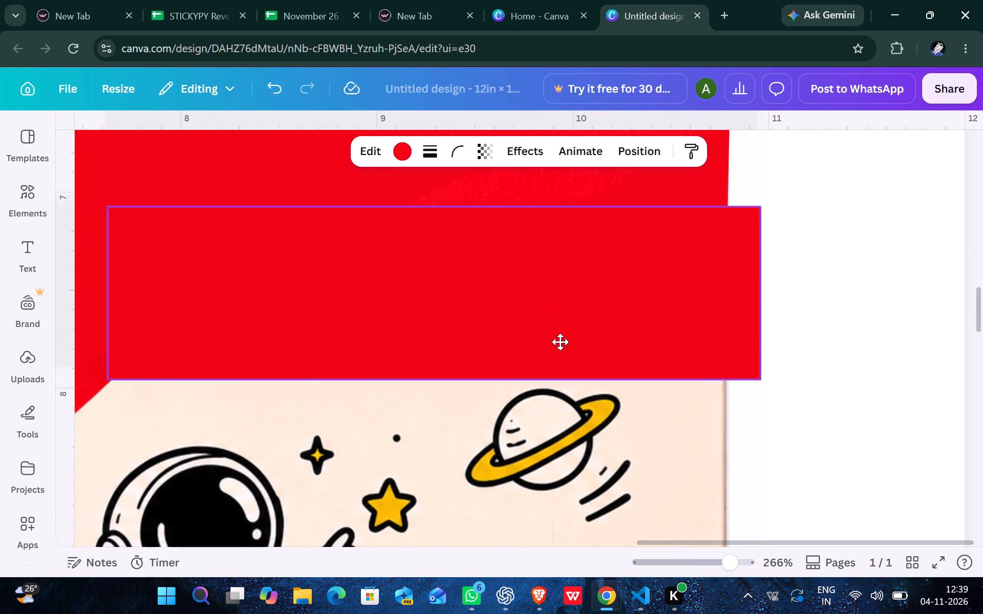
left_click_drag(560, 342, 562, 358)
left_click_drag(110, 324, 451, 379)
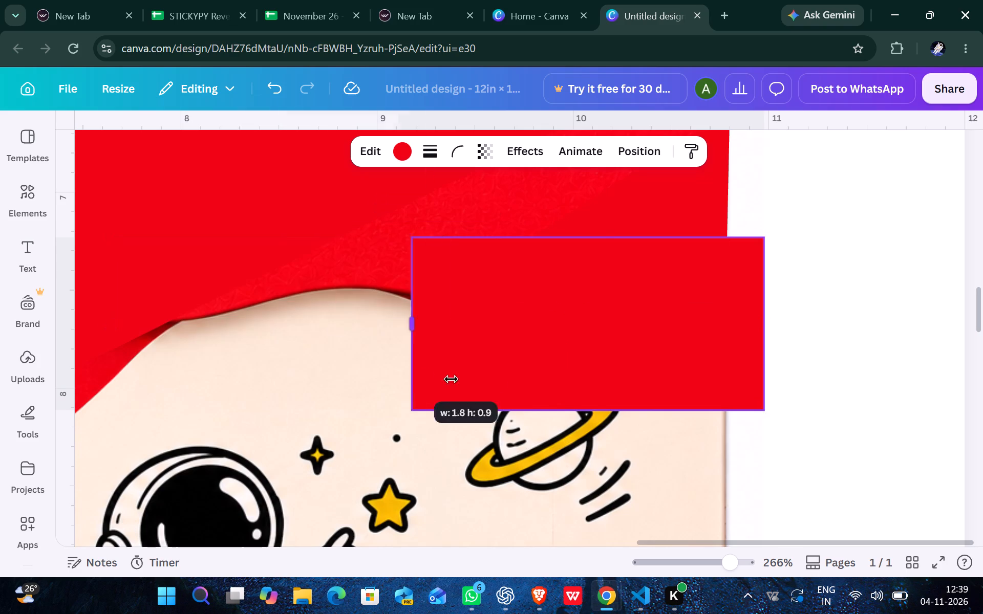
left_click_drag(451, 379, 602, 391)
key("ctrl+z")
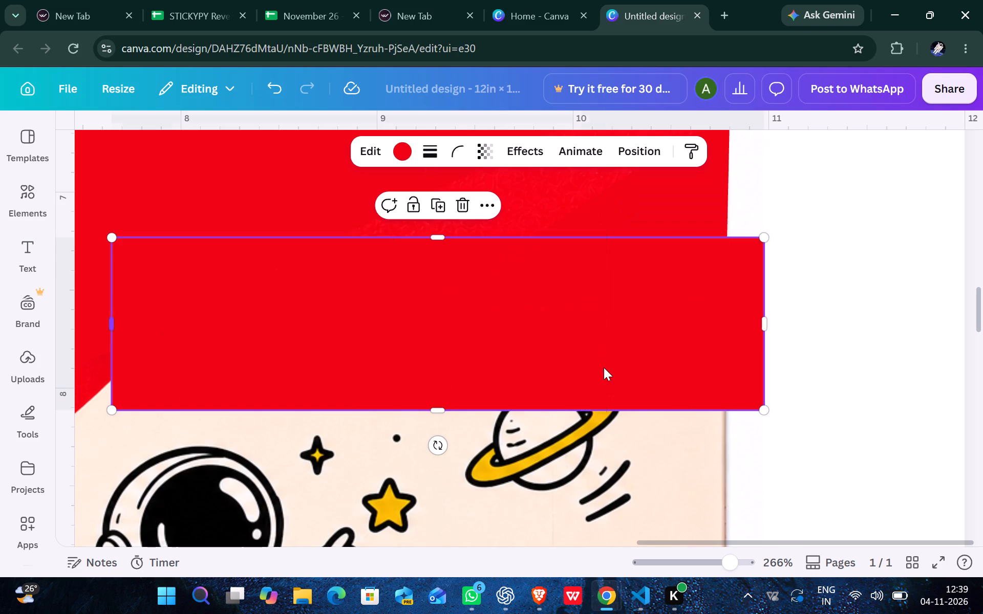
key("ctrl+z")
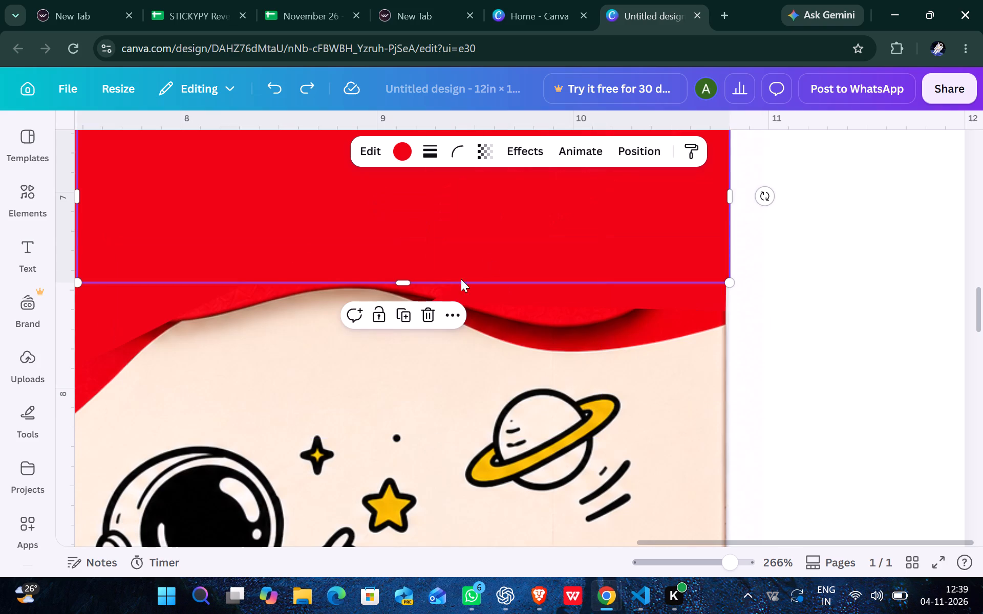
Duplicate the red rectangle, narrow the copy to about 0.6 in, and place it over the flap shadow above the planet.
left_click(398, 313)
left_click_drag(413, 251, 533, 389)
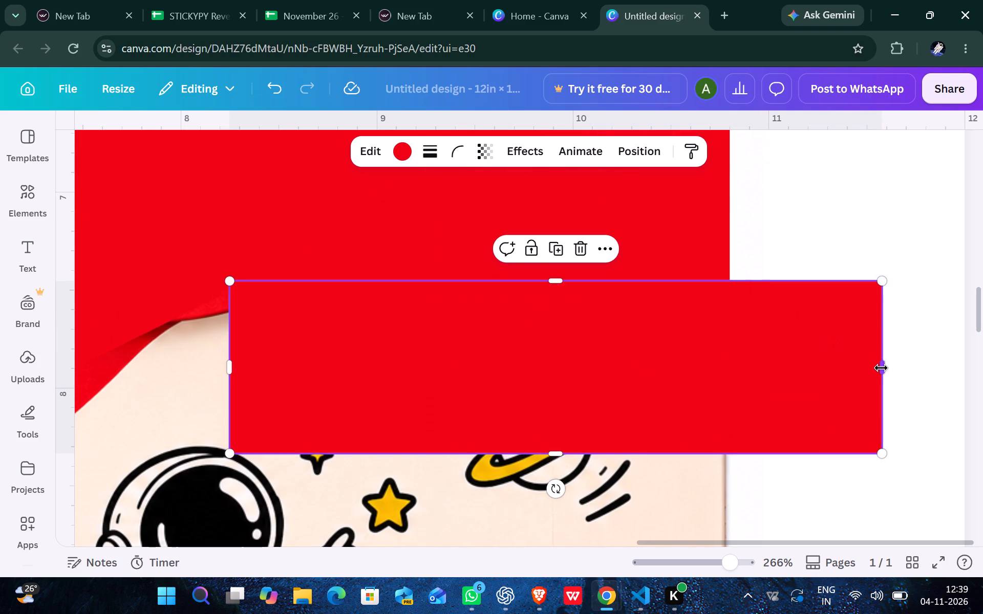
left_click_drag(881, 368, 525, 413)
left_click_drag(227, 366, 227, 366)
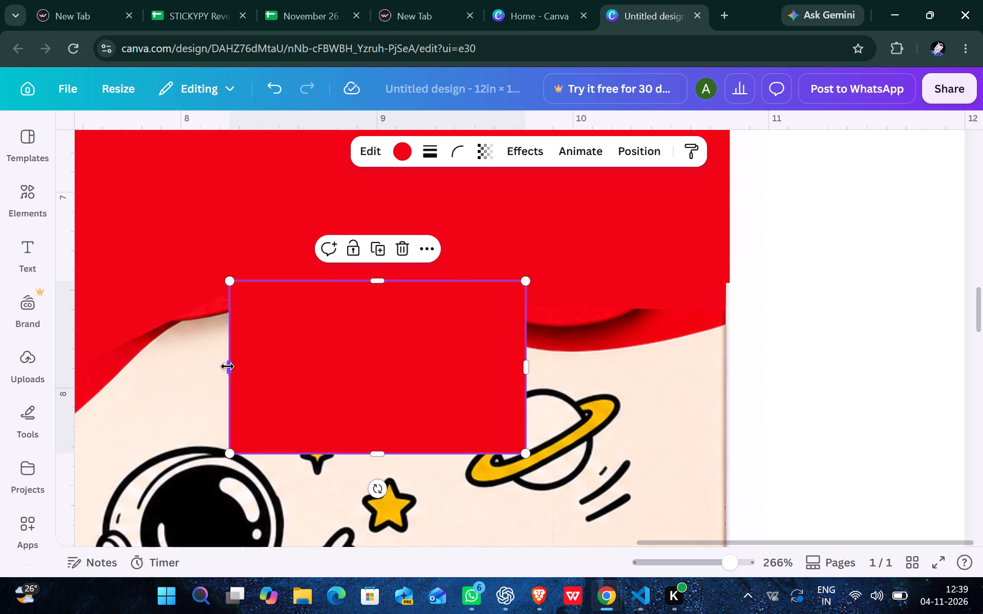
left_click_drag(227, 366, 409, 383)
left_click_drag(460, 367, 569, 249)
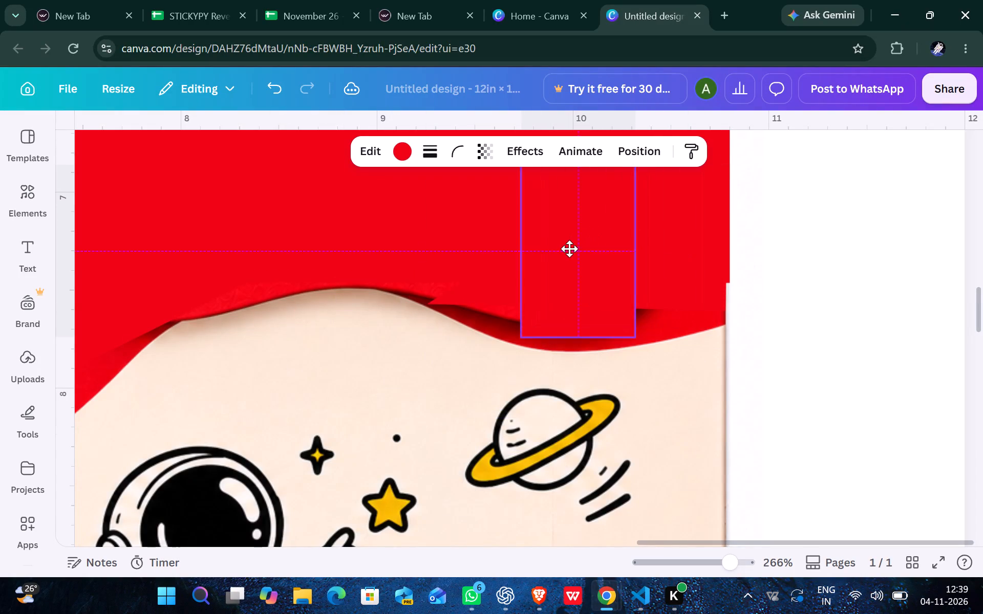
left_click_drag(569, 249, 575, 254)
Round the corners of the narrow red patch above the planet to suit the flap's curved lower edge.
left_click(456, 150)
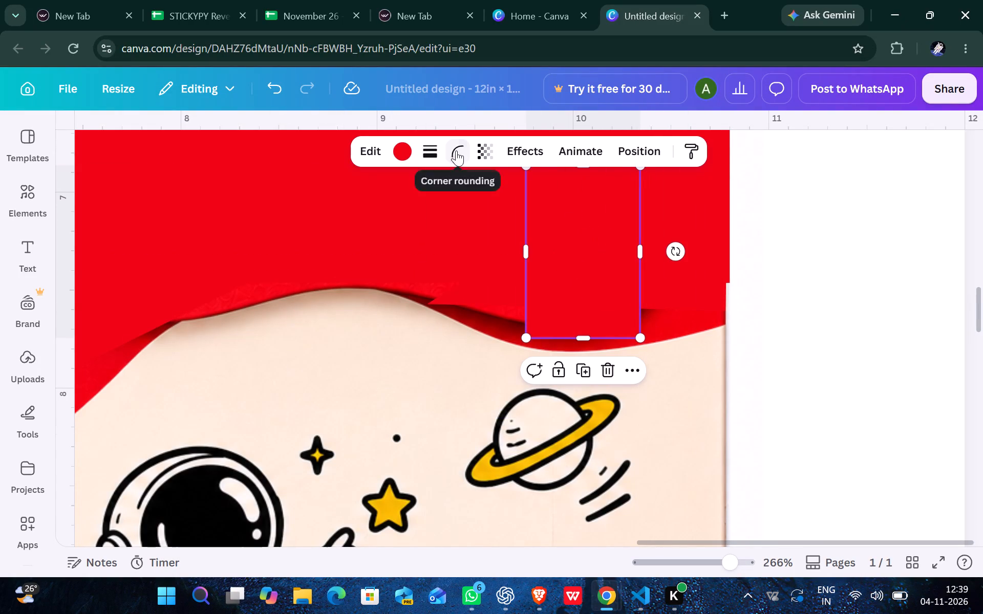
left_click_drag(401, 211, 383, 221)
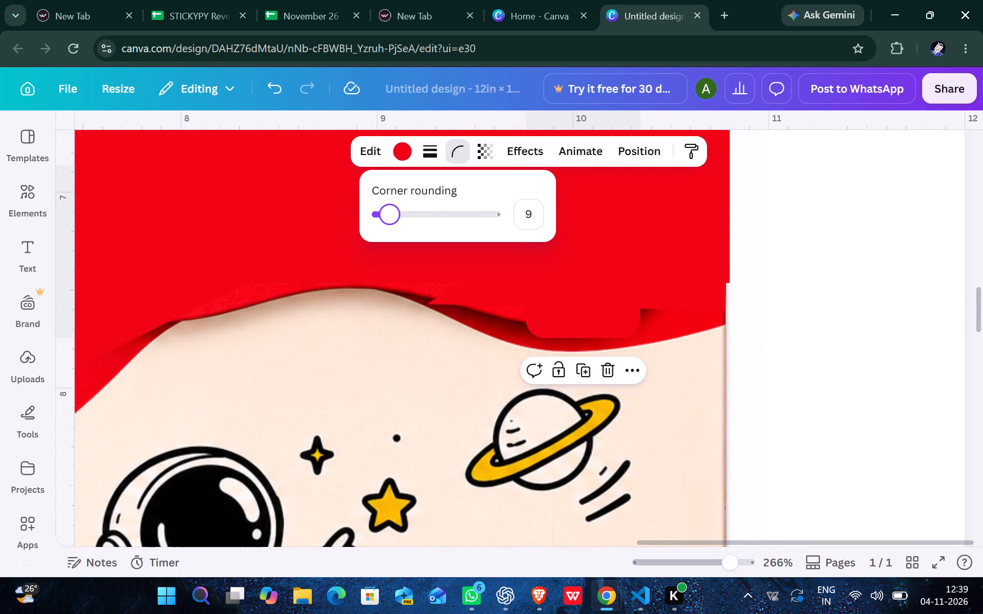
left_click_drag(383, 221, 413, 224)
left_click(771, 221)
Lower the rounded red patch to the flap's curved edge above the planet and widen it to about 1 × 0.9 in.
left_click_drag(590, 288, 579, 300)
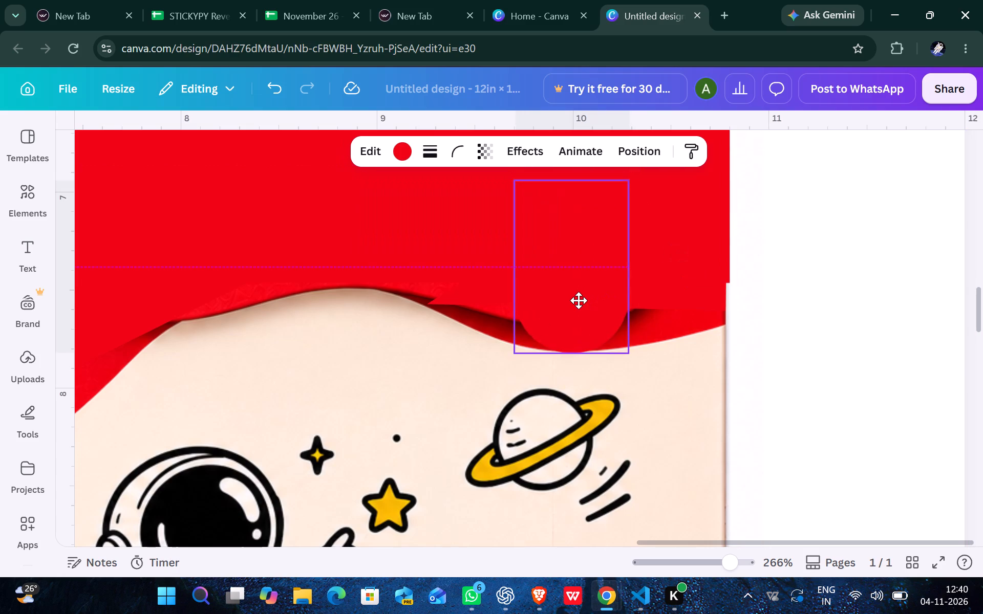
left_click_drag(579, 300, 580, 297)
left_click_drag(630, 265, 672, 270)
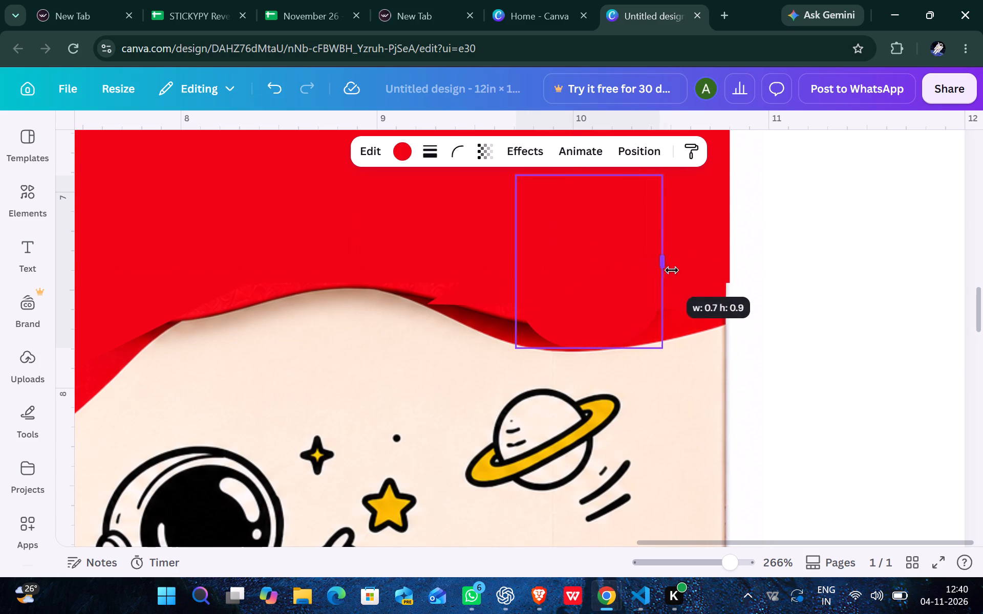
left_click_drag(672, 270, 673, 277)
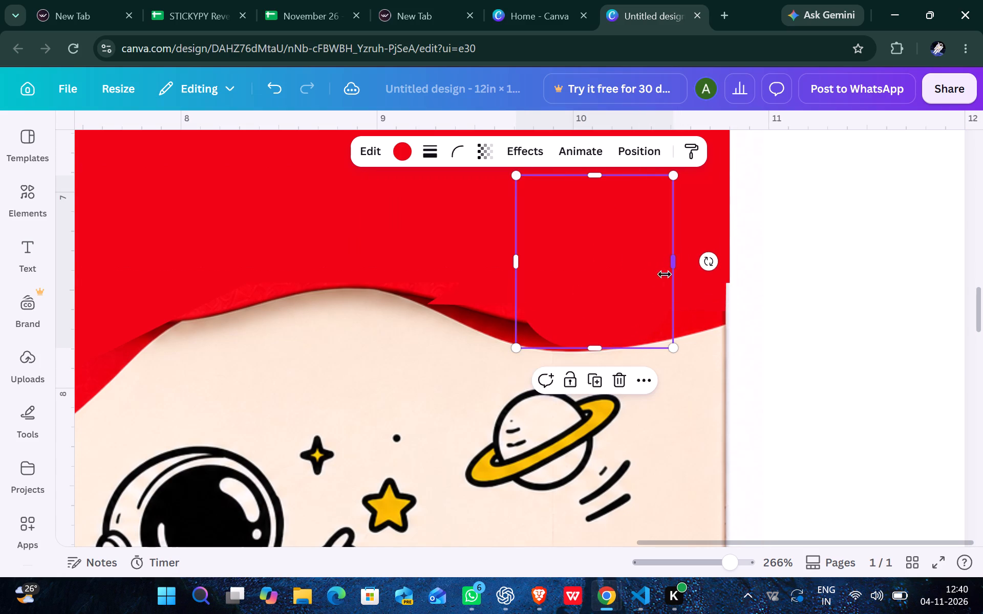
left_click_drag(518, 259, 489, 259)
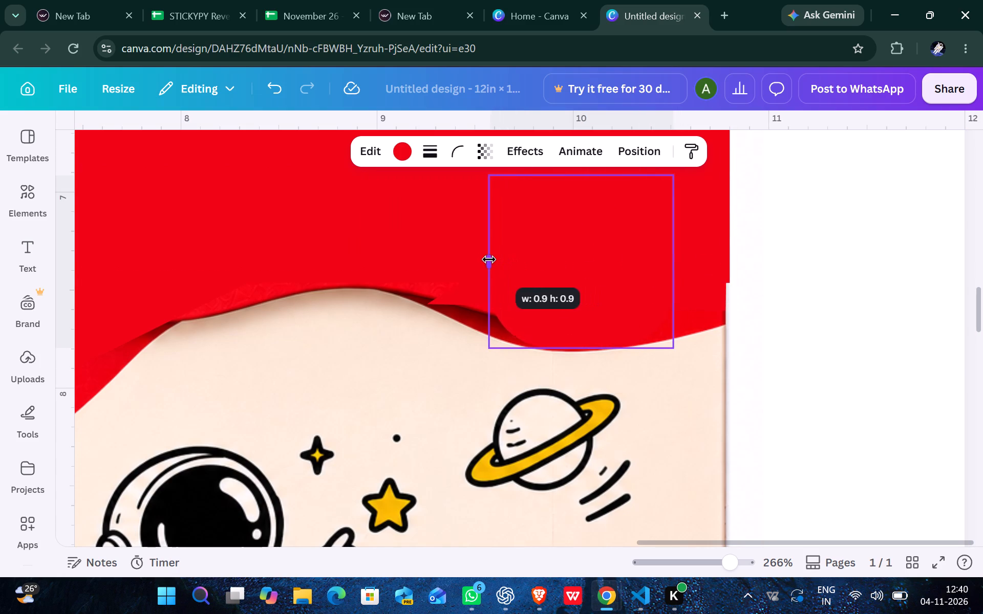
left_click_drag(489, 259, 484, 260)
left_click(853, 279)
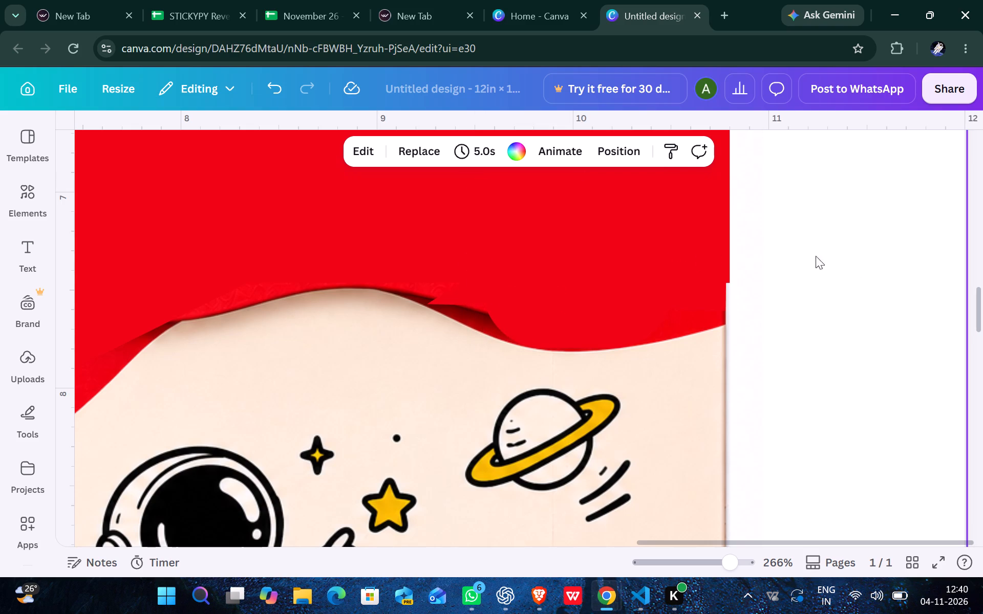
Trim the large red rectangle's right side slightly so it sits flush with the back envelope's edge.
left_click(699, 249)
left_click_drag(732, 198, 728, 203)
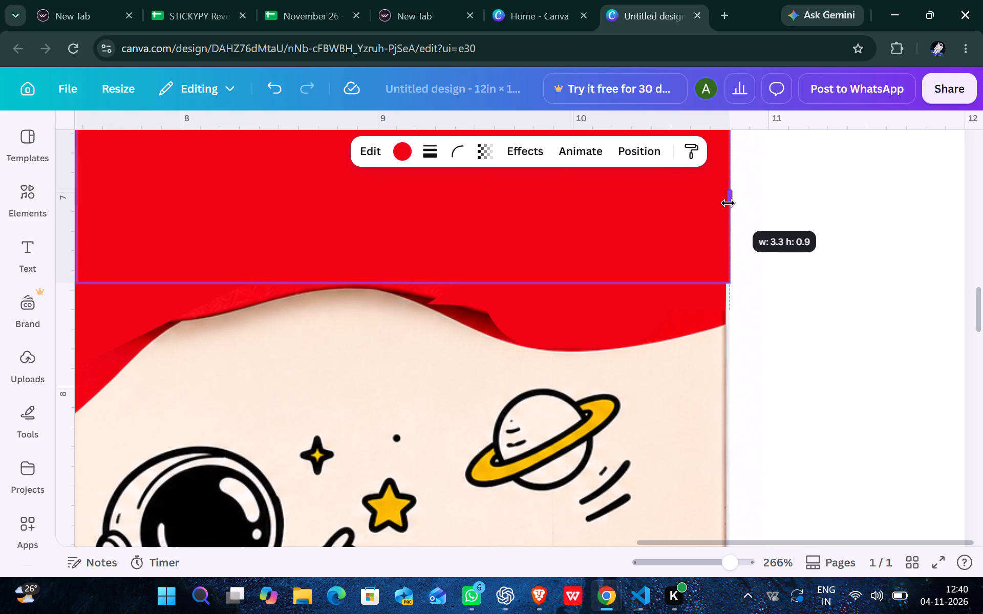
left_click_drag(728, 203, 728, 208)
left_click(849, 240)
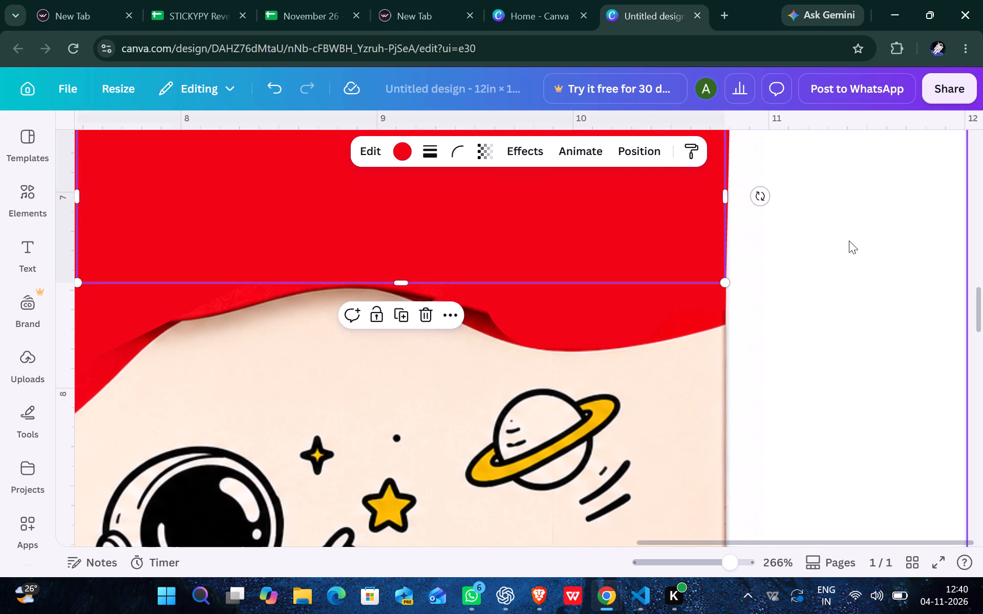
Duplicate the rounded red patch above the planet, place the copy further left over the flap shadow, and widen it to about 1.1 in.
left_click(575, 294)
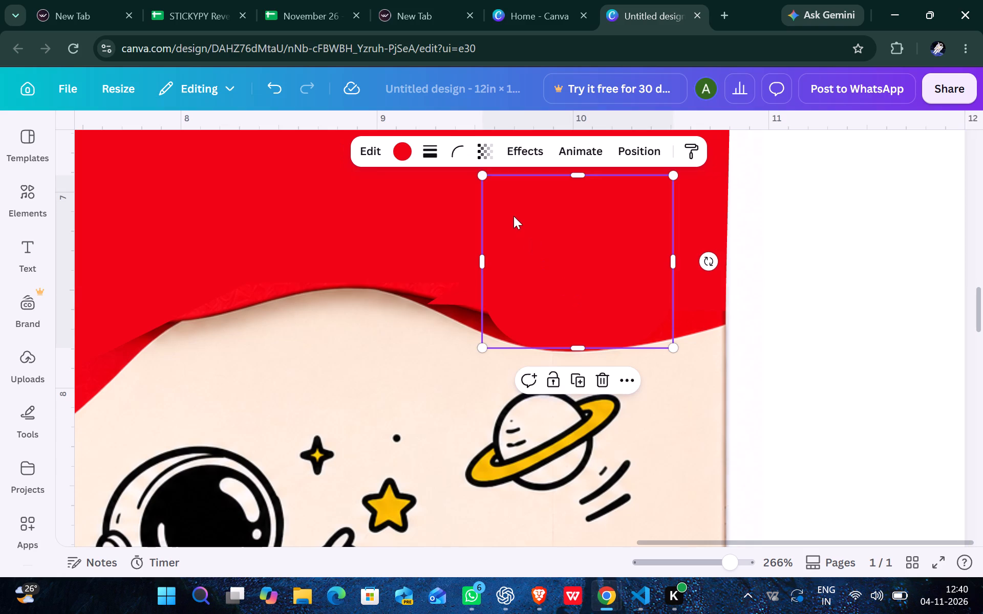
left_click(582, 379)
left_click(560, 279)
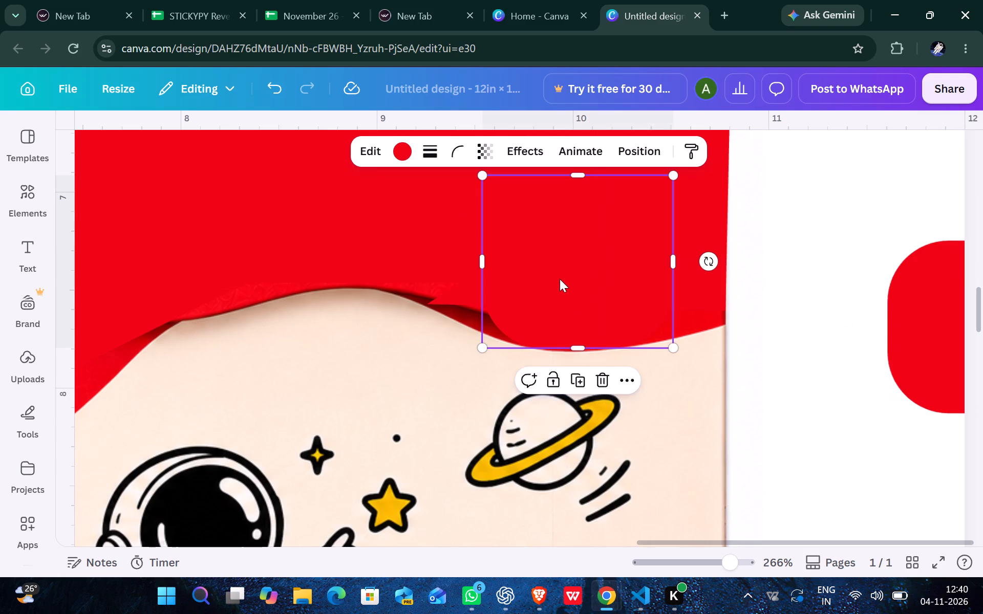
left_click(909, 303)
left_click_drag(917, 312, 485, 213)
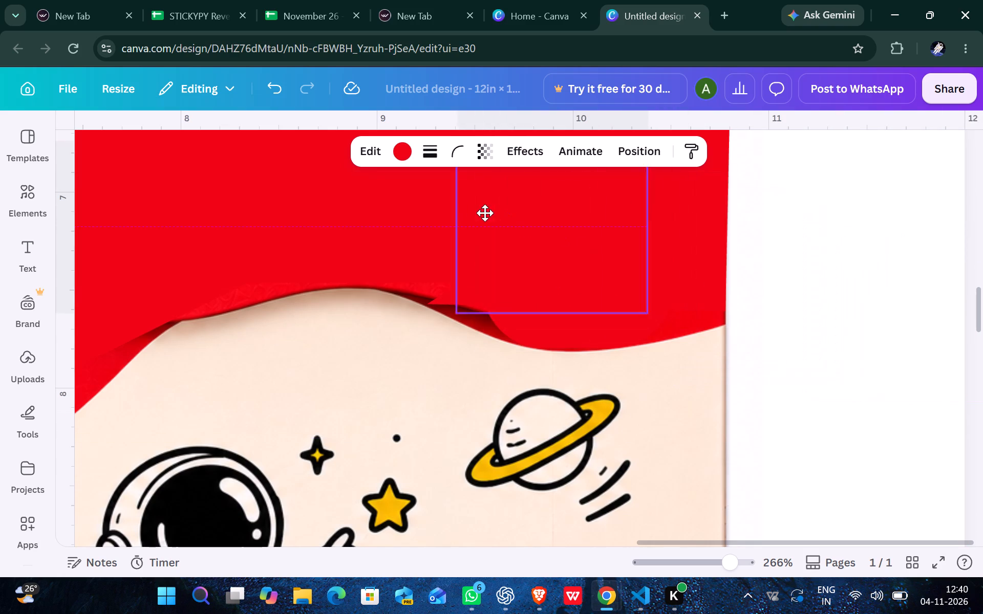
left_click_drag(485, 213, 475, 238)
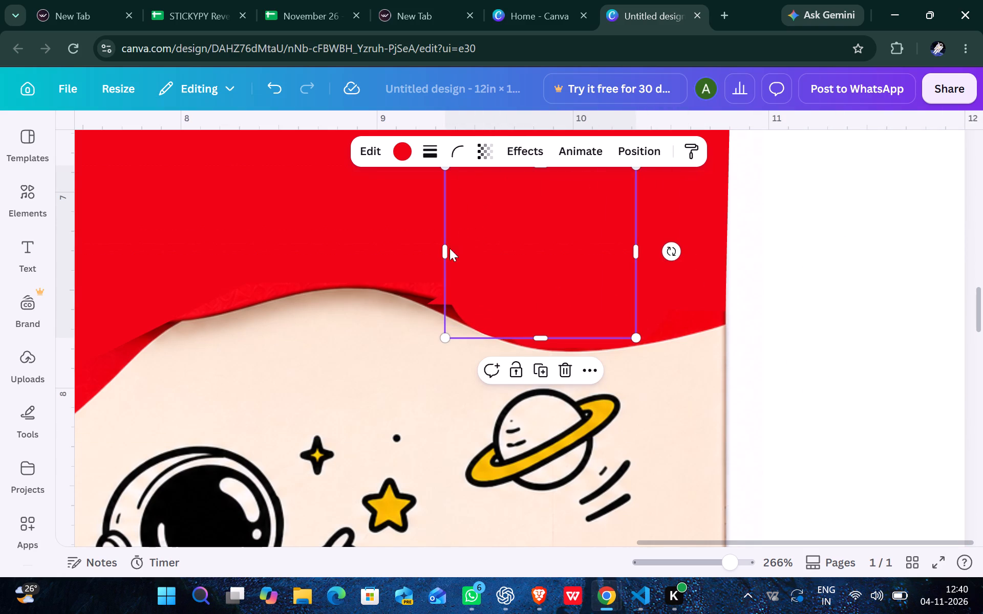
left_click_drag(444, 254, 424, 245)
left_click_drag(504, 274, 507, 267)
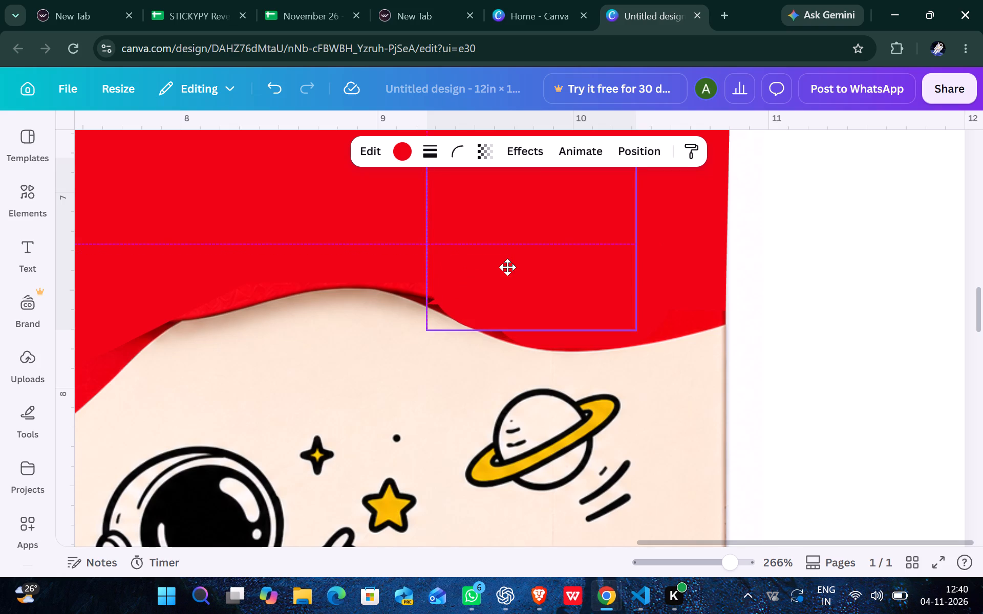
left_click_drag(507, 267, 508, 265)
Resize the copied red patch to about 1 × 0.7 in and fit it against the flap's sloping edge.
scroll(495, 233, "up", 1)
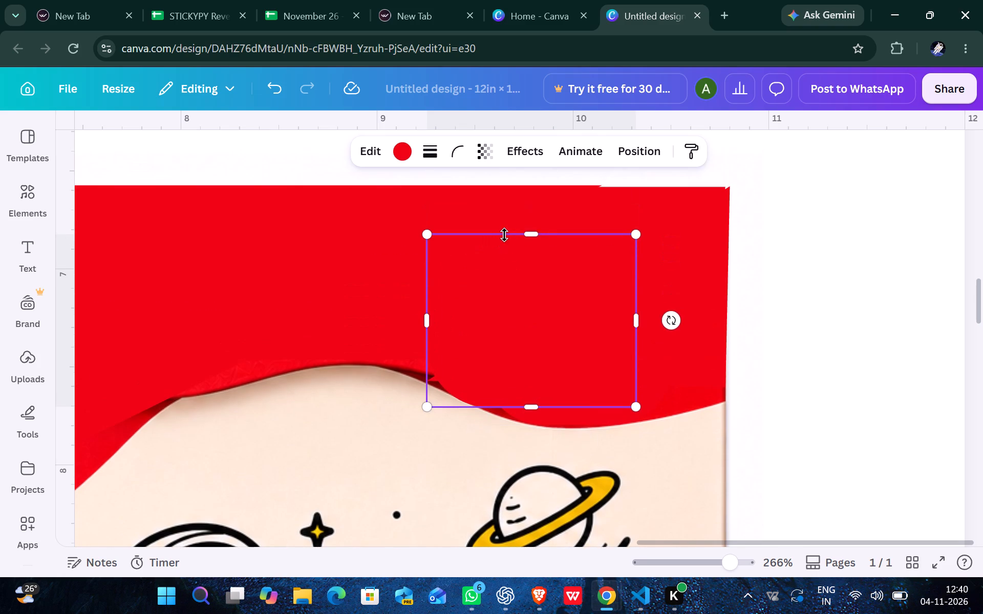
left_click_drag(536, 235, 553, 316)
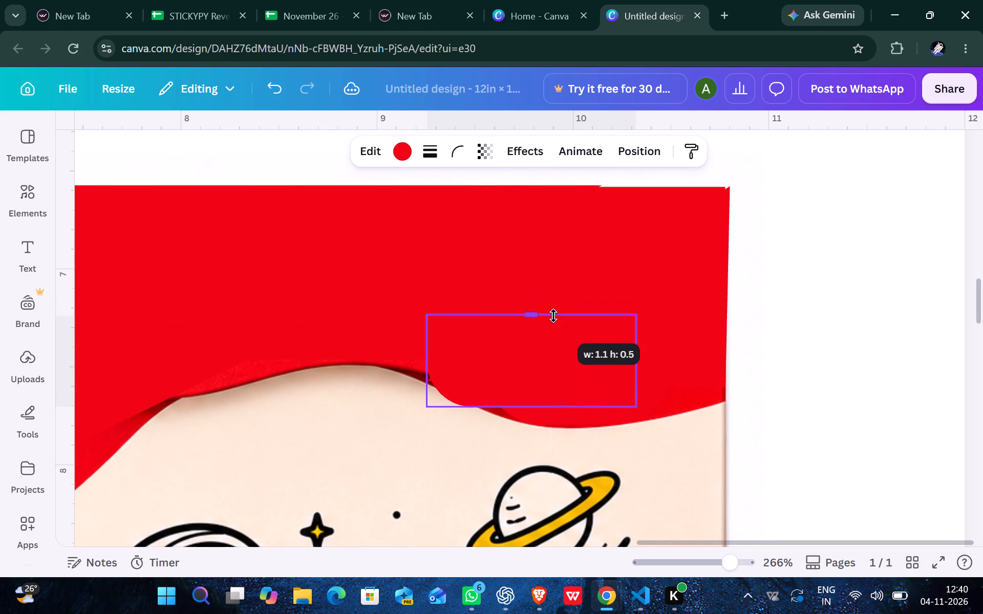
left_click_drag(553, 316, 567, 278)
left_click_drag(429, 341, 370, 295)
left_click_drag(464, 334, 559, 324)
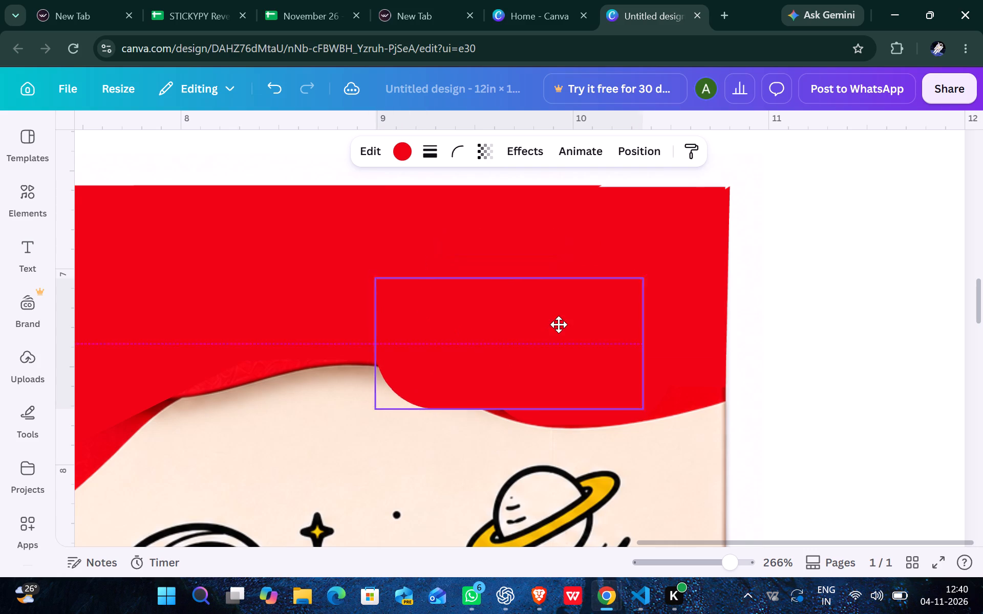
left_click_drag(559, 324, 561, 346)
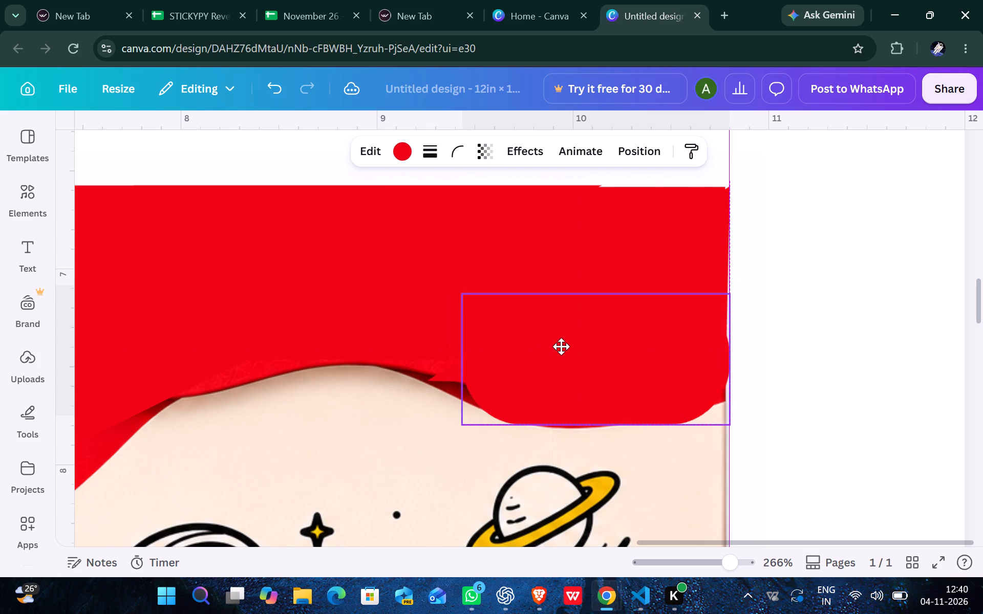
left_click_drag(561, 346, 522, 330)
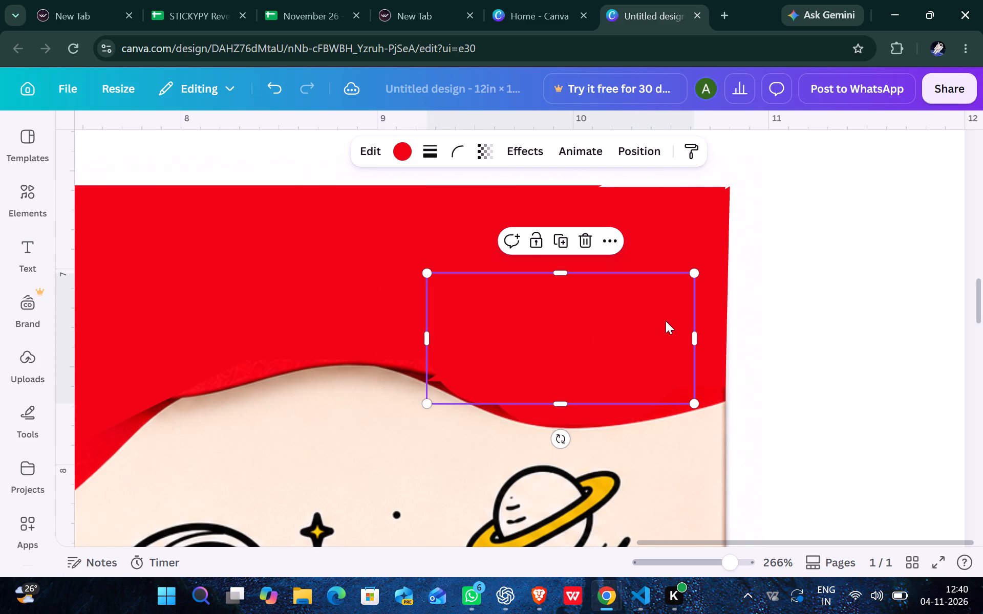
left_click_drag(693, 338, 613, 366)
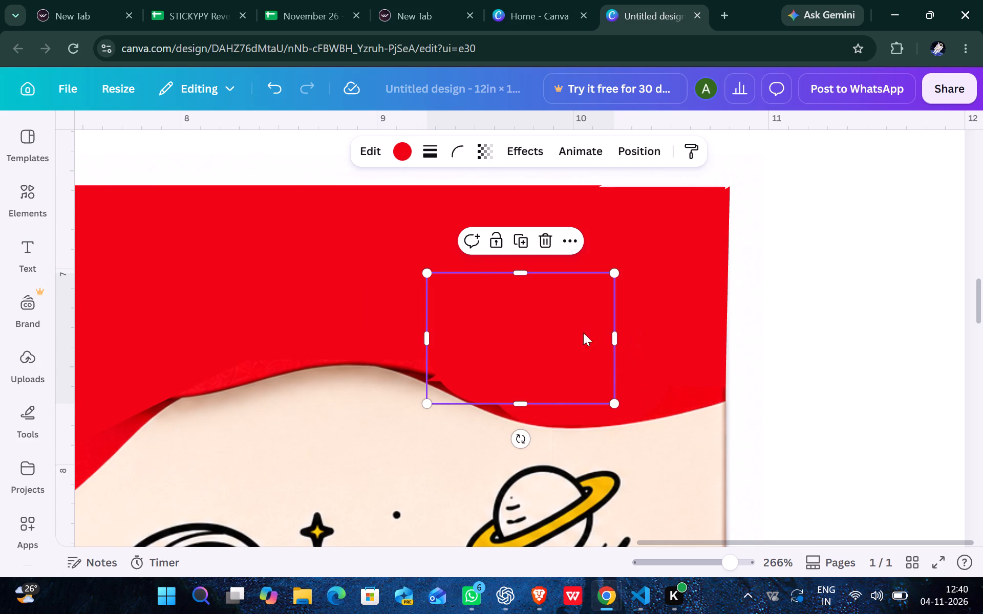
left_click(803, 346)
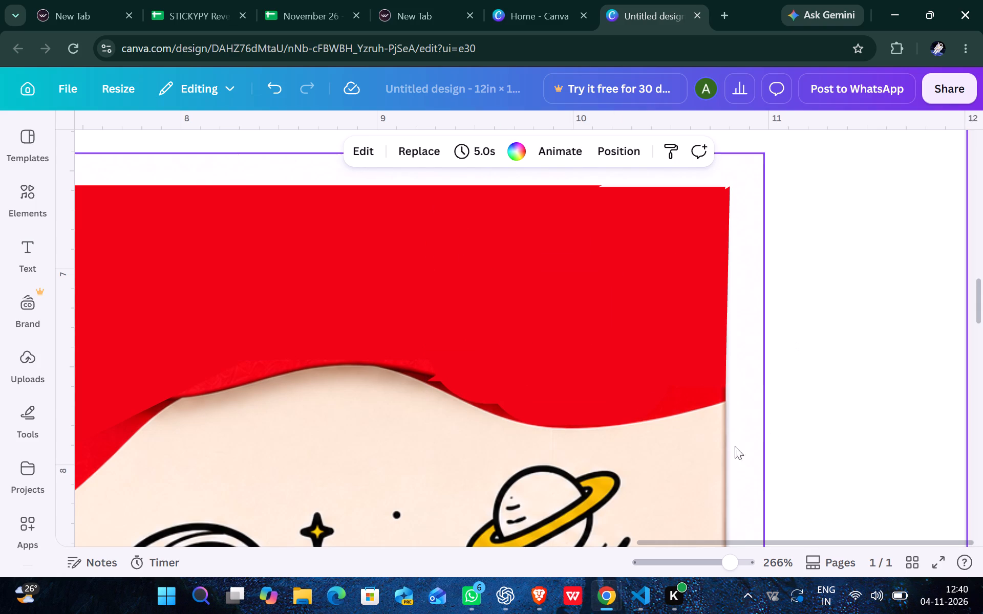
Add another rectangle, fill it with the design's red, and shrink it to about 0.6 × 0.4 in below the back envelope's flap.
left_click_drag(732, 564, 763, 562)
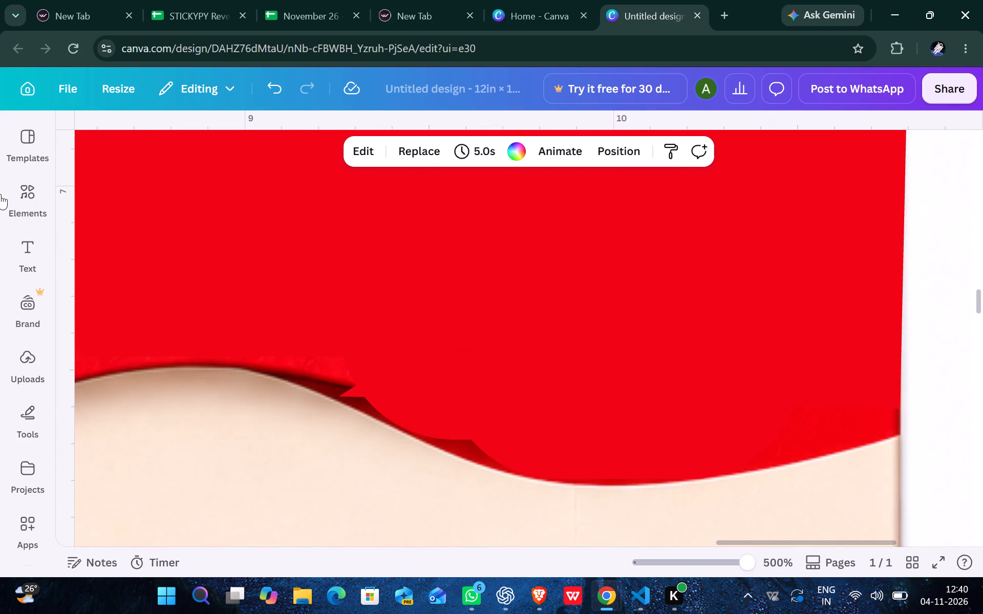
left_click(22, 203)
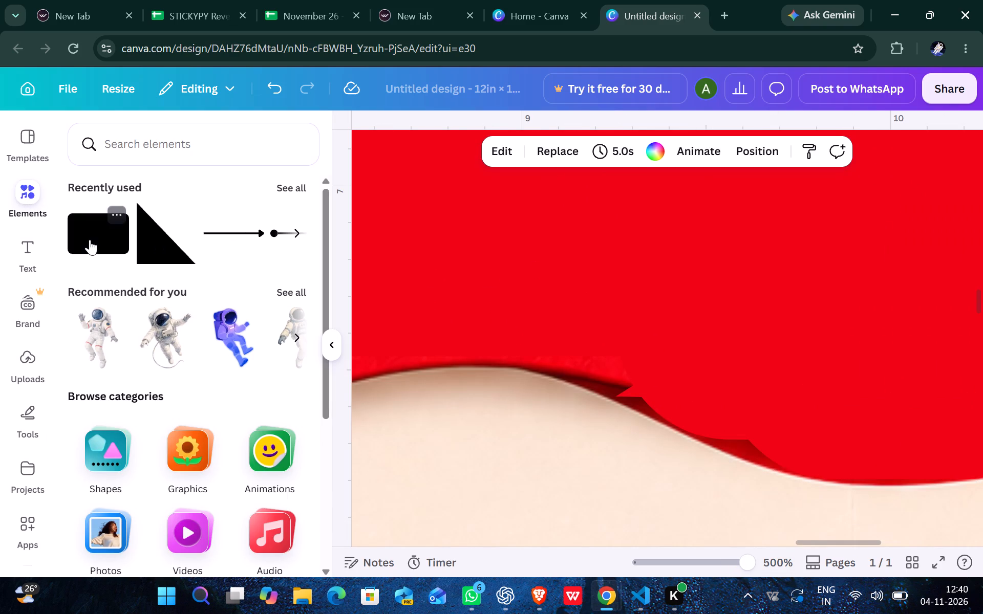
left_click(96, 239)
left_click(335, 346)
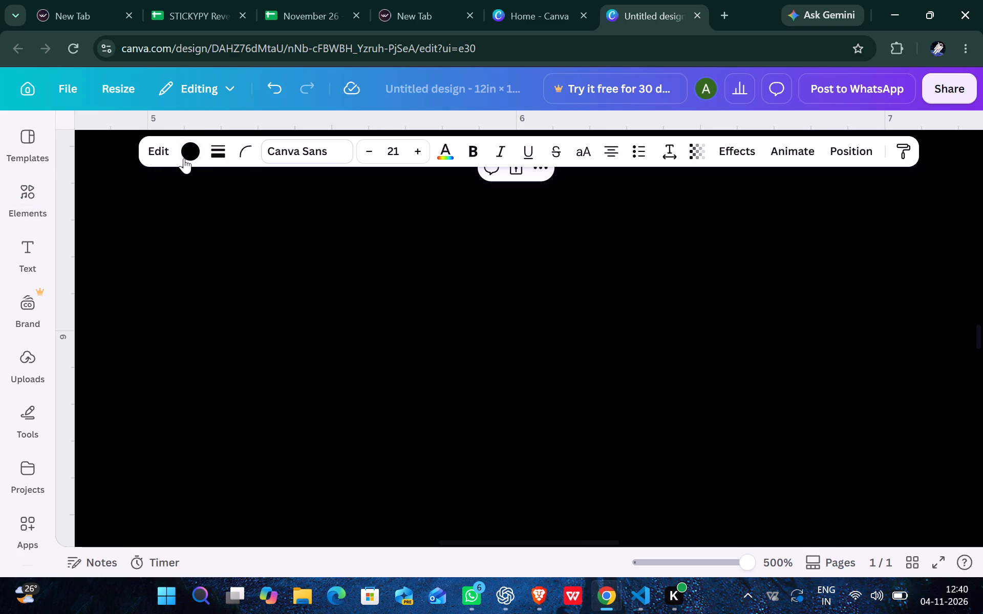
left_click(186, 150)
left_click(190, 298)
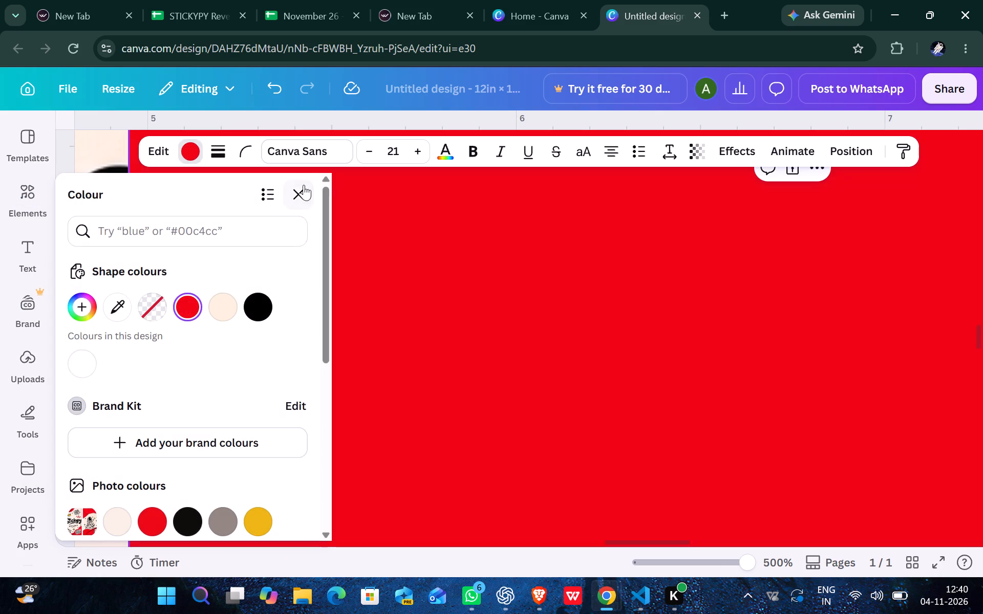
left_click(303, 187)
left_click_drag(745, 557, 706, 575)
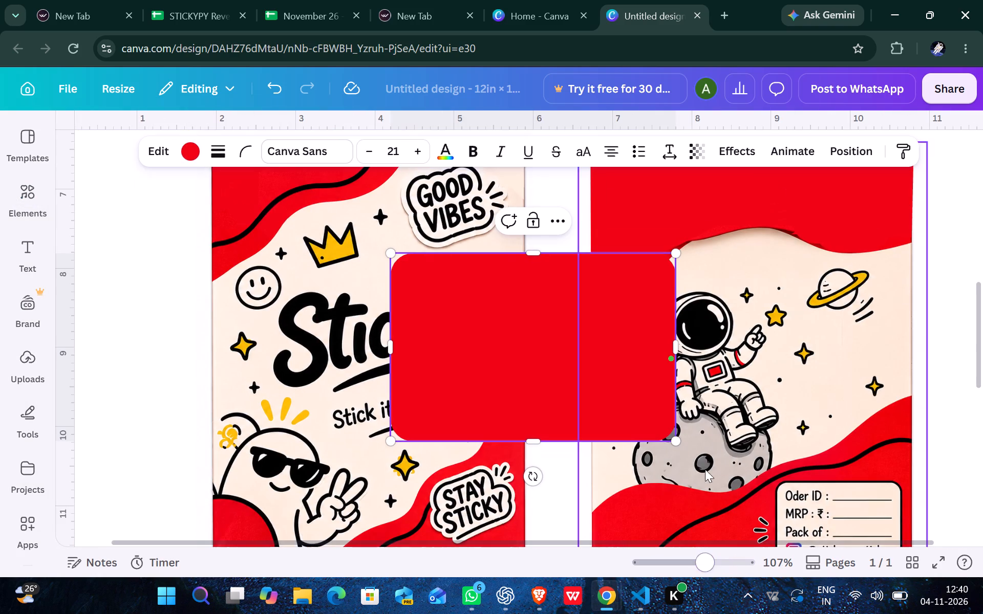
left_click_drag(392, 441, 690, 281)
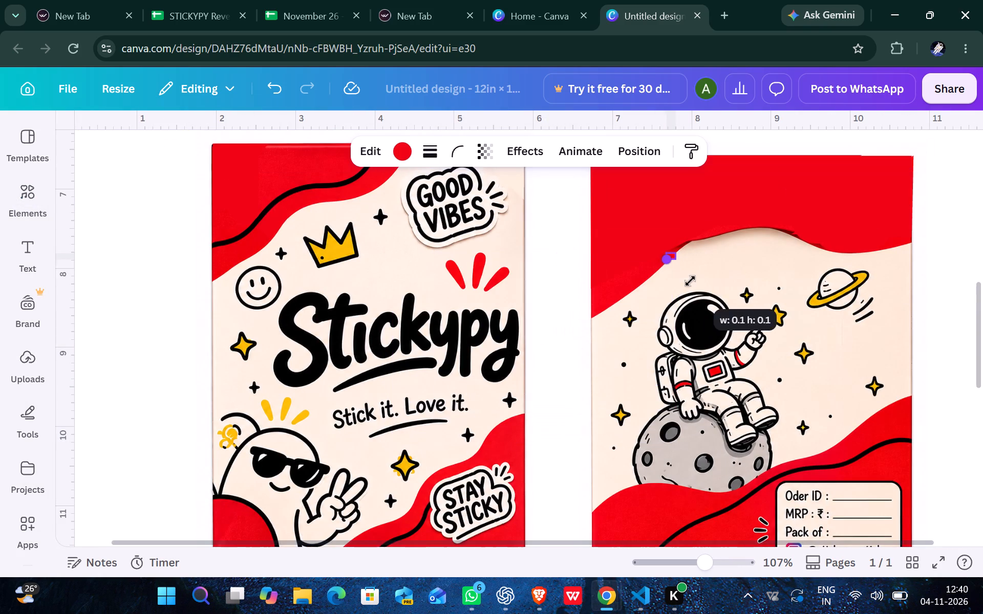
left_click_drag(690, 281, 651, 317)
left_click_drag(651, 272, 757, 271)
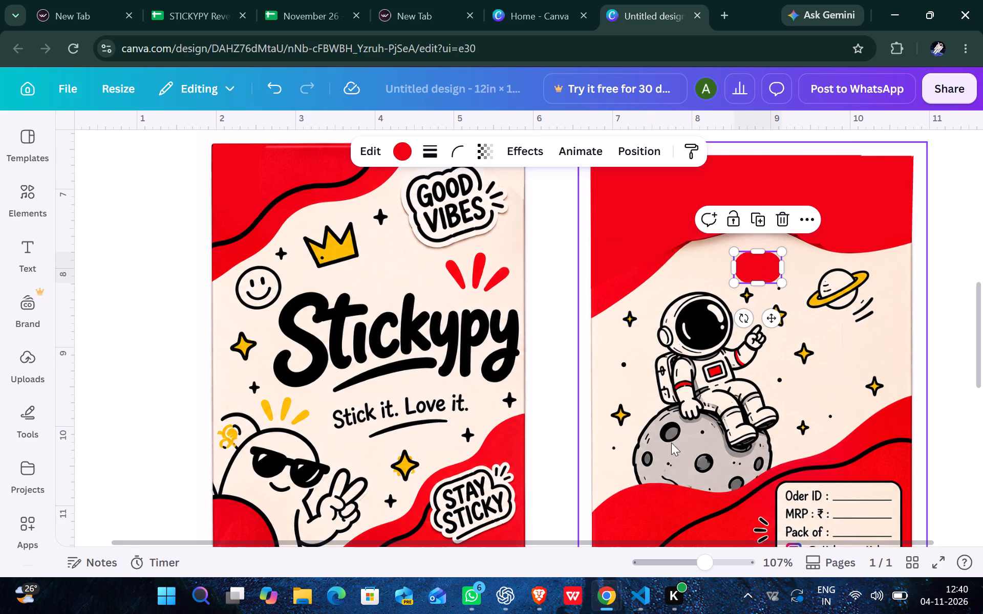
Move the small red rectangle onto the flap above its curved shadow and remove its corner rounding.
left_click_drag(701, 557, 766, 551)
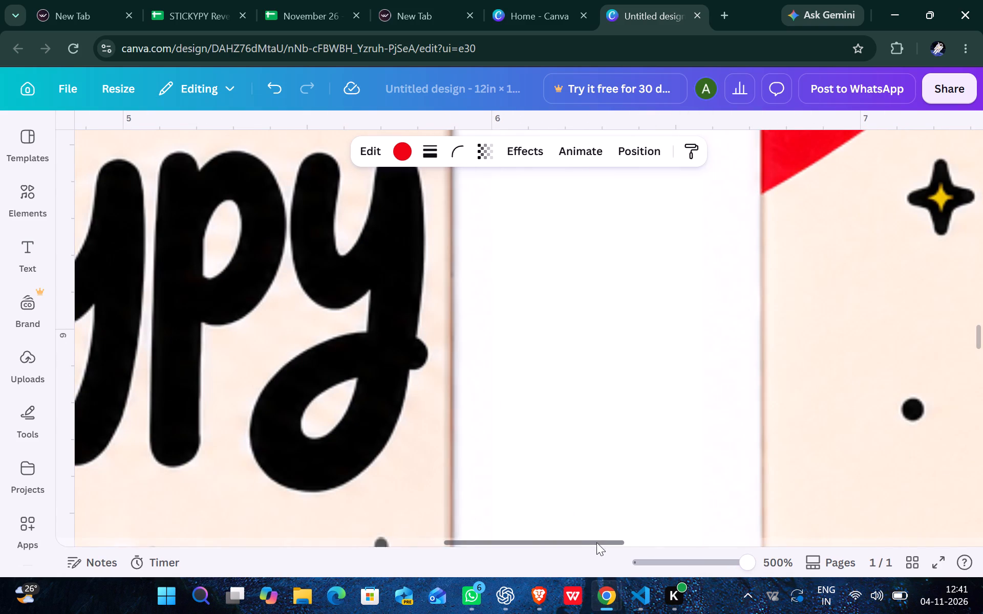
left_click_drag(597, 543, 849, 526)
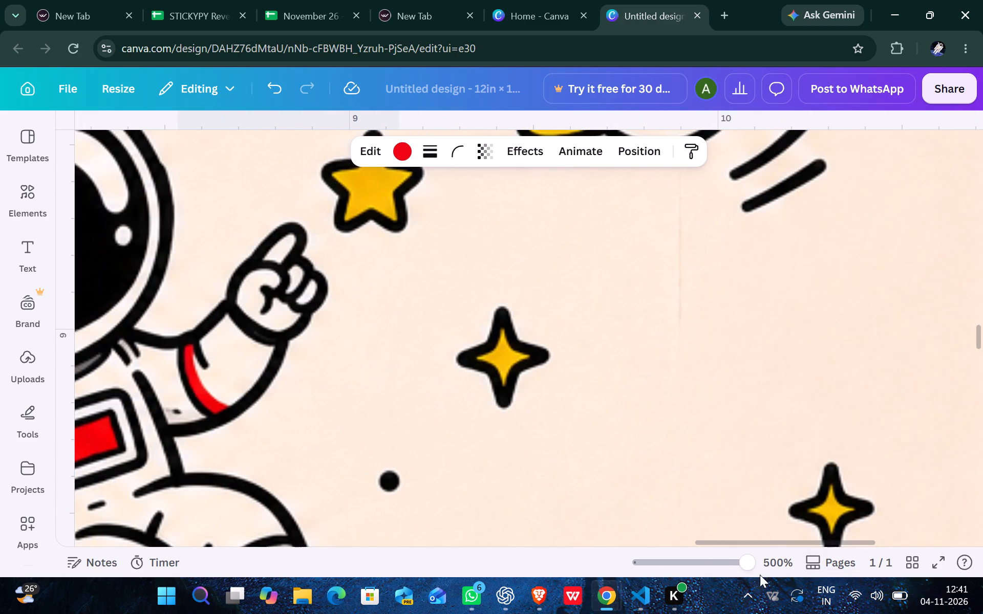
left_click_drag(752, 560, 724, 569)
scroll(653, 438, "up", 4)
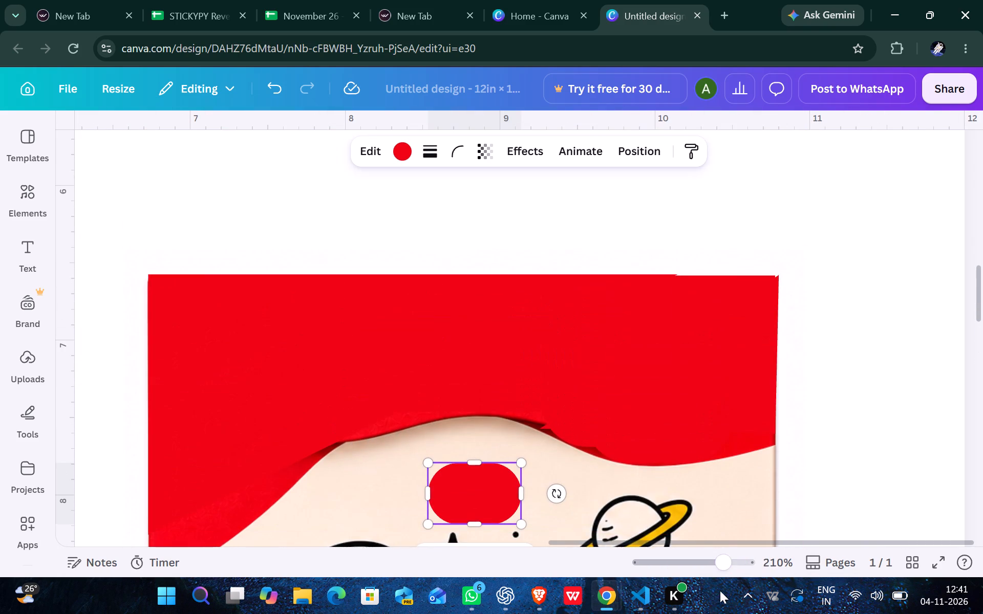
left_click_drag(721, 557, 736, 557)
left_click_drag(541, 529, 691, 347)
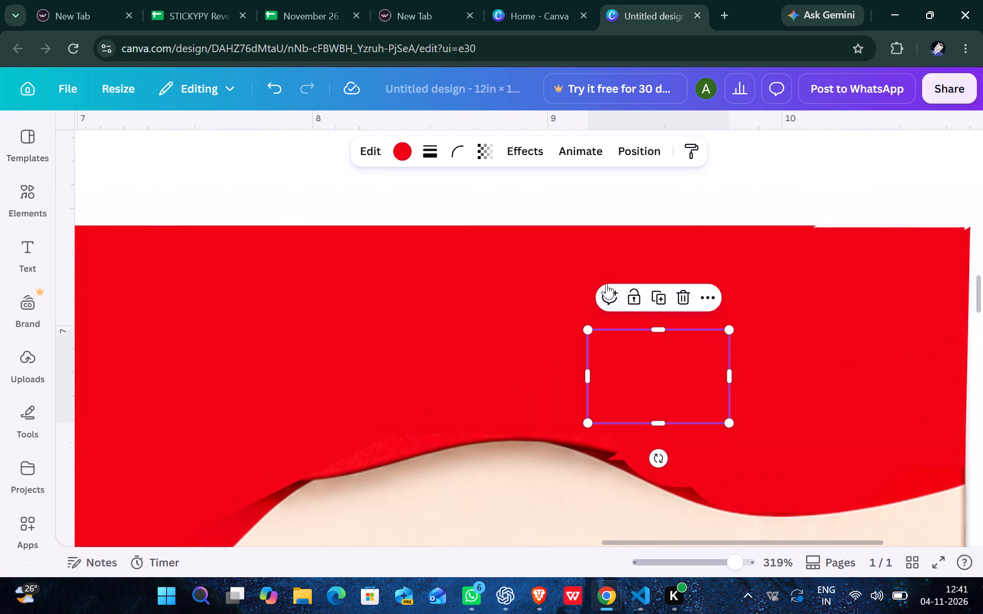
left_click(451, 140)
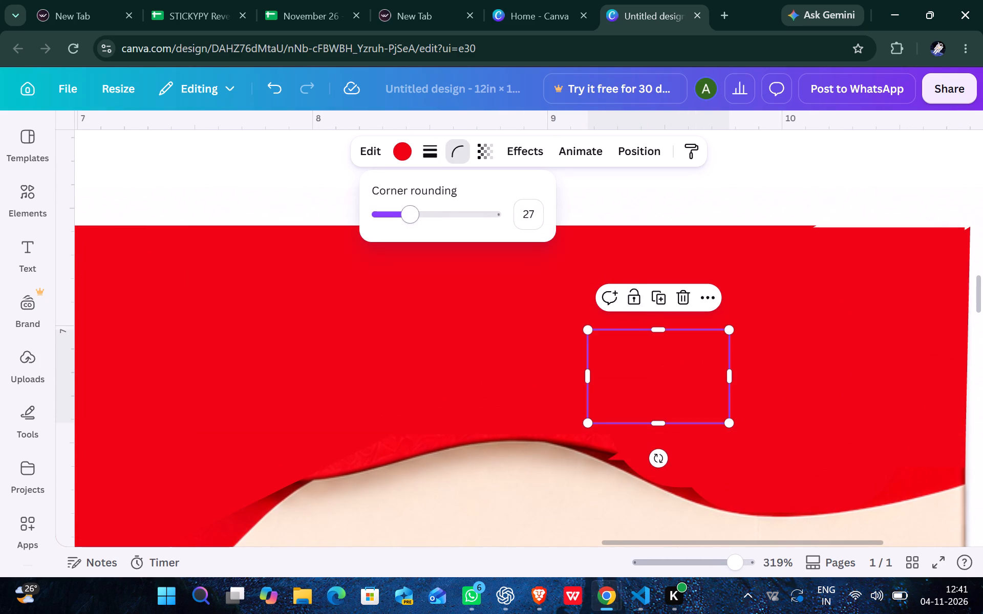
left_click_drag(419, 203, 281, 244)
Tilt the small red rectangle along the flap's descending edge, cover the dark shadow there, and widen it to about 0.7 in.
left_click_drag(729, 558, 758, 559)
left_click_drag(705, 540, 744, 540)
scroll(725, 487, "down", 1)
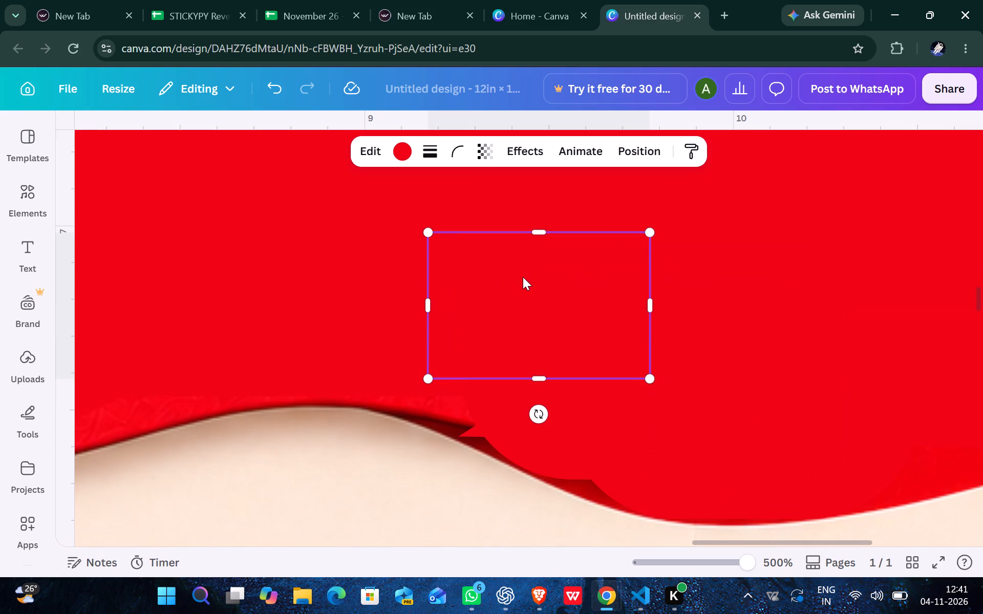
left_click_drag(524, 279, 526, 302)
left_click_drag(540, 438, 478, 470)
left_click_drag(529, 302, 522, 367)
left_click_drag(436, 349, 394, 343)
left_click(568, 417)
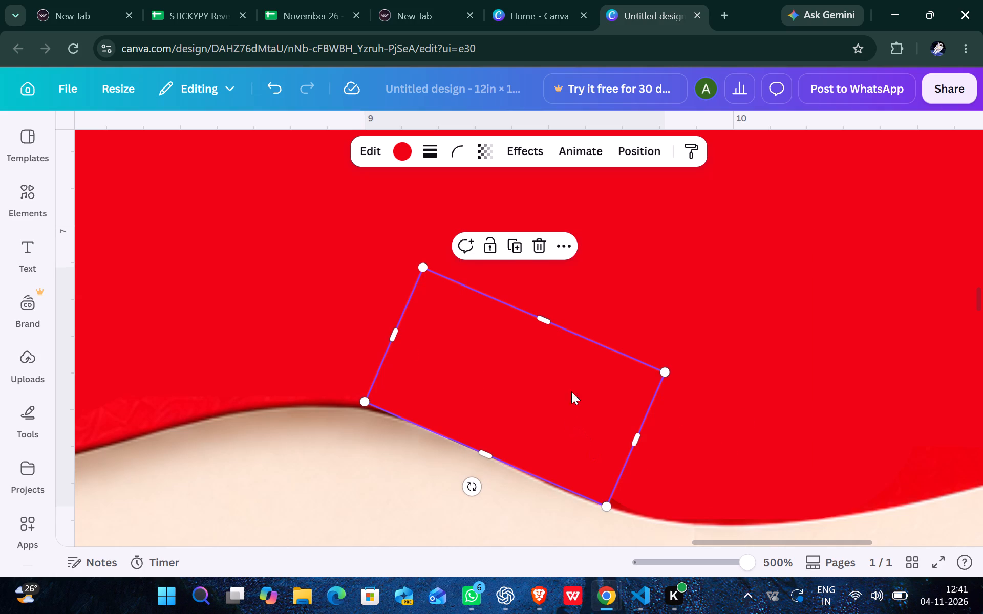
Duplicate the tilted red rectangle, shrink the copy to about 0.1 in wide, and angle it over the leftover dark spot on the flap's edge.
left_click(516, 244)
left_click_drag(540, 440, 728, 359)
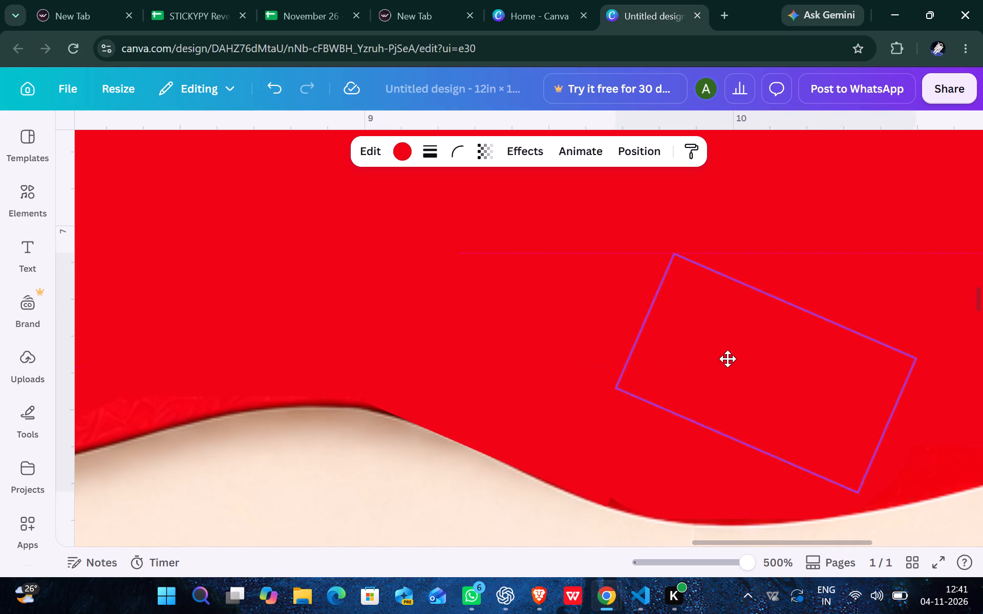
left_click_drag(728, 359, 687, 377)
left_click_drag(681, 483, 722, 512)
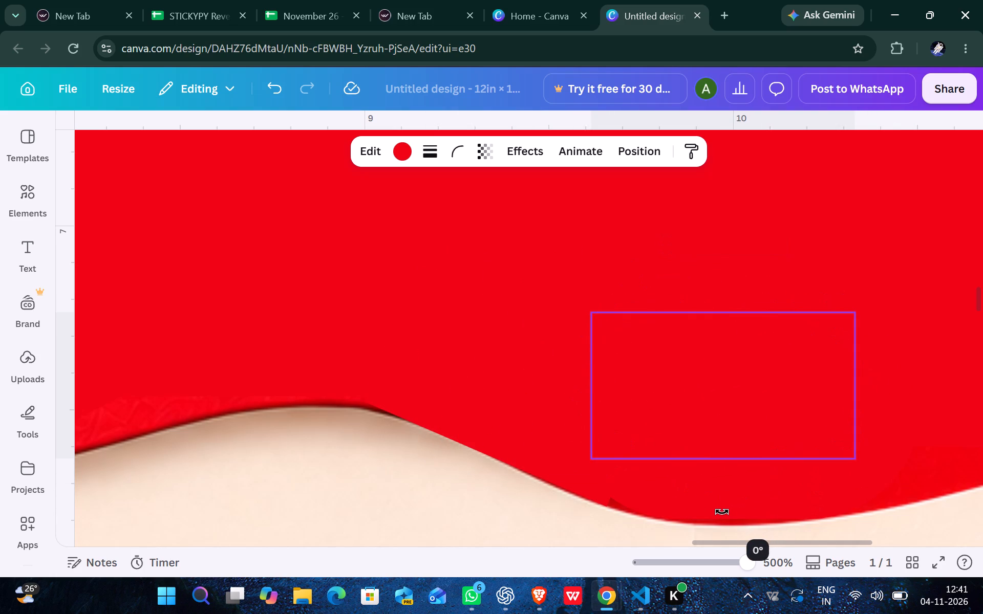
left_click_drag(722, 512, 716, 513)
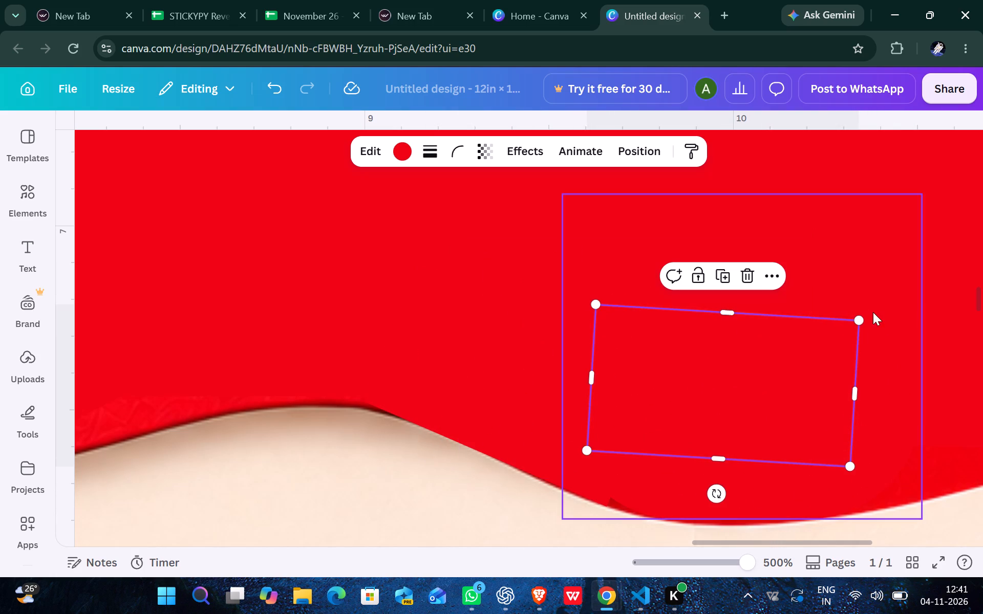
left_click_drag(861, 325, 665, 507)
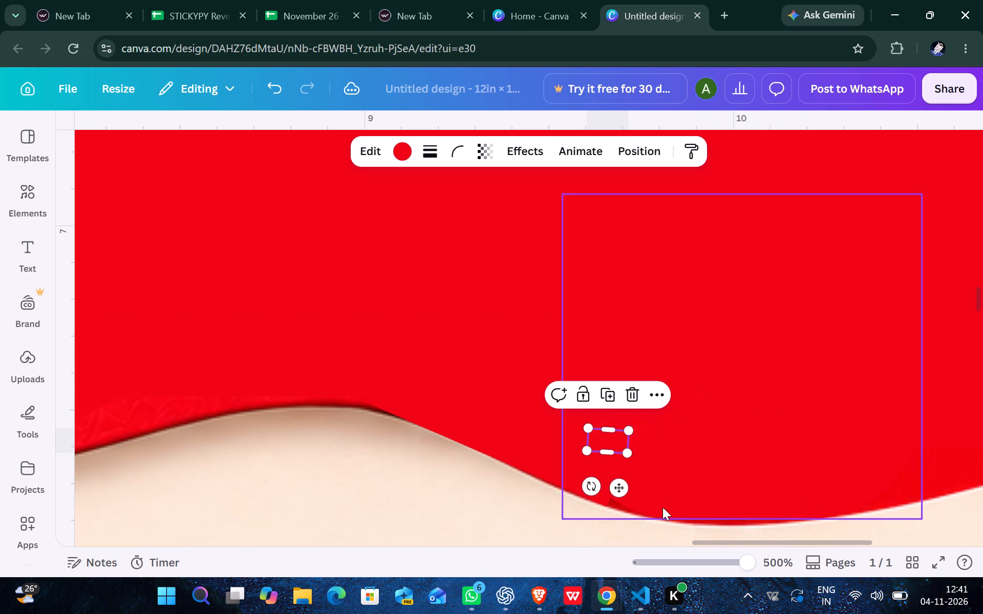
left_click_drag(622, 487, 640, 536)
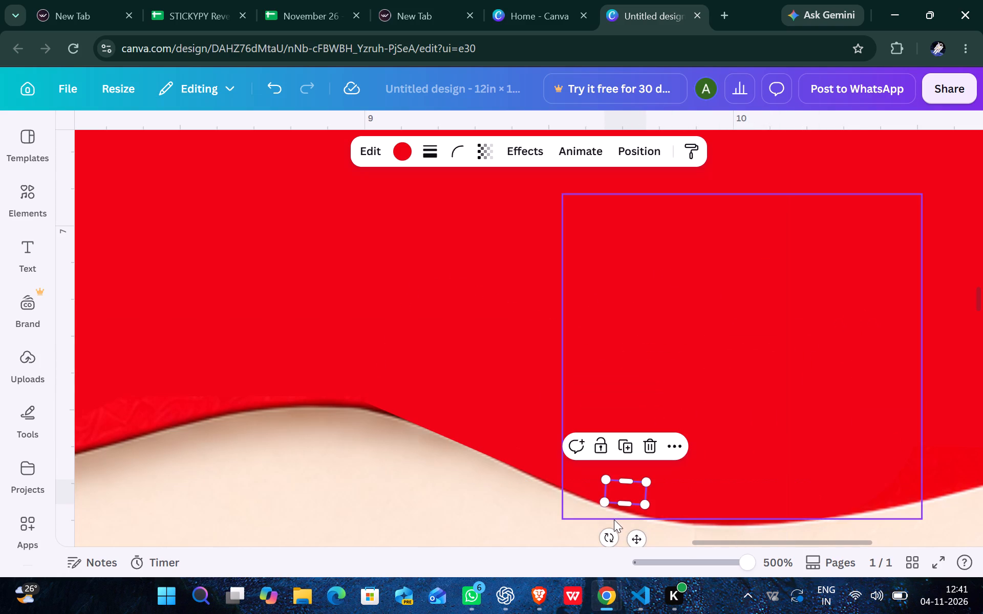
left_click_drag(610, 534, 593, 550)
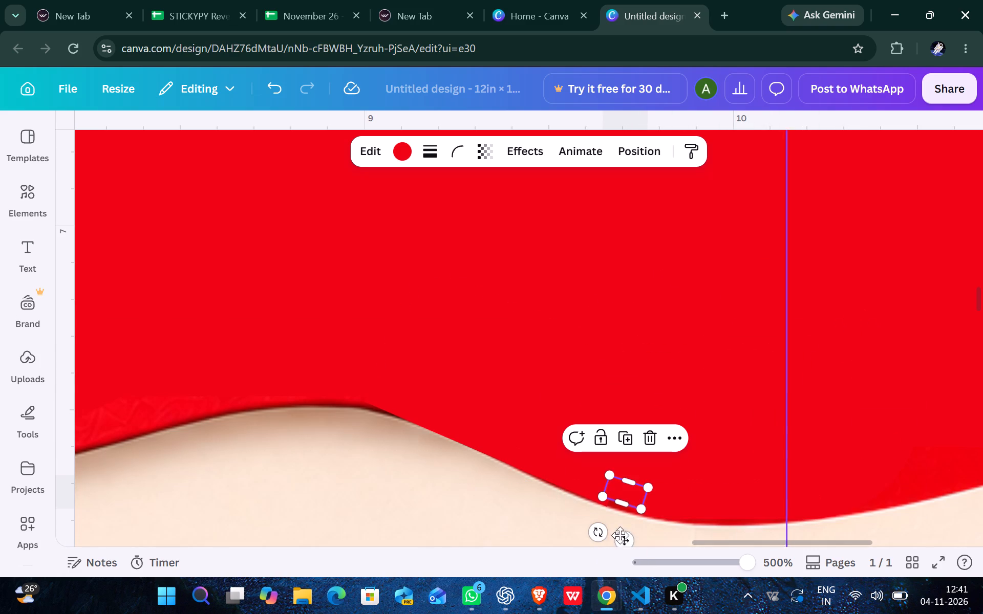
left_click_drag(626, 536, 626, 541)
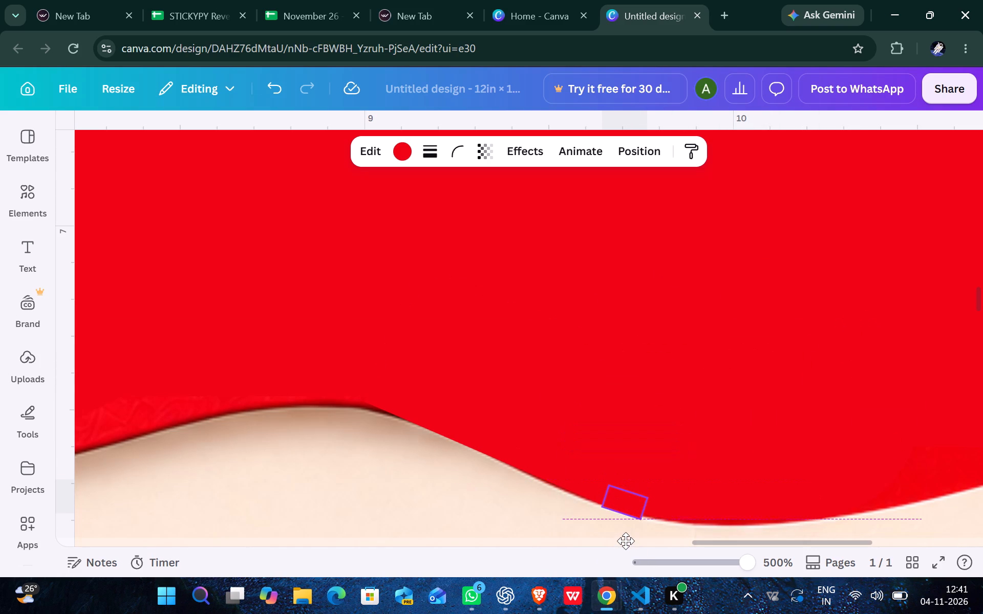
left_click_drag(626, 541, 626, 542)
left_click(445, 485)
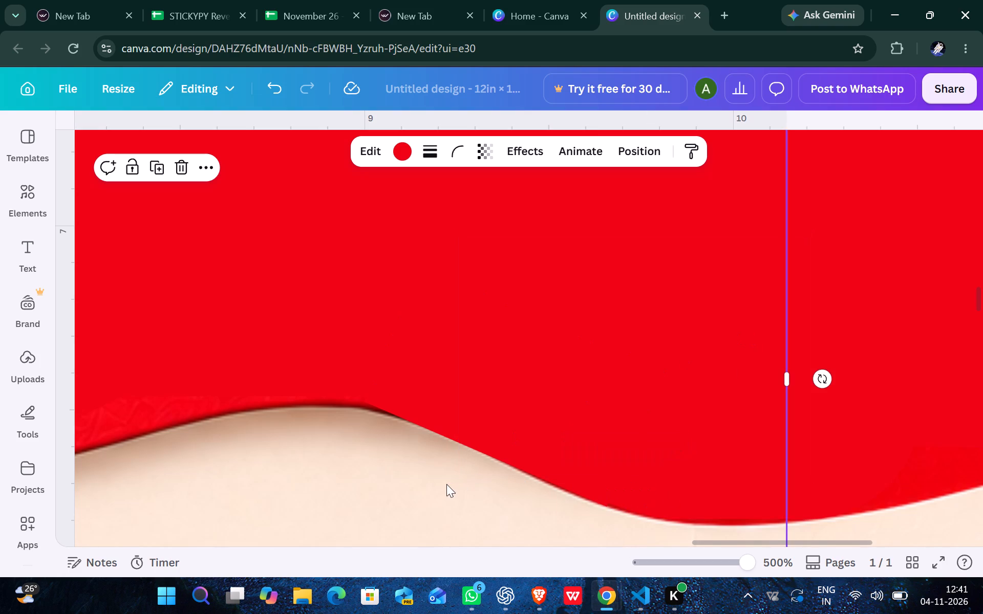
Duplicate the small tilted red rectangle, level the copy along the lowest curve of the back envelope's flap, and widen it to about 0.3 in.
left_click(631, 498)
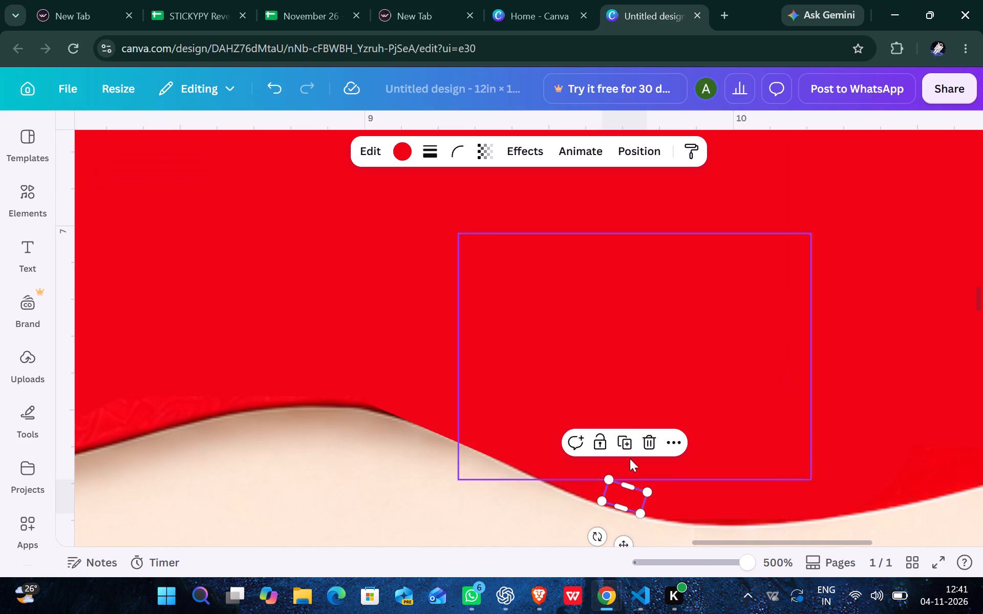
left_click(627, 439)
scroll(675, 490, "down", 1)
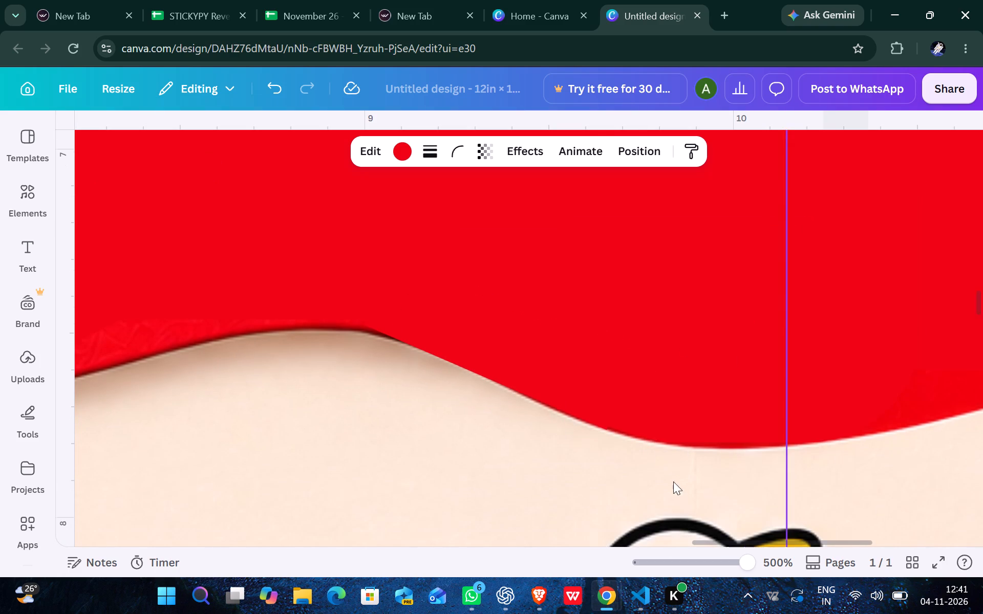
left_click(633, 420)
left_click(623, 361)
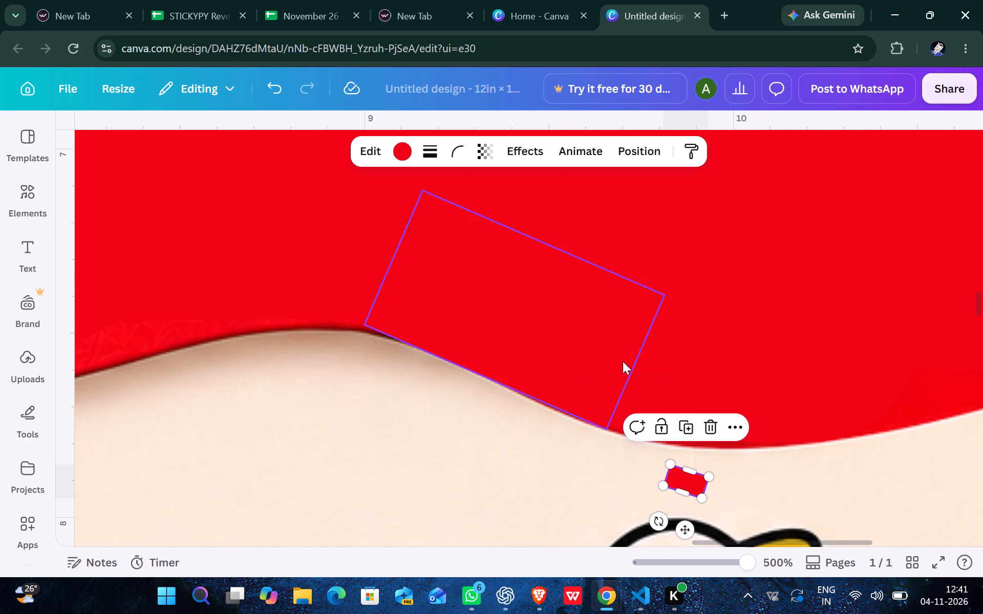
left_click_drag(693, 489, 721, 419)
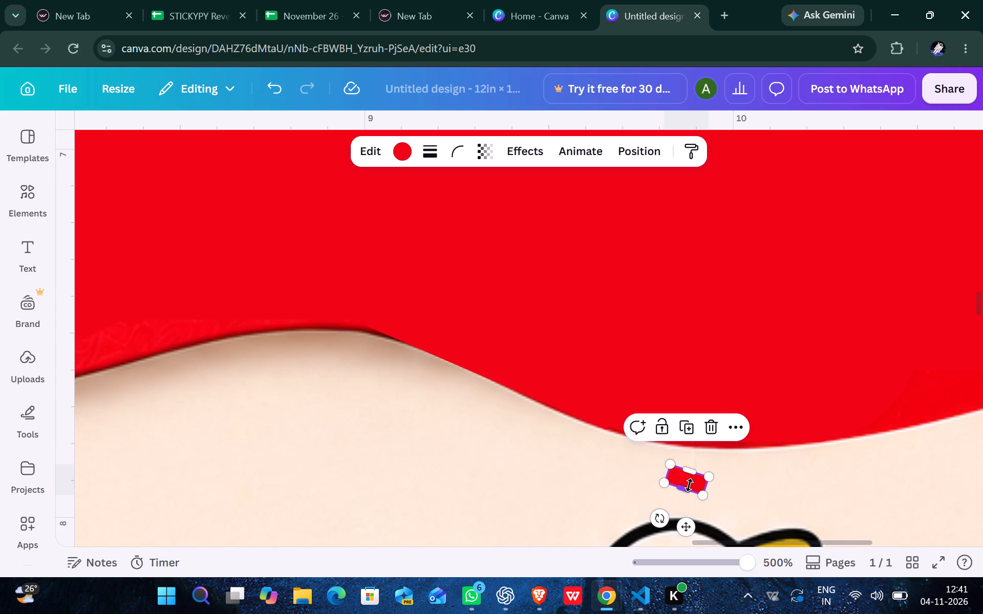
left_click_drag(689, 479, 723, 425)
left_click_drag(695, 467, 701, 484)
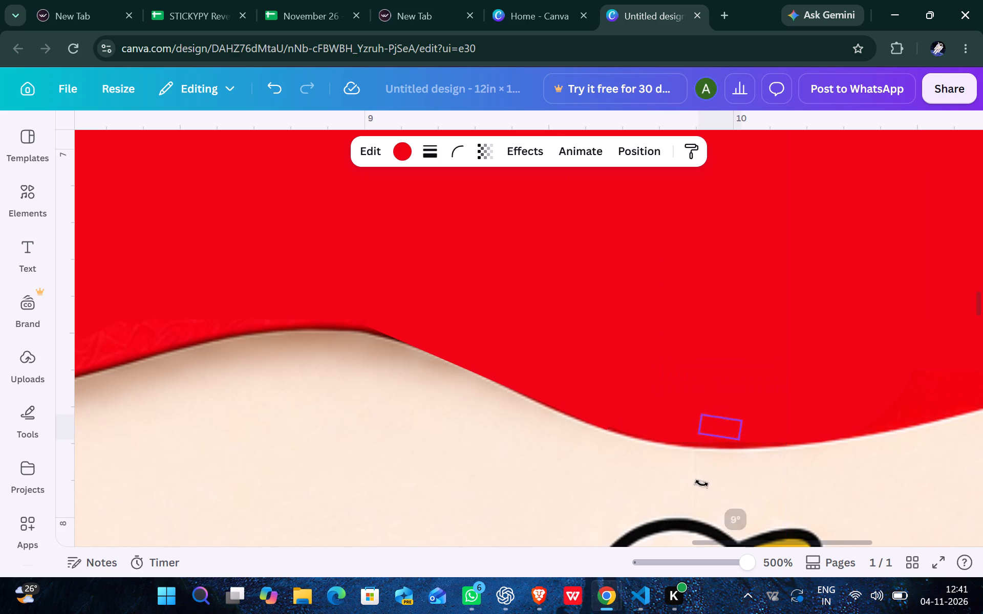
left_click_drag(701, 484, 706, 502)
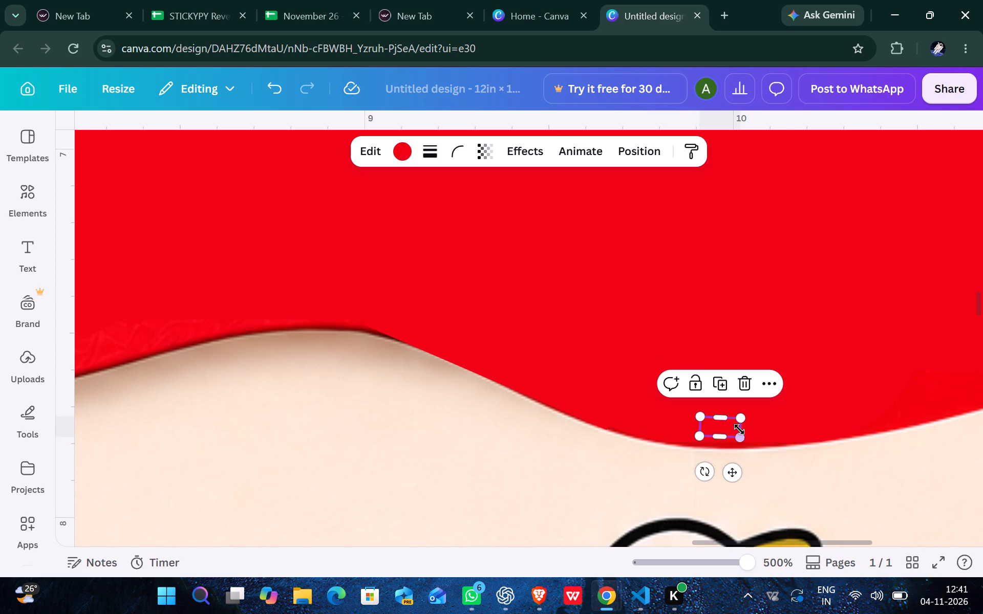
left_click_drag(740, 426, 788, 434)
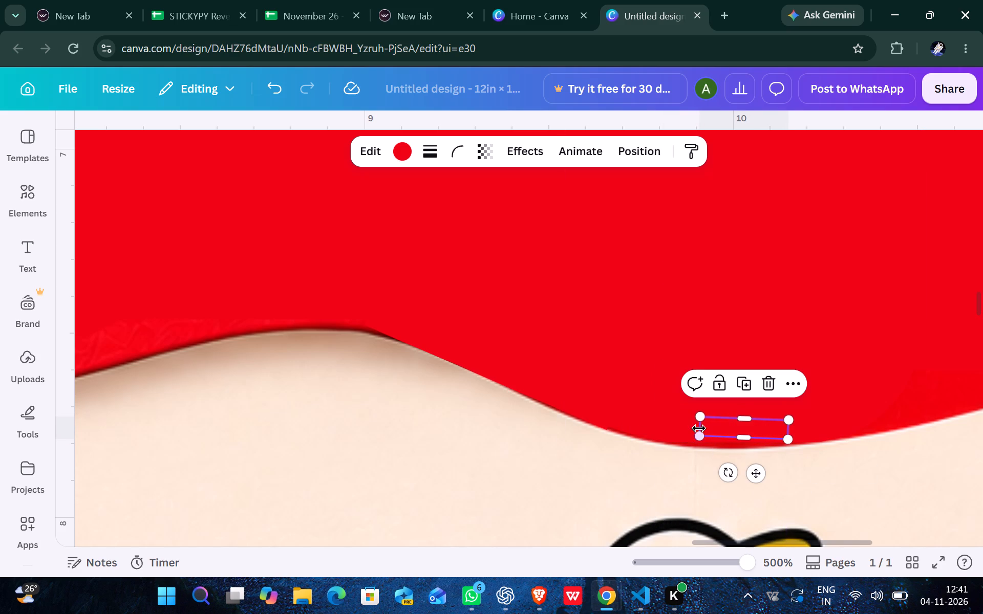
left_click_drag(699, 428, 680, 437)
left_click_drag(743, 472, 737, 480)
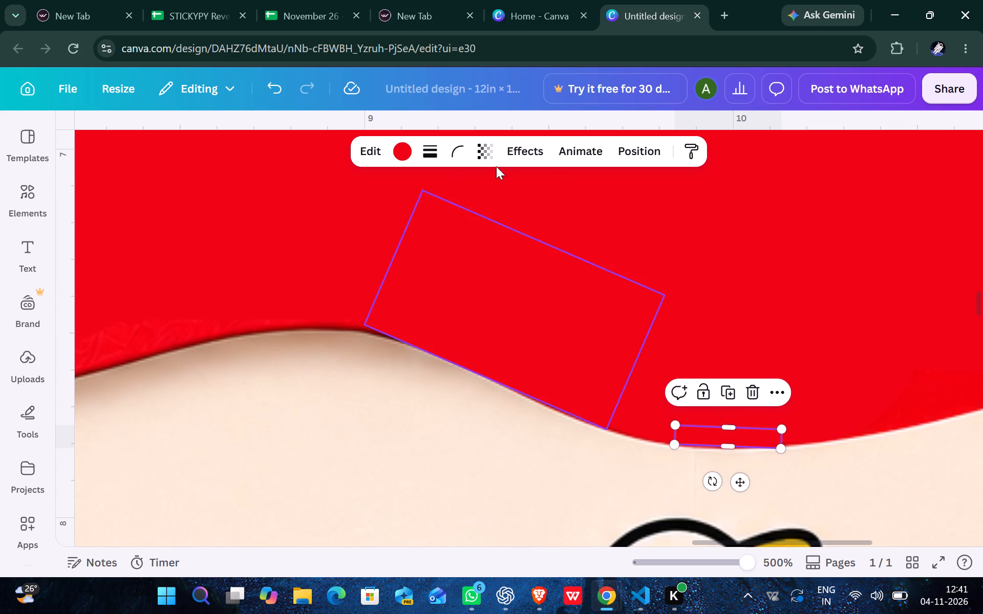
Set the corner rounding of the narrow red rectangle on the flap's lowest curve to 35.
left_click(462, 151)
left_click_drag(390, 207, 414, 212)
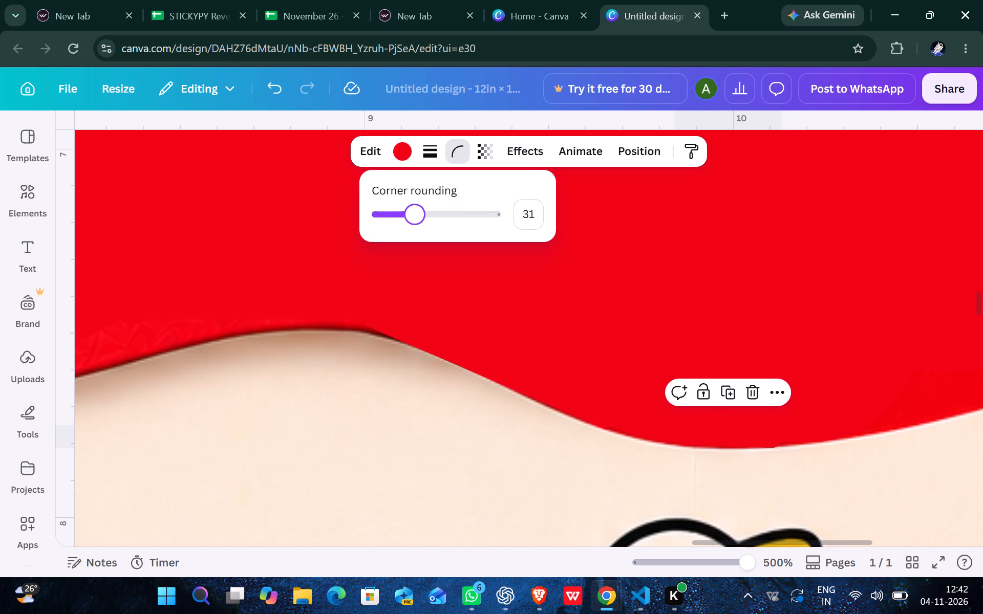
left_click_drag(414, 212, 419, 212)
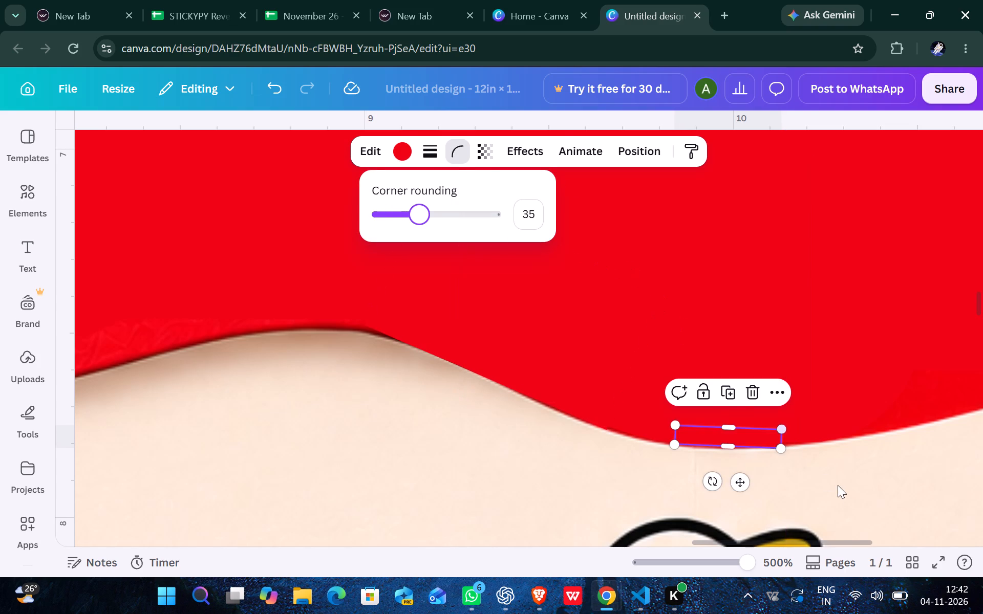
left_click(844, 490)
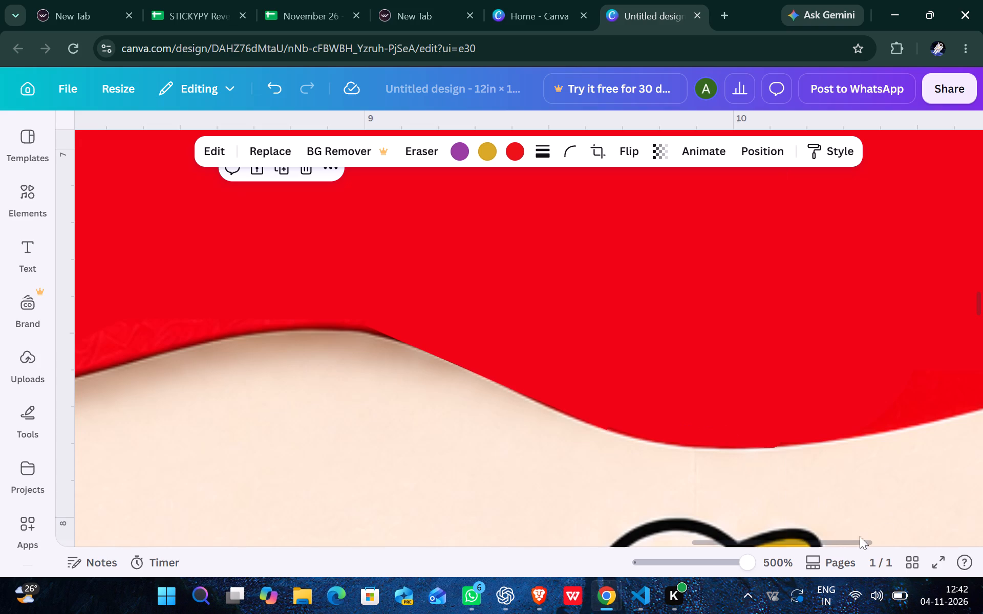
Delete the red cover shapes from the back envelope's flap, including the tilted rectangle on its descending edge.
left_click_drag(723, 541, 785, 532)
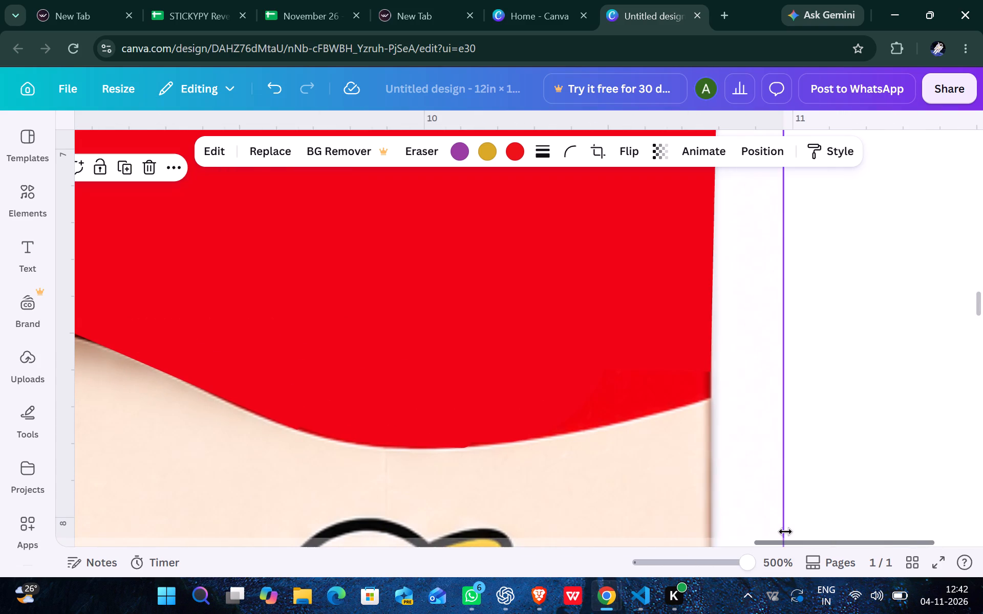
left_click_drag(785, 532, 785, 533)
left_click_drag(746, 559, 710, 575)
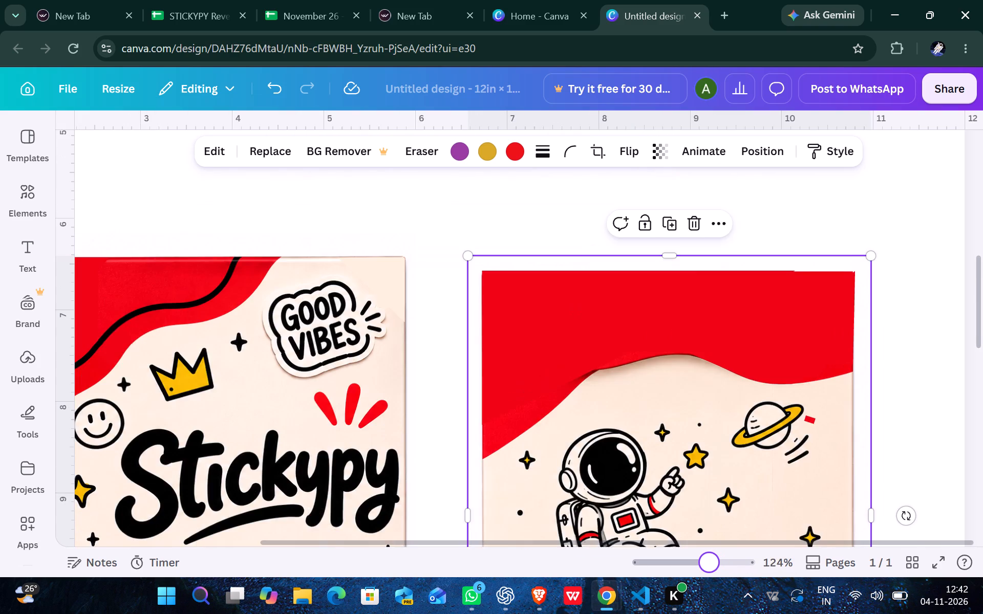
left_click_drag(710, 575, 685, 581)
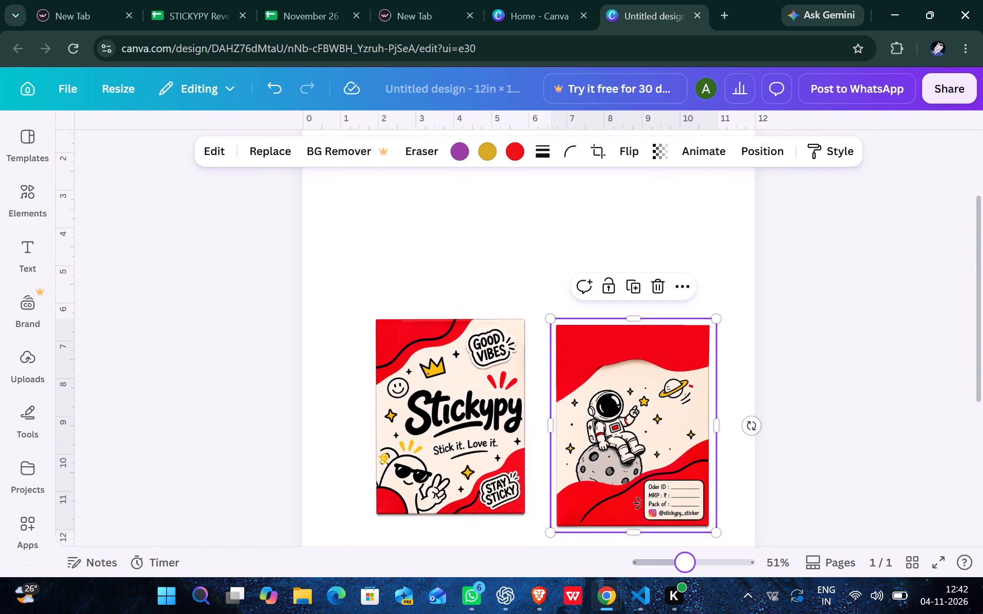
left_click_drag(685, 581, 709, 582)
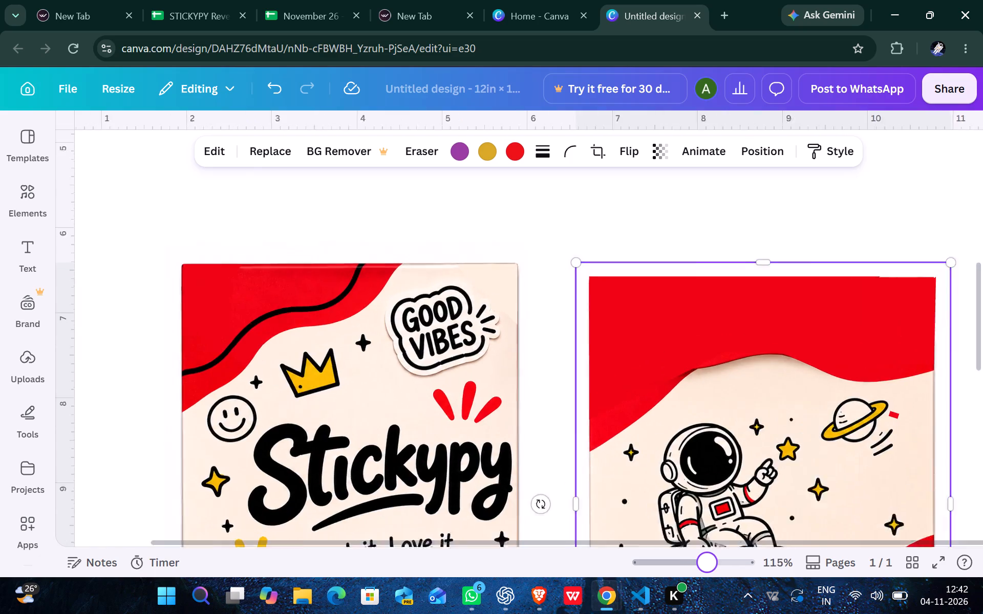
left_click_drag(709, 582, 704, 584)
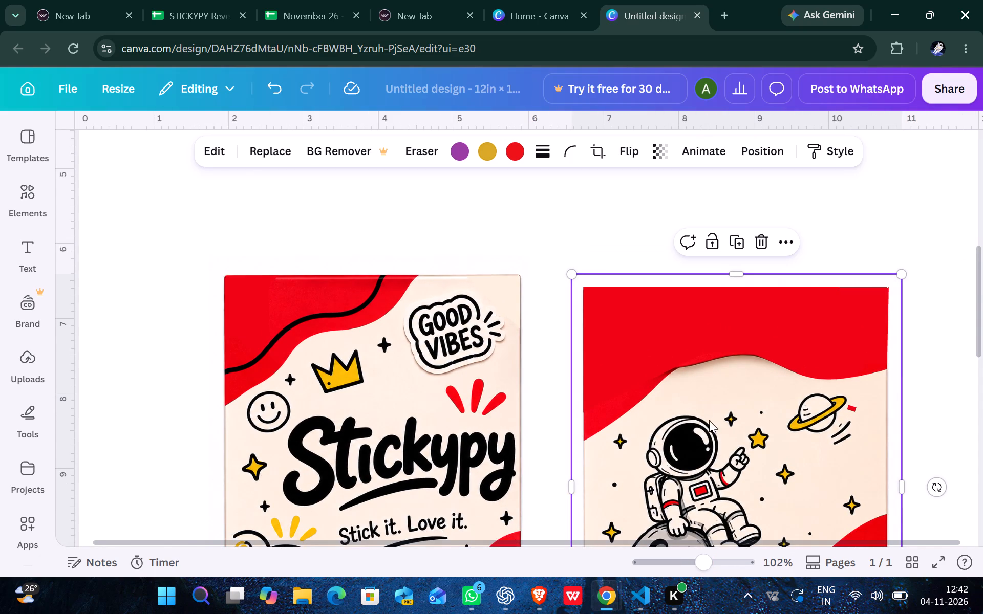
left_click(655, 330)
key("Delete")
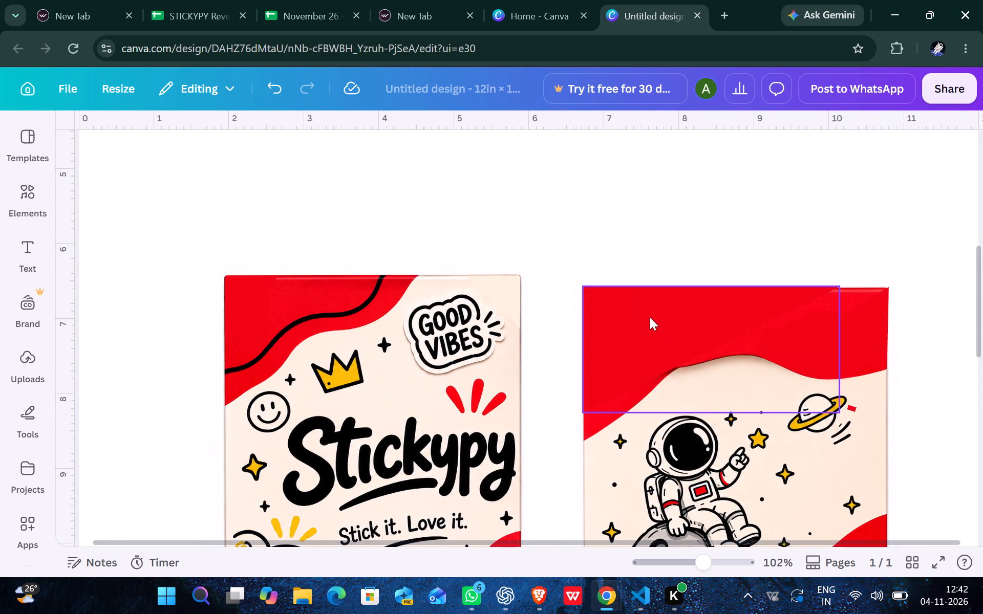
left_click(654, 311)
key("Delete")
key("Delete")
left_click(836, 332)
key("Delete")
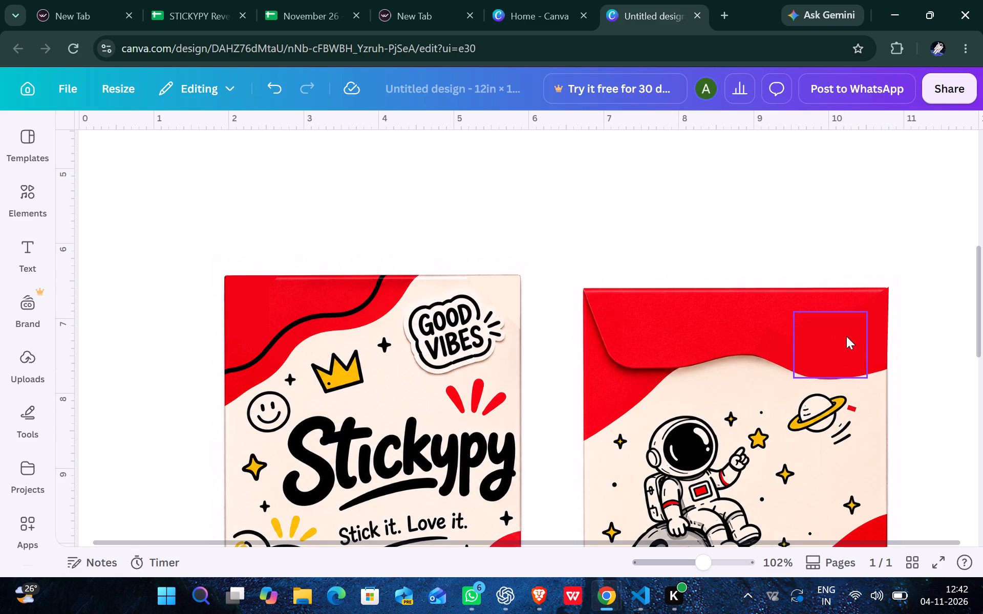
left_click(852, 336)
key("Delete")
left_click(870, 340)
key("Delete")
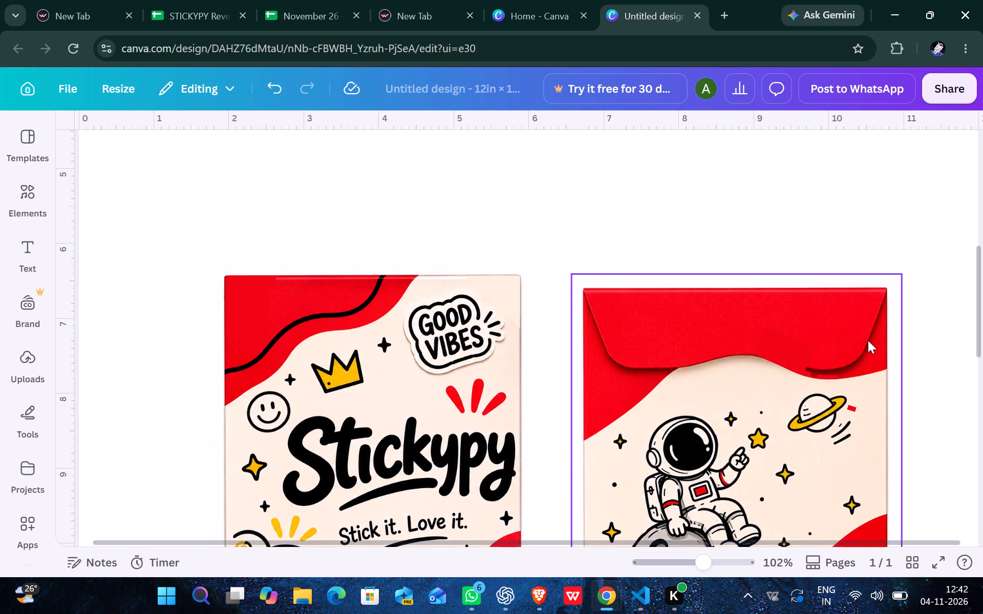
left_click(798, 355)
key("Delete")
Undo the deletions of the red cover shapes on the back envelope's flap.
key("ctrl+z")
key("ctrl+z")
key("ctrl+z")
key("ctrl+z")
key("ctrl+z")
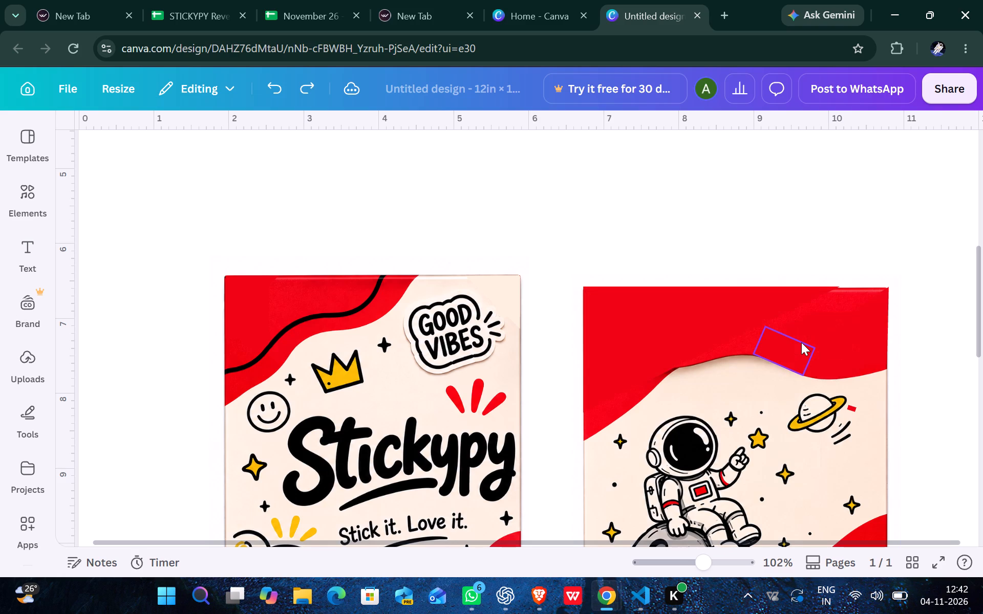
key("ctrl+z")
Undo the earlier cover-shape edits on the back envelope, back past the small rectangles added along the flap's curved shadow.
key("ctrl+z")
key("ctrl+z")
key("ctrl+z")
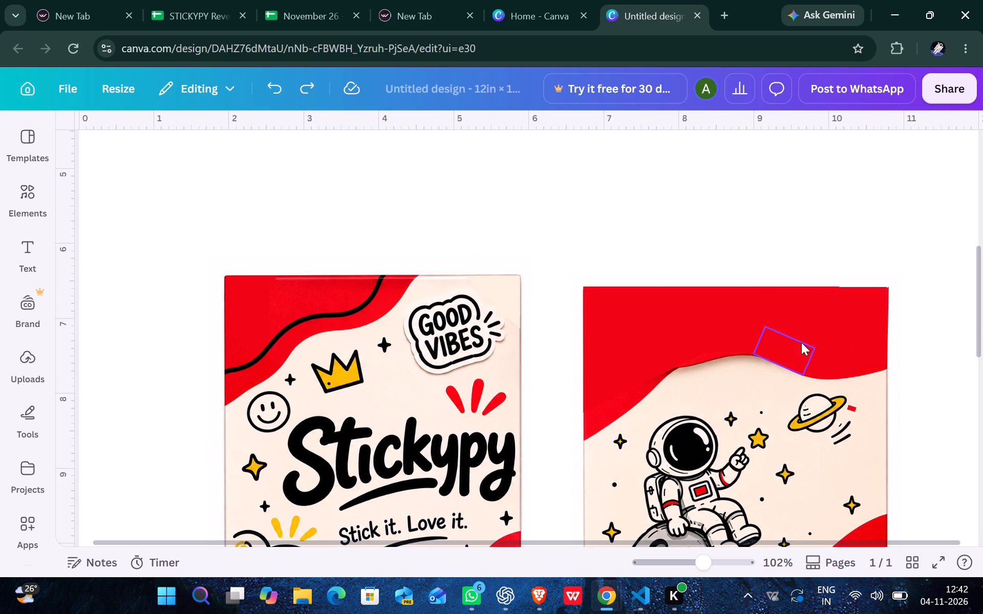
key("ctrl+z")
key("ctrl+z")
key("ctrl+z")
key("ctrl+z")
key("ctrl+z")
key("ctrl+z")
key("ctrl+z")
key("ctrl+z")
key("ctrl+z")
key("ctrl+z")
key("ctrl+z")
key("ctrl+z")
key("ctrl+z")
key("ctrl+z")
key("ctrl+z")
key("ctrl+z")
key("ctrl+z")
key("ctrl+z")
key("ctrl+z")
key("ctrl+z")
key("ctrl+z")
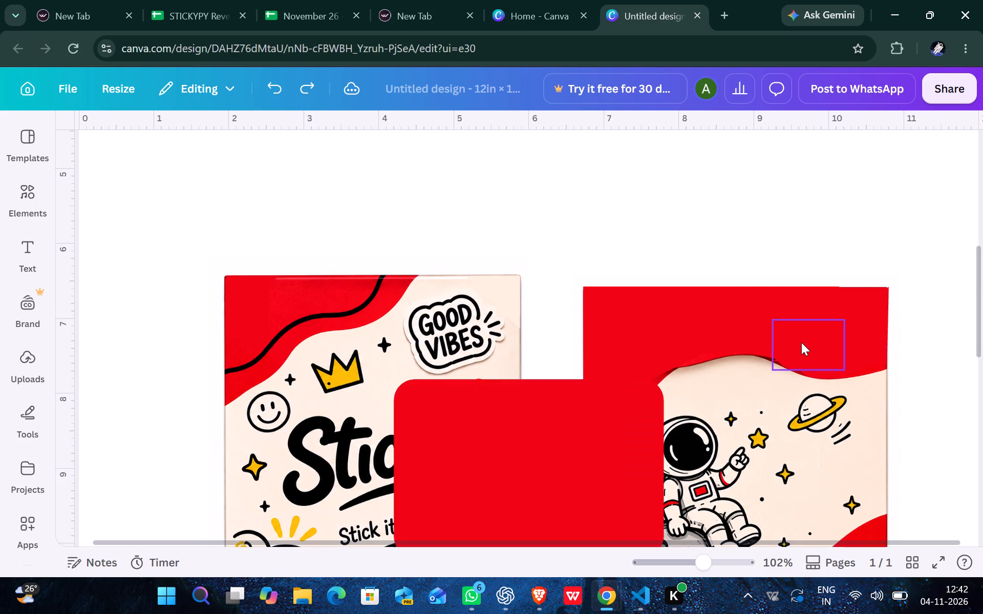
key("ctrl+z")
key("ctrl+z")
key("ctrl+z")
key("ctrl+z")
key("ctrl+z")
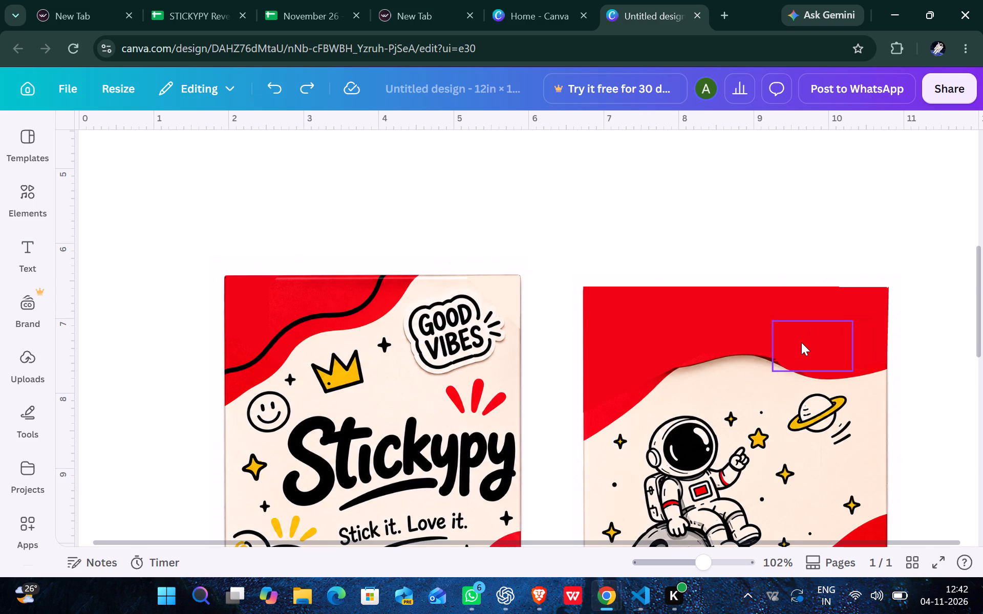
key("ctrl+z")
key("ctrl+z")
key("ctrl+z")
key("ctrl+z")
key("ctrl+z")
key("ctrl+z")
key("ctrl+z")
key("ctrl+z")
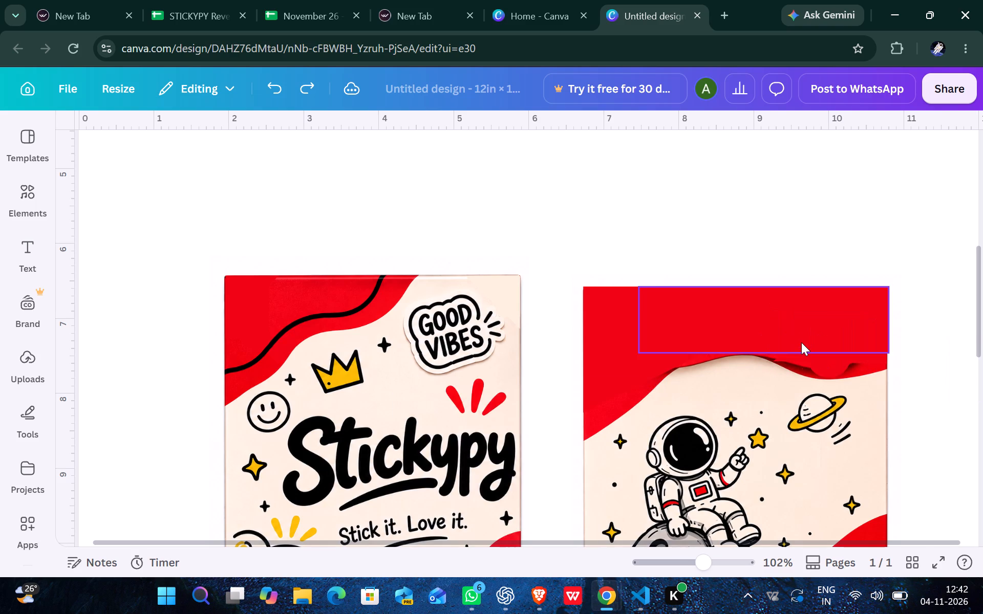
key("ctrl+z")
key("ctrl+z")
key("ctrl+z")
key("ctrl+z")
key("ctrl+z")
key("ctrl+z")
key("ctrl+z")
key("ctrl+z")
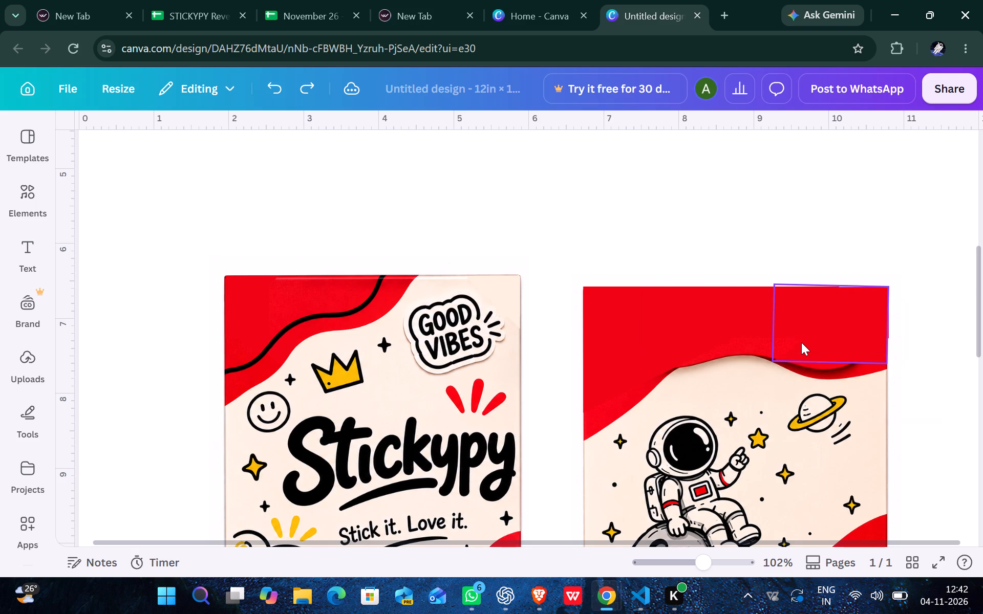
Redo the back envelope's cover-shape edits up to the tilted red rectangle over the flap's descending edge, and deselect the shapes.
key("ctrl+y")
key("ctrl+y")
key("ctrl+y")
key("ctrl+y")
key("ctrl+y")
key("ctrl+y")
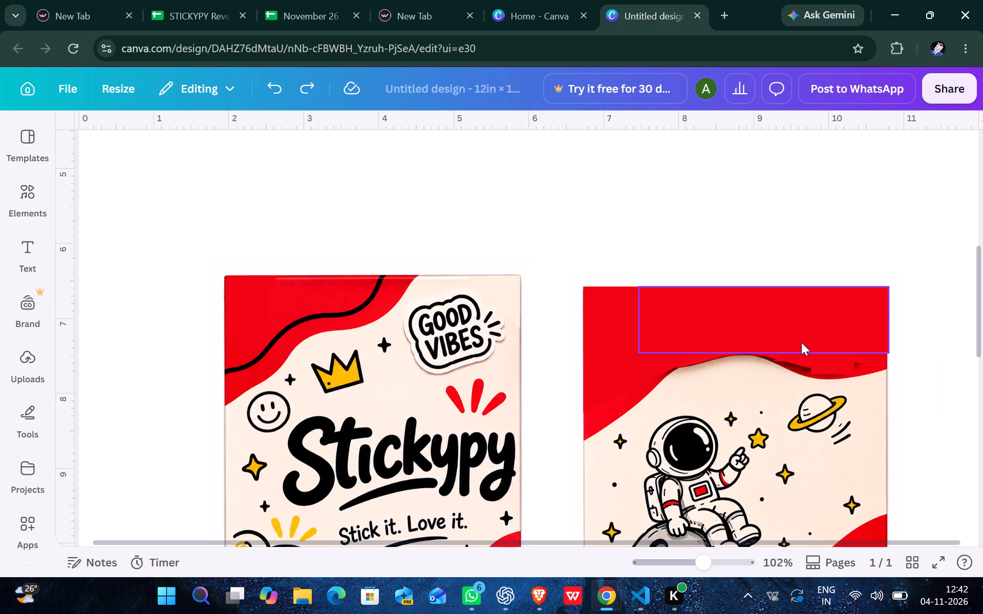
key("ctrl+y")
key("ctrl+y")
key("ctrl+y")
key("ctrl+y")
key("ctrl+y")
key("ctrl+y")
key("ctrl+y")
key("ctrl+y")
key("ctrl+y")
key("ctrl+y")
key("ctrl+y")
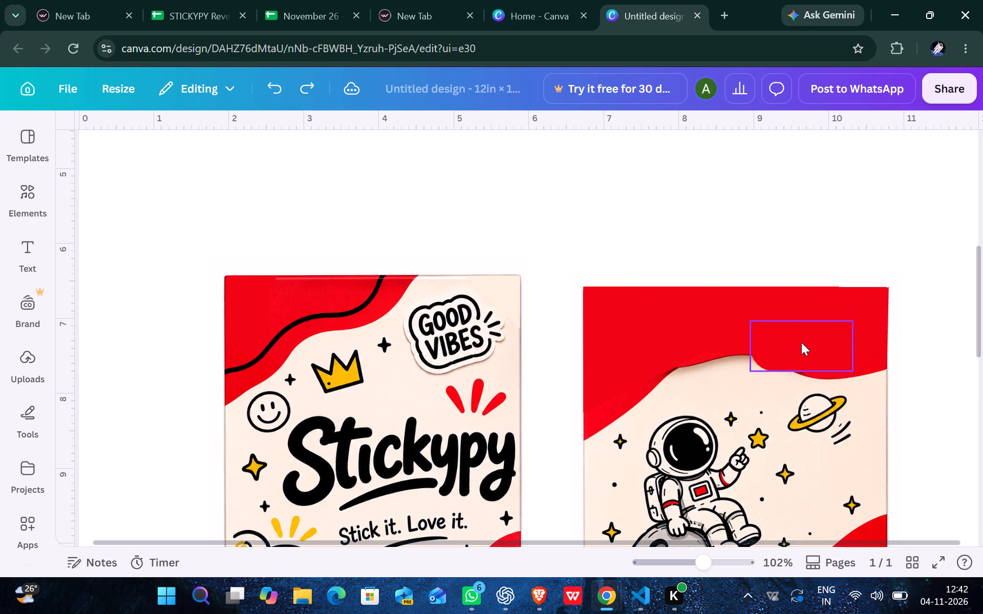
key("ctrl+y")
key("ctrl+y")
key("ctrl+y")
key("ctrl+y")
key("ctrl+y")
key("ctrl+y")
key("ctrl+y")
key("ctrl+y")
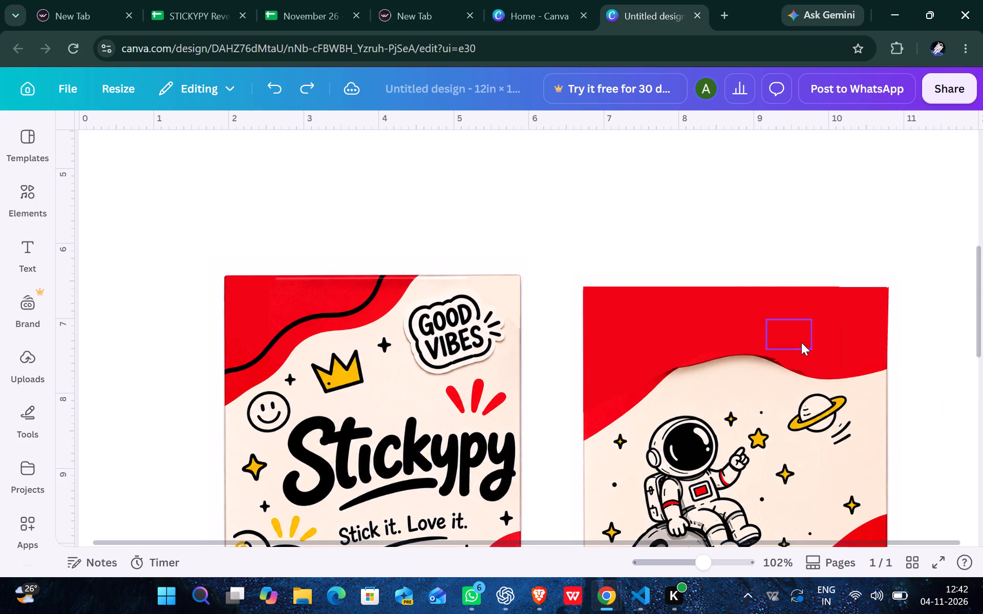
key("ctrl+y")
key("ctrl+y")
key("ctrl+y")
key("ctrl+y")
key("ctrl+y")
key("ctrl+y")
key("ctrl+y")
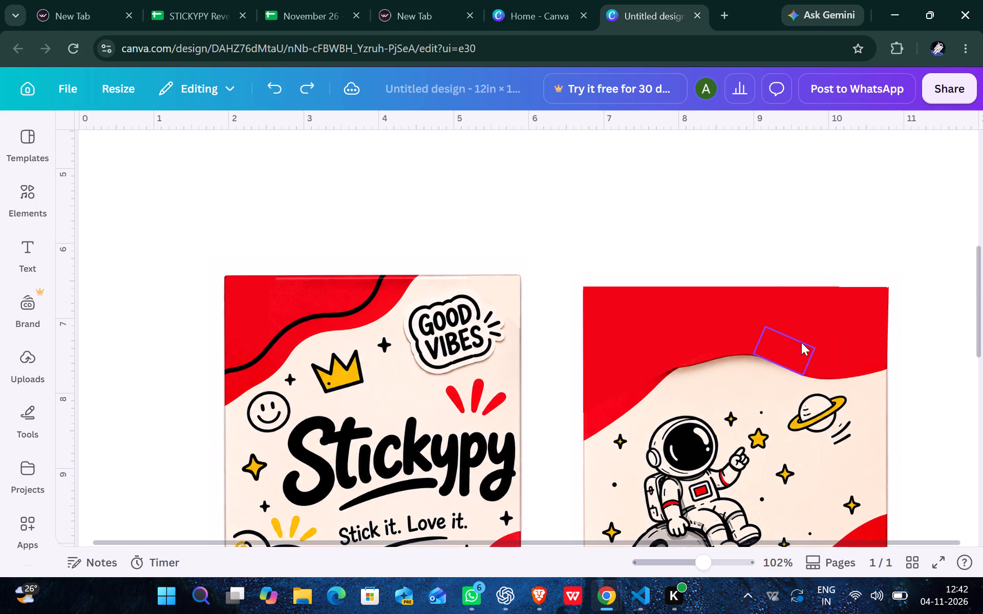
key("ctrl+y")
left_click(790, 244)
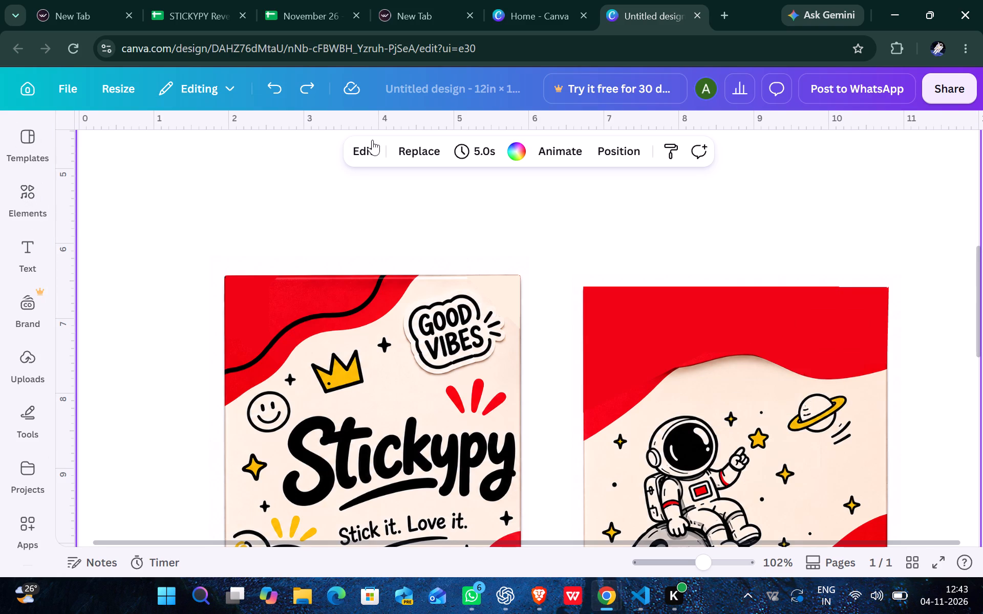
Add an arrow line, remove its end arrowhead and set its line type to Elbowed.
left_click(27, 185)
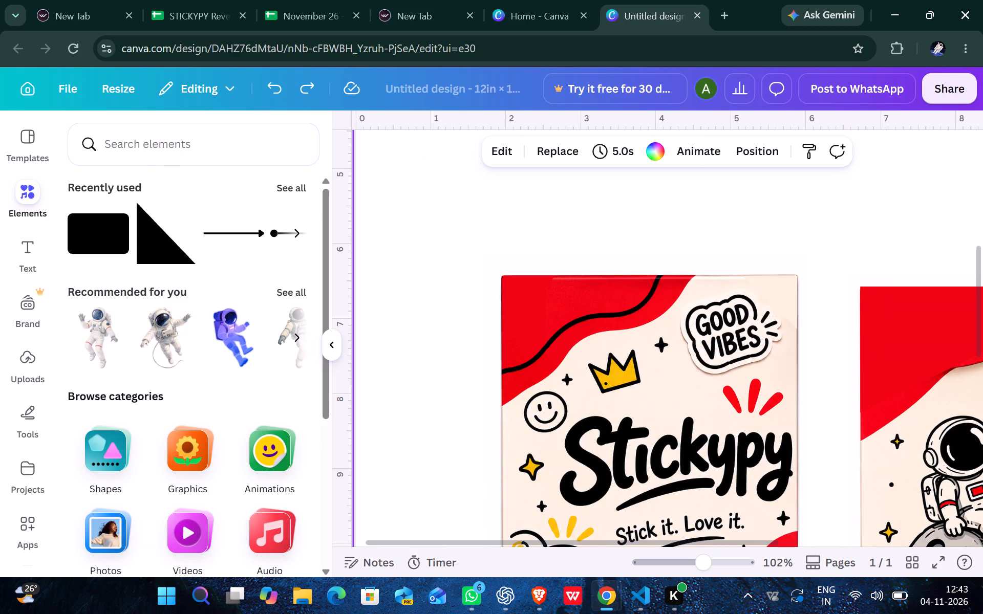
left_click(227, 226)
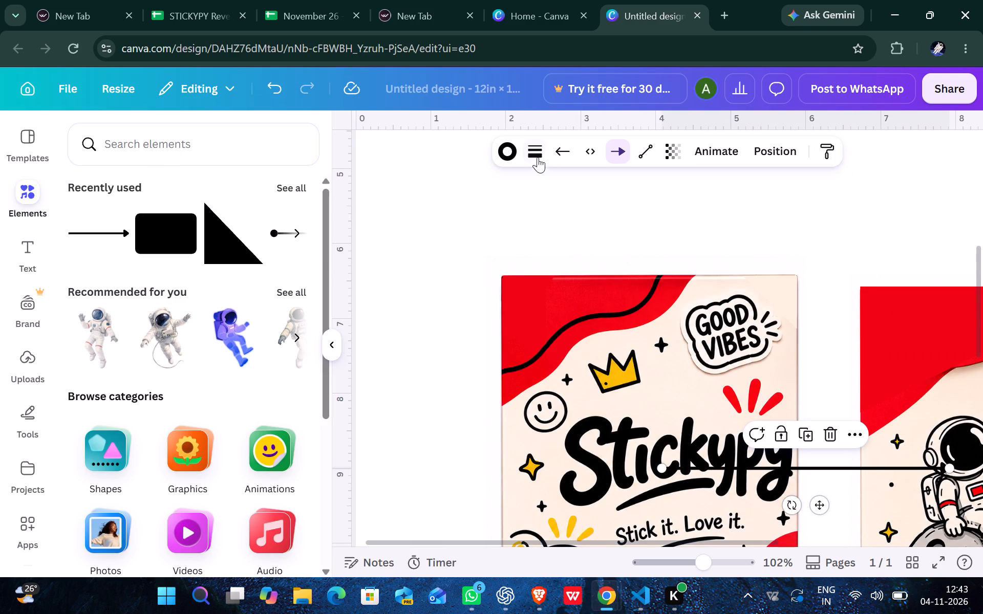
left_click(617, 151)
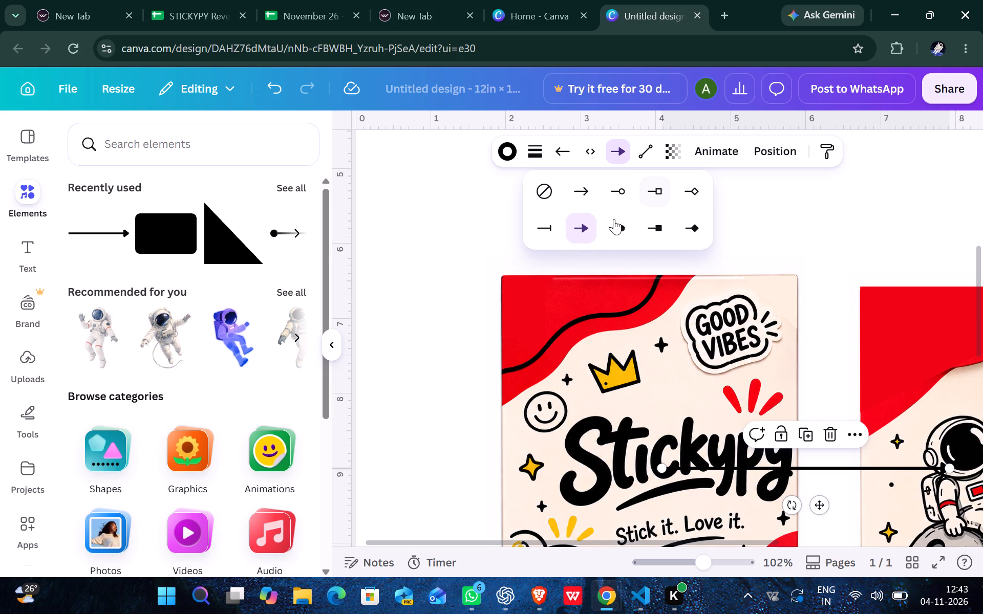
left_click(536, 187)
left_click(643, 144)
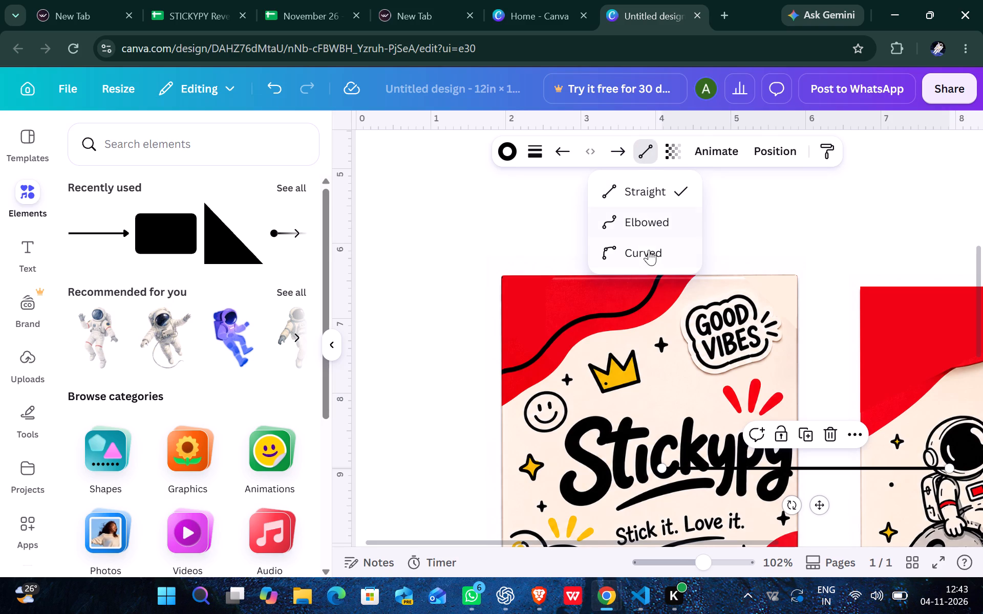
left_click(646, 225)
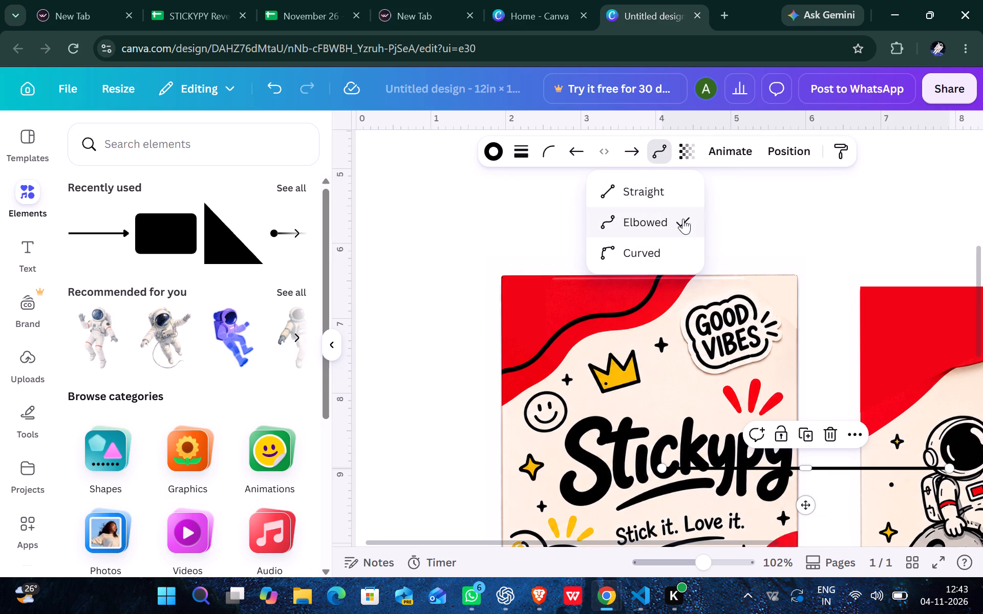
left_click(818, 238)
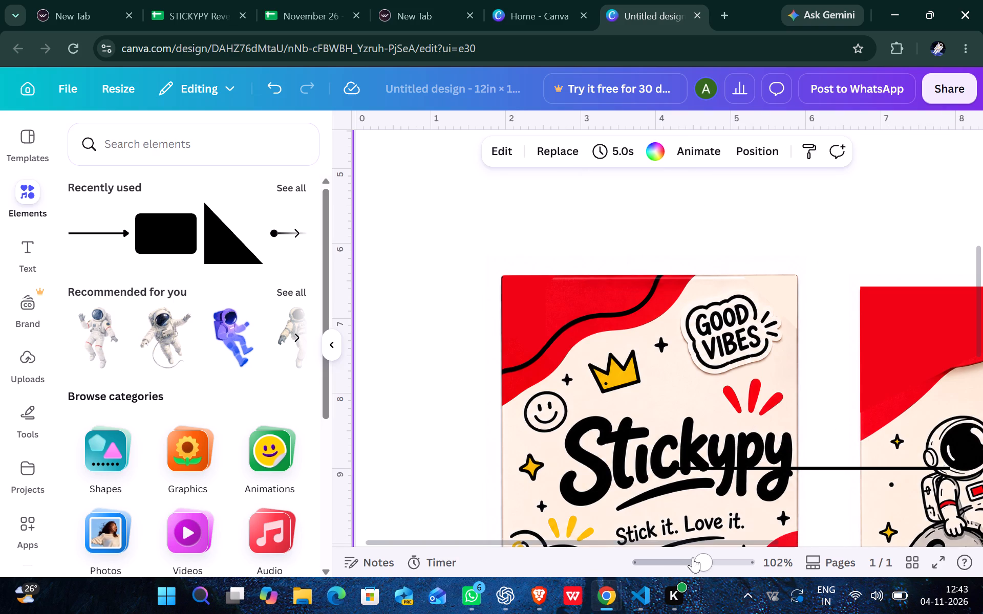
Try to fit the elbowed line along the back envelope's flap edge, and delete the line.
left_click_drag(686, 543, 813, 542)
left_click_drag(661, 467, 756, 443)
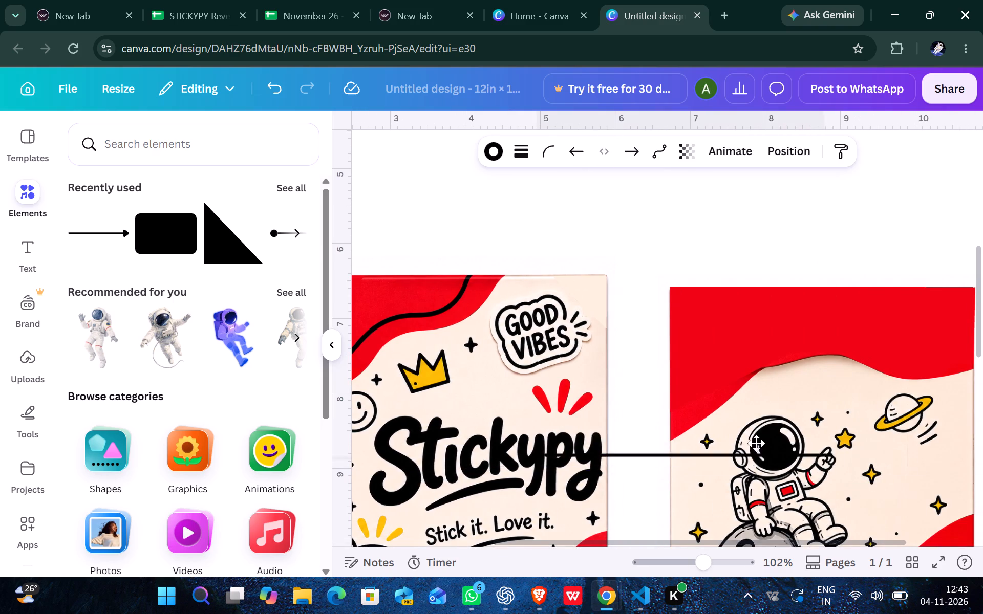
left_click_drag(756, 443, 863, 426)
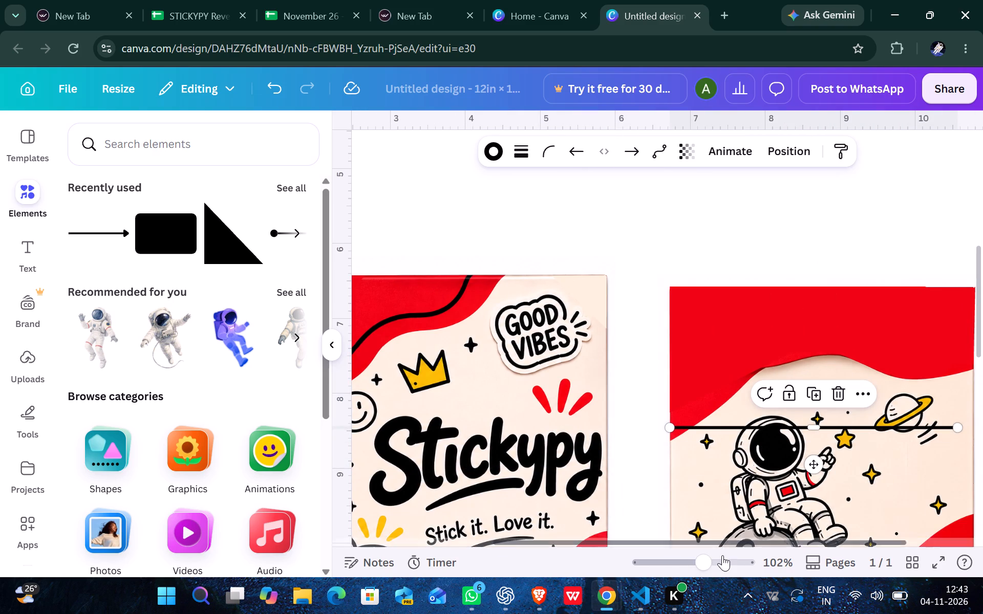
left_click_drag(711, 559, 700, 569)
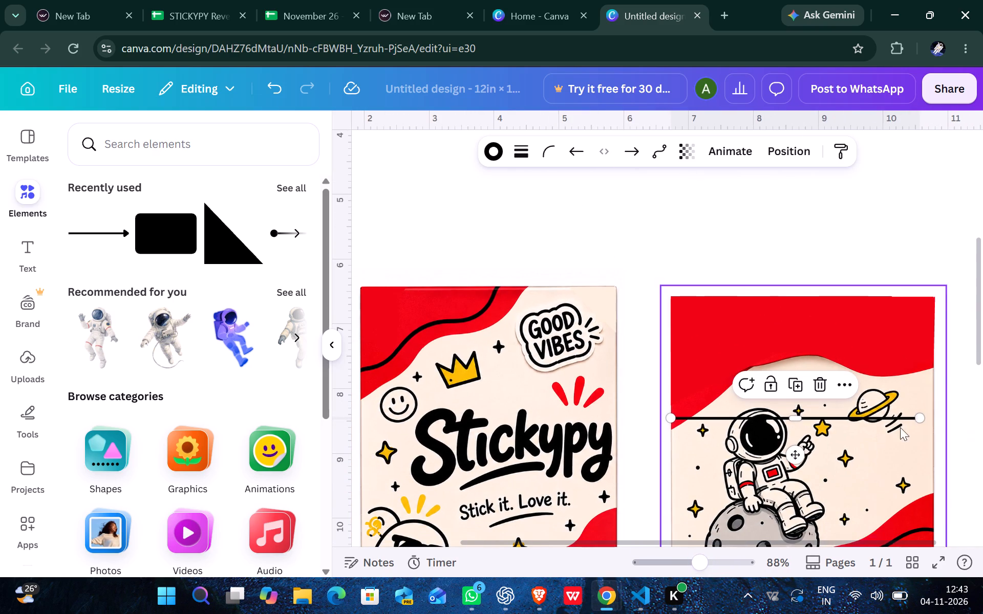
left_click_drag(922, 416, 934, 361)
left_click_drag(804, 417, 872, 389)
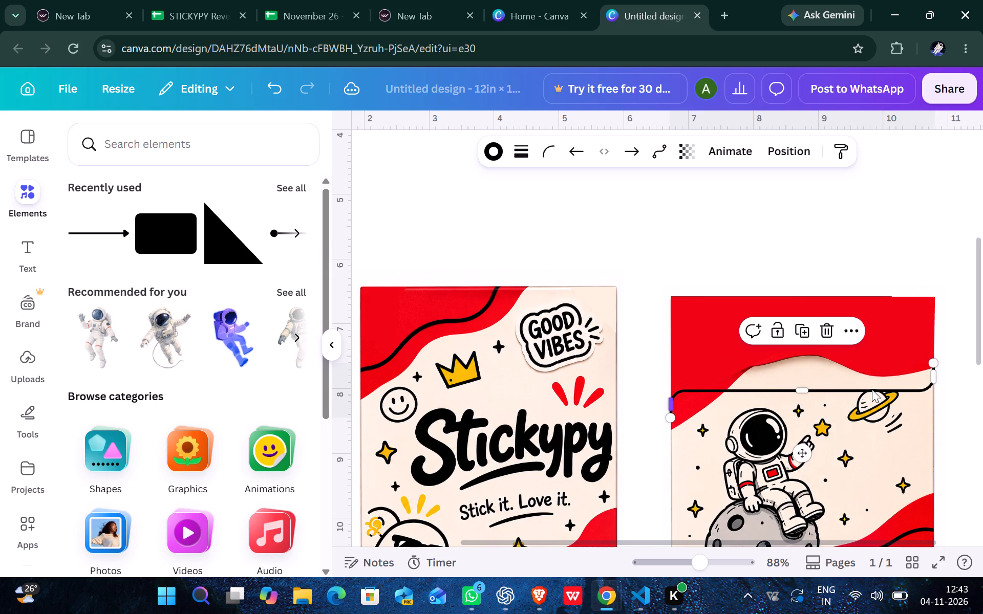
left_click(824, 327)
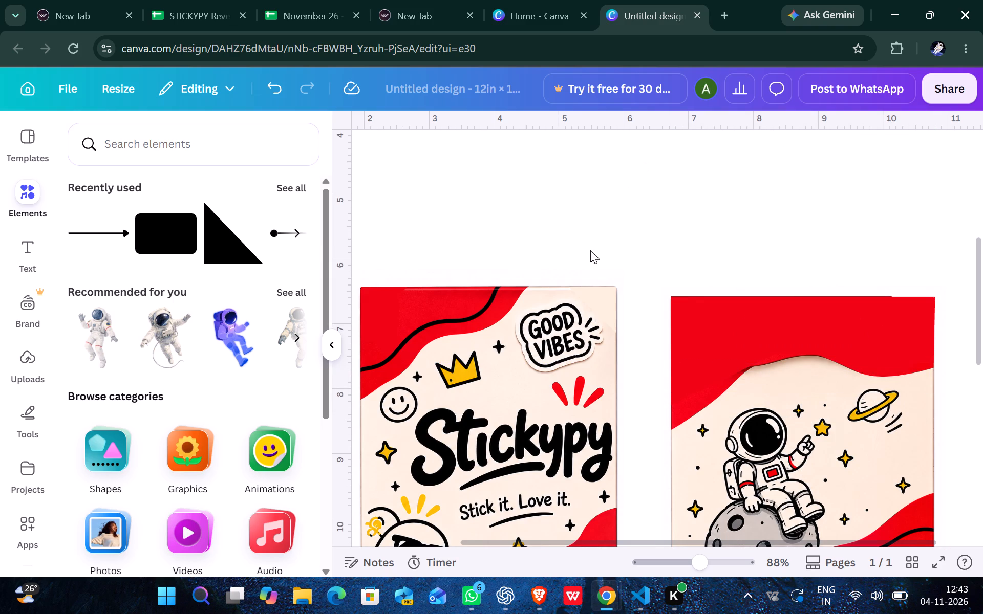
Add a new arrow line, set its line type to Curved and remove its end arrowhead.
left_click(85, 226)
left_click(637, 148)
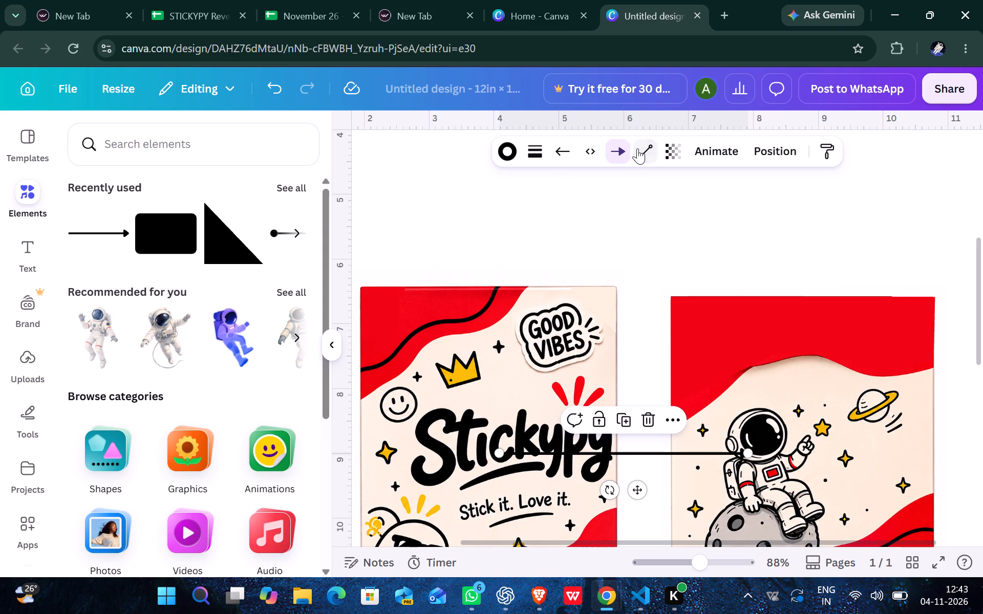
left_click(643, 247)
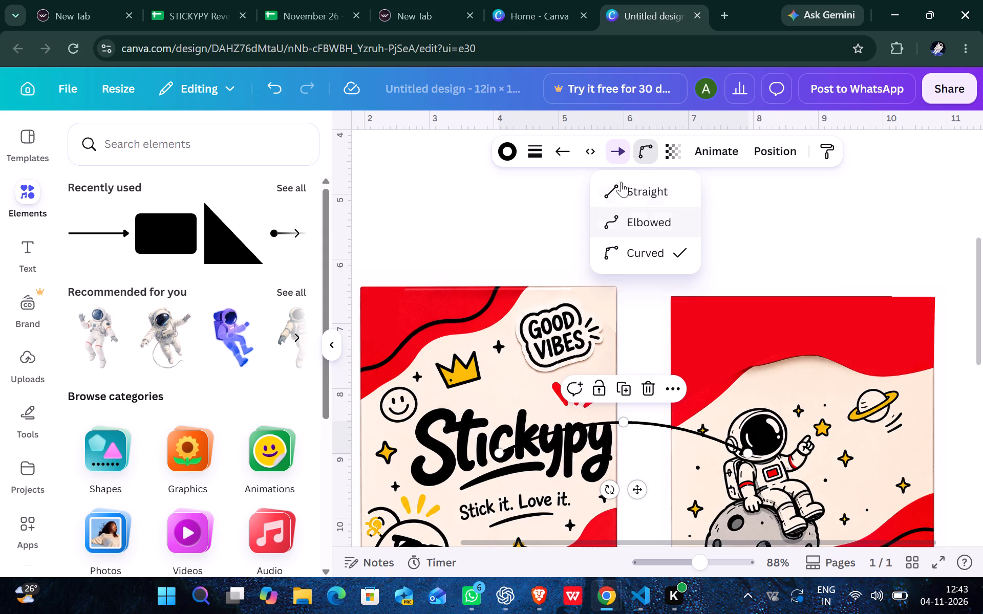
left_click(619, 156)
left_click(543, 189)
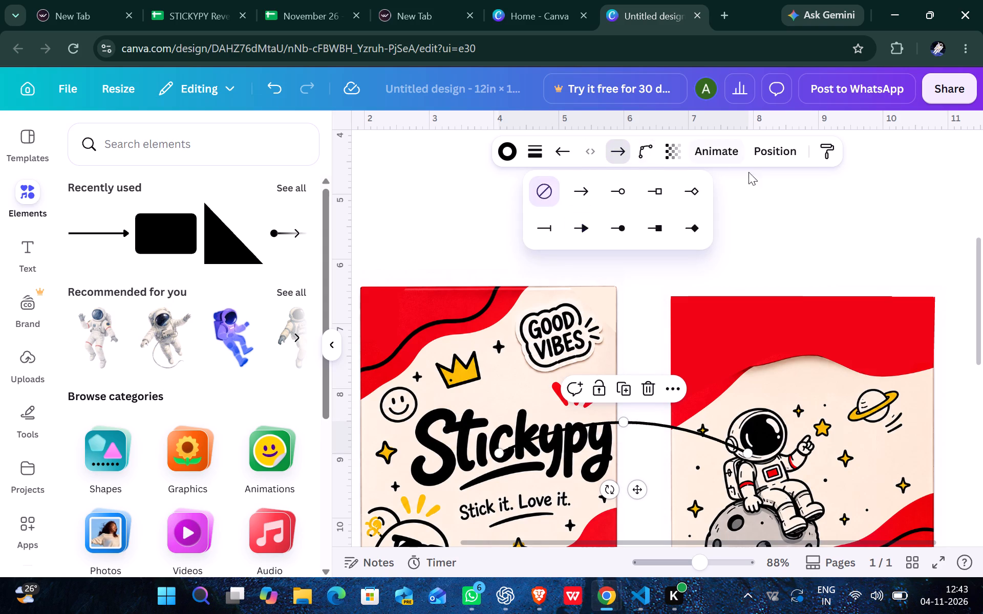
left_click(782, 215)
Bend the curved line into an arch over the crest of the back envelope's flap edge, with its end past the envelope's right edge.
left_click_drag(642, 421, 811, 373)
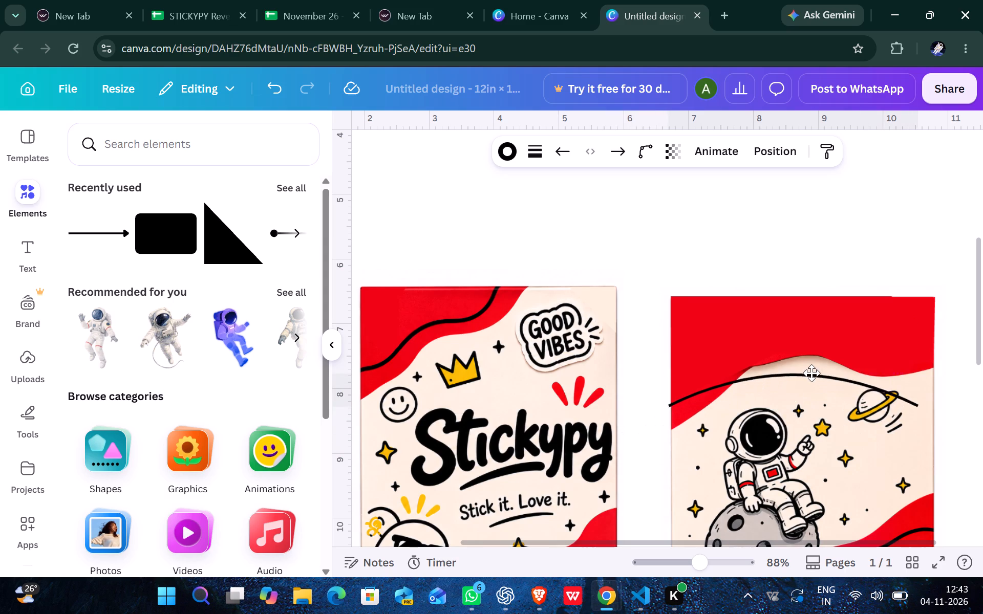
left_click_drag(811, 373, 812, 374)
left_click_drag(794, 371, 799, 356)
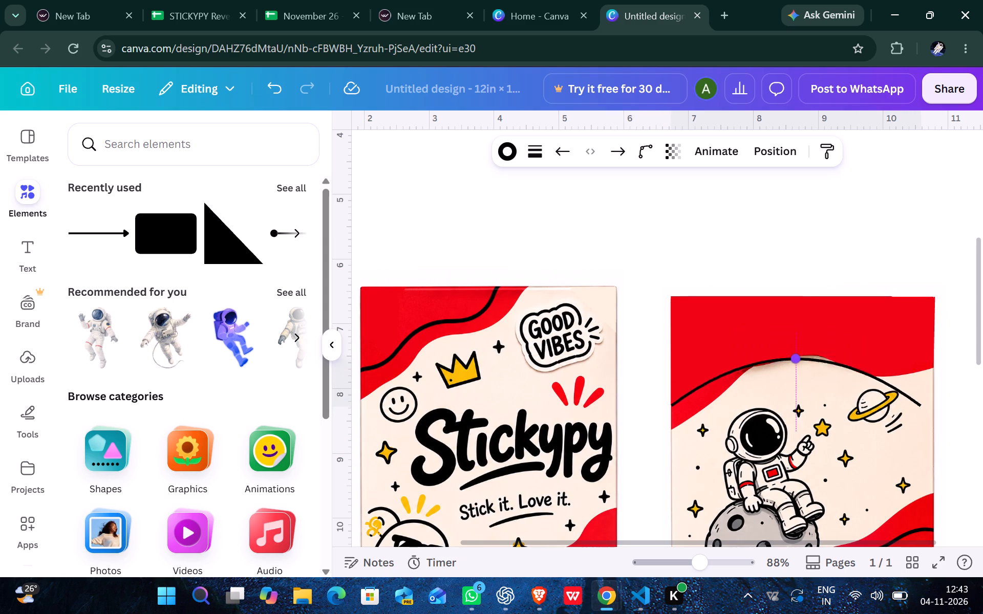
left_click_drag(799, 356, 808, 344)
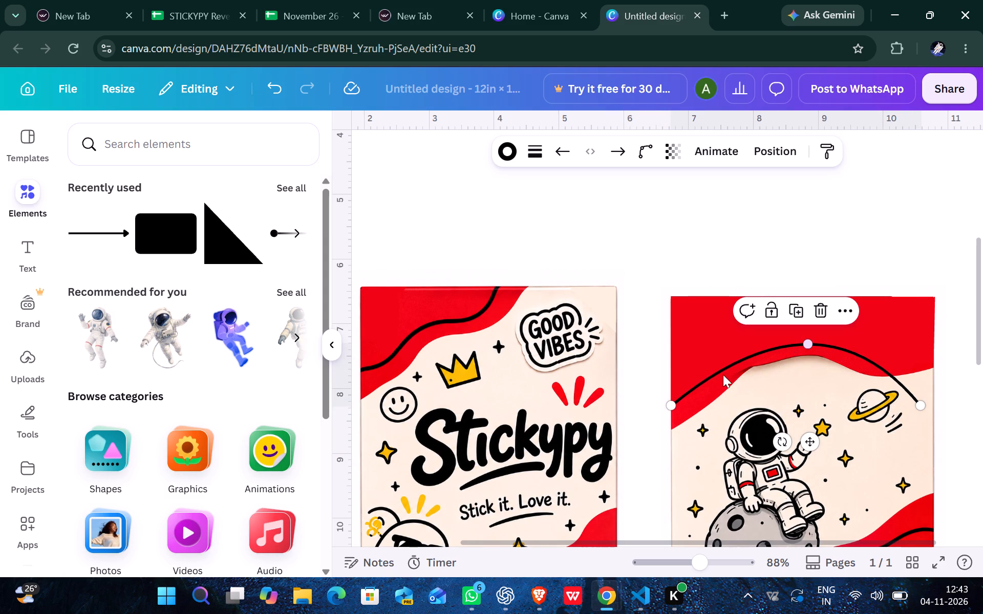
left_click_drag(709, 375, 710, 381)
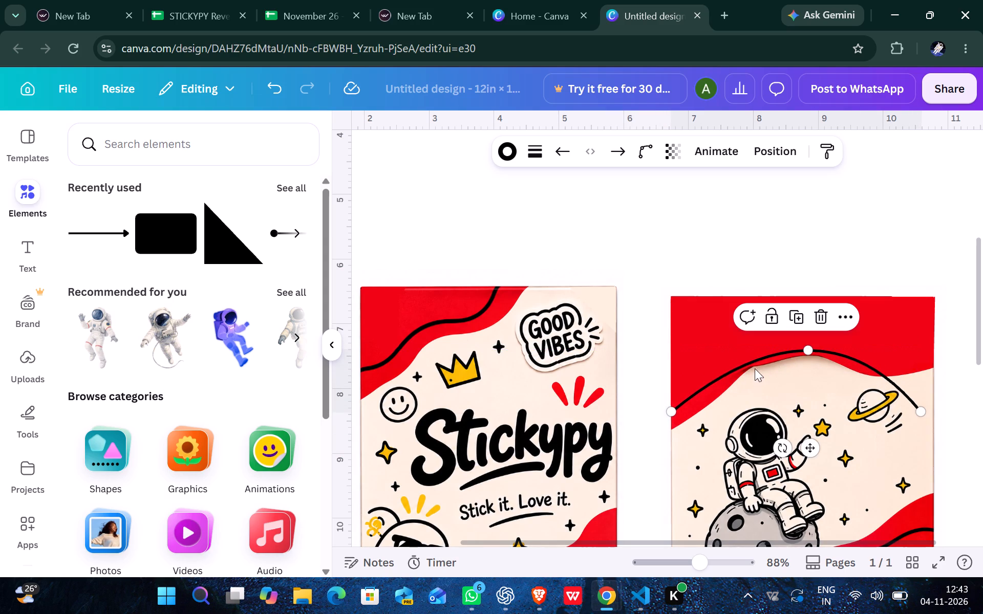
left_click_drag(808, 347, 787, 355)
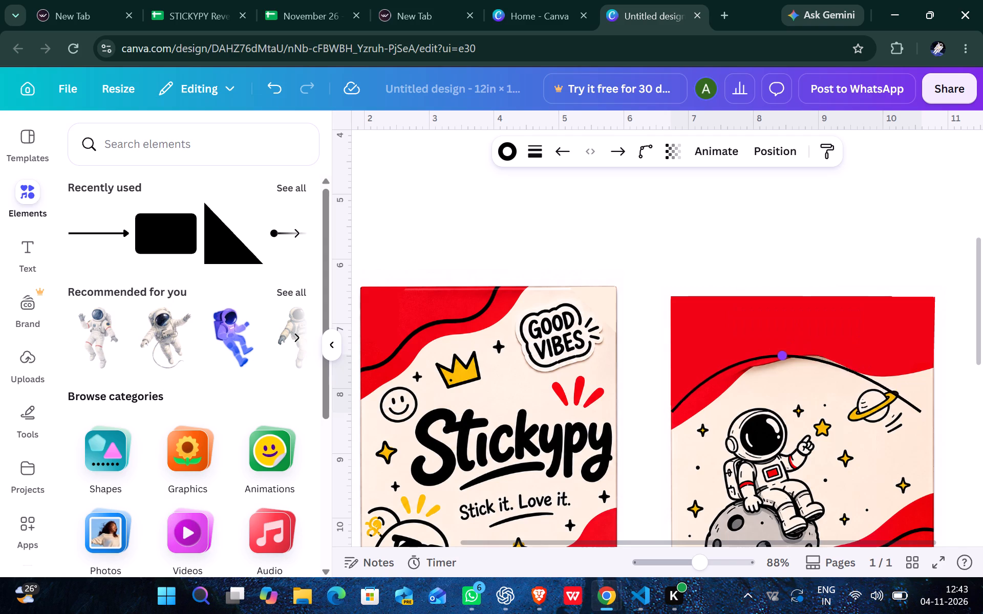
left_click_drag(787, 355, 811, 342)
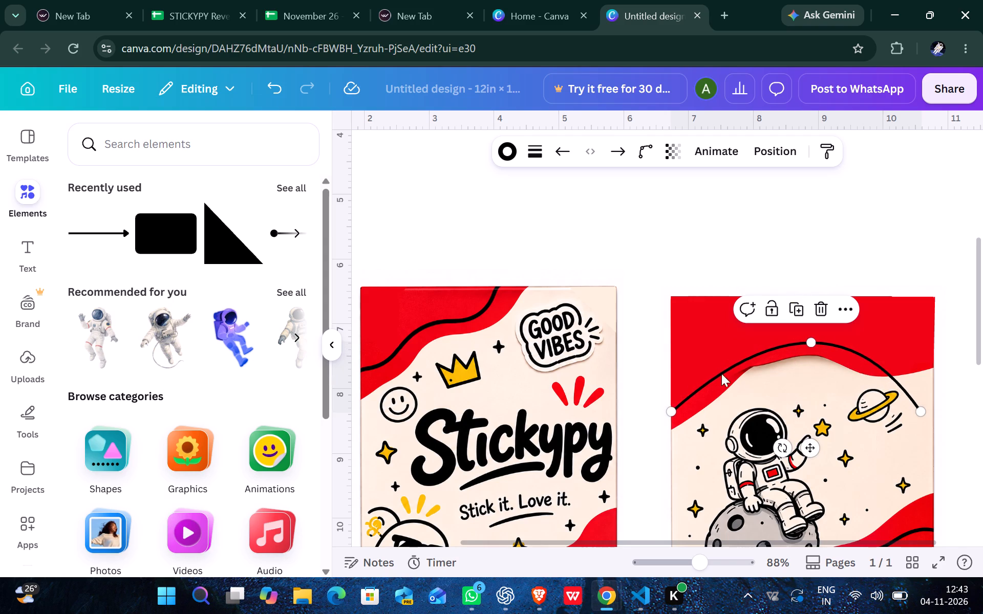
left_click_drag(716, 376, 715, 382)
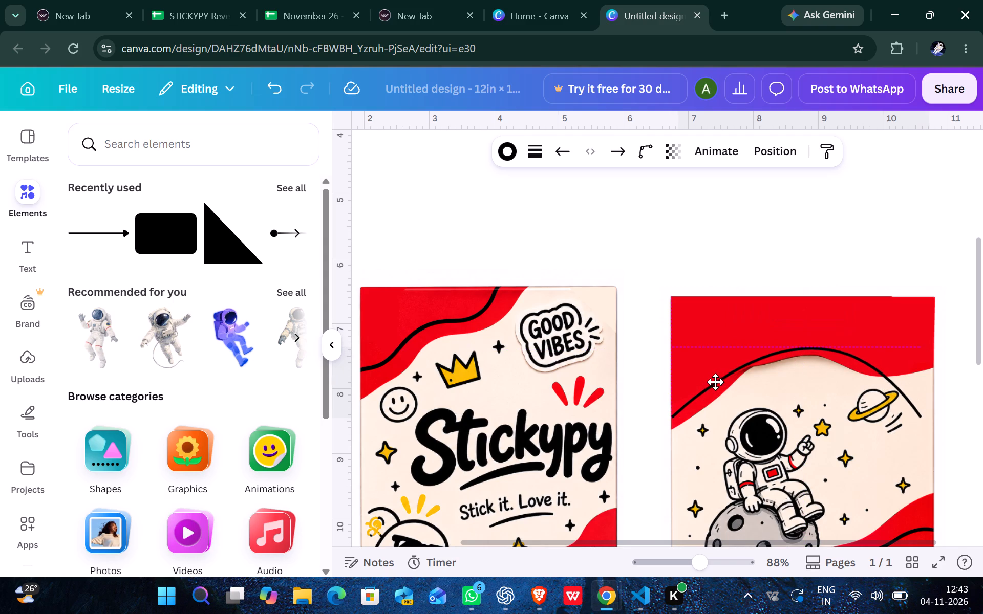
left_click_drag(715, 382, 706, 381)
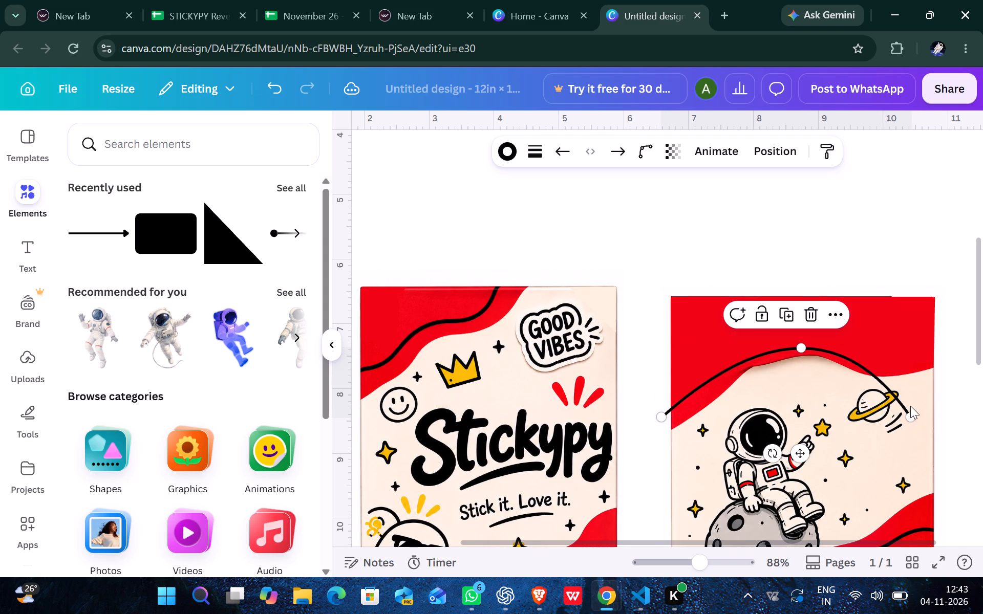
left_click_drag(910, 413, 821, 396)
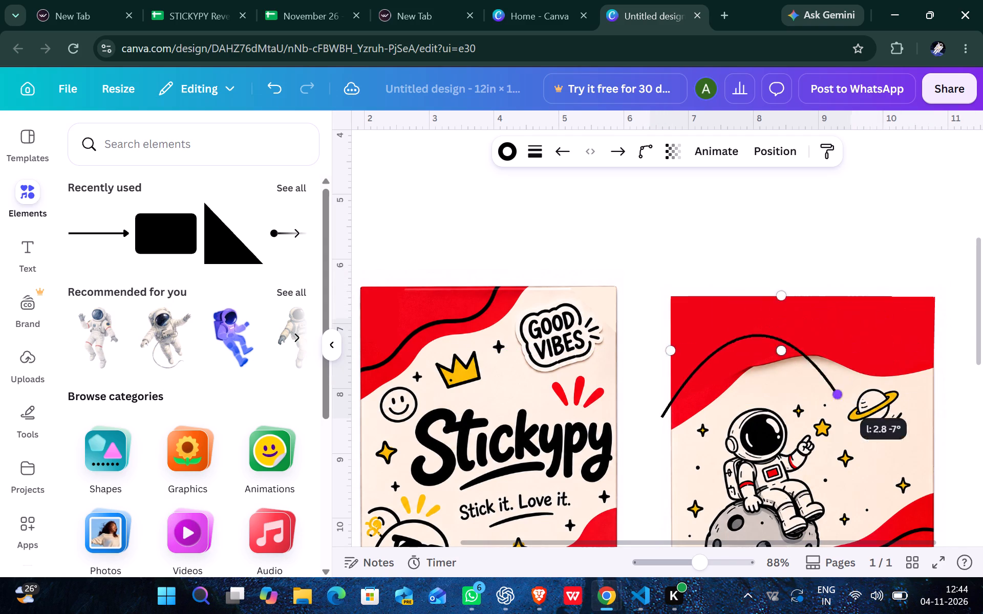
left_click_drag(821, 396, 938, 393)
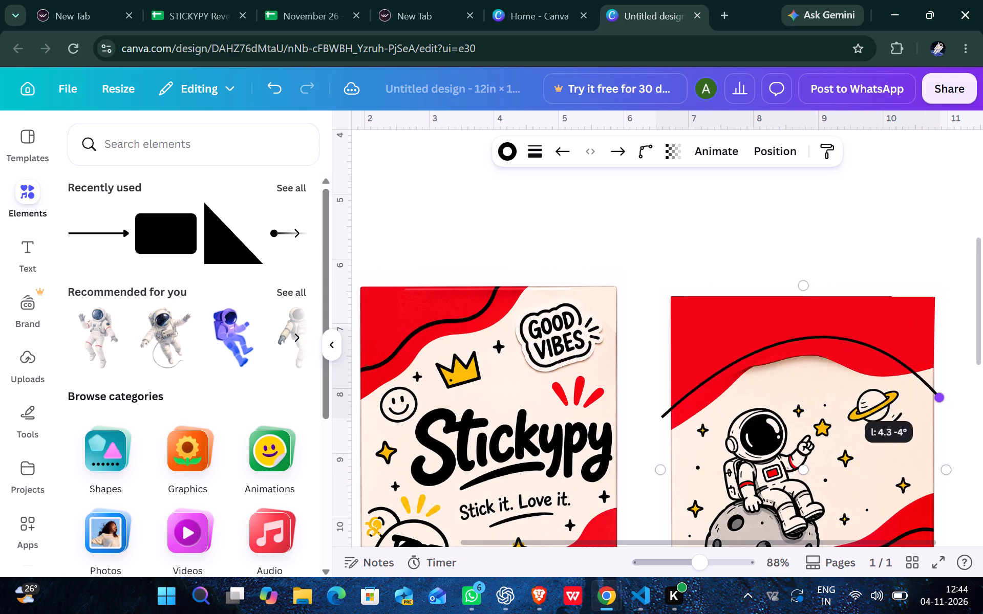
left_click_drag(938, 393, 961, 387)
Rotate the curved line so it bows downward, and move it towards the flap edge's dip on the back envelope.
left_click_drag(805, 438, 944, 443)
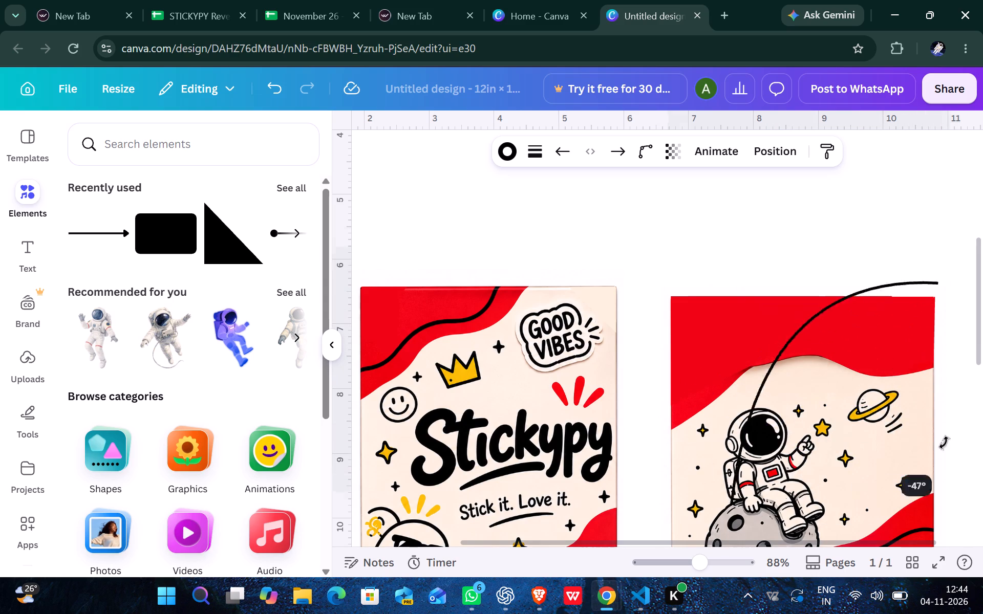
left_click_drag(944, 443, 846, 160)
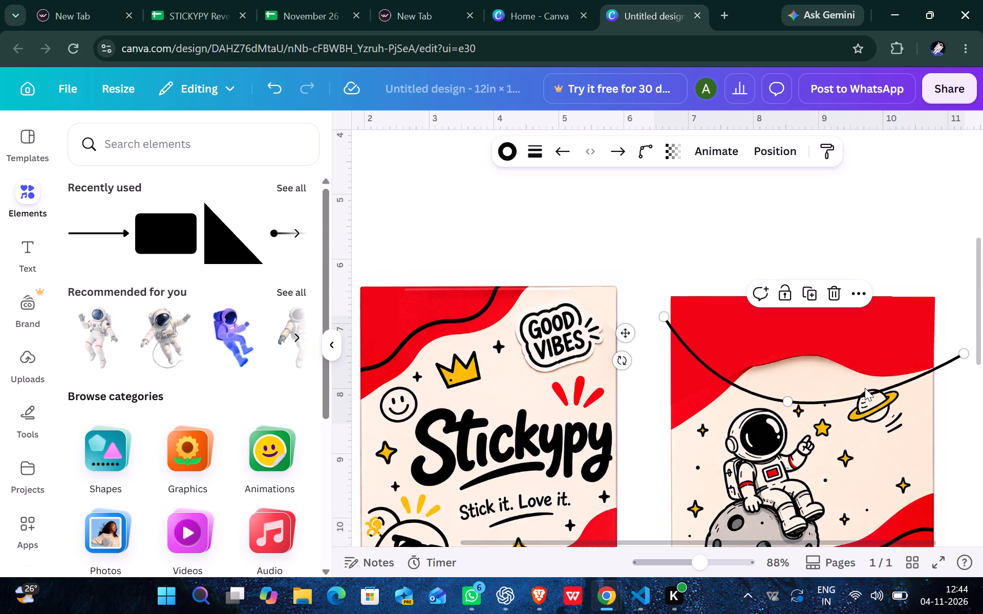
left_click_drag(871, 392, 890, 350)
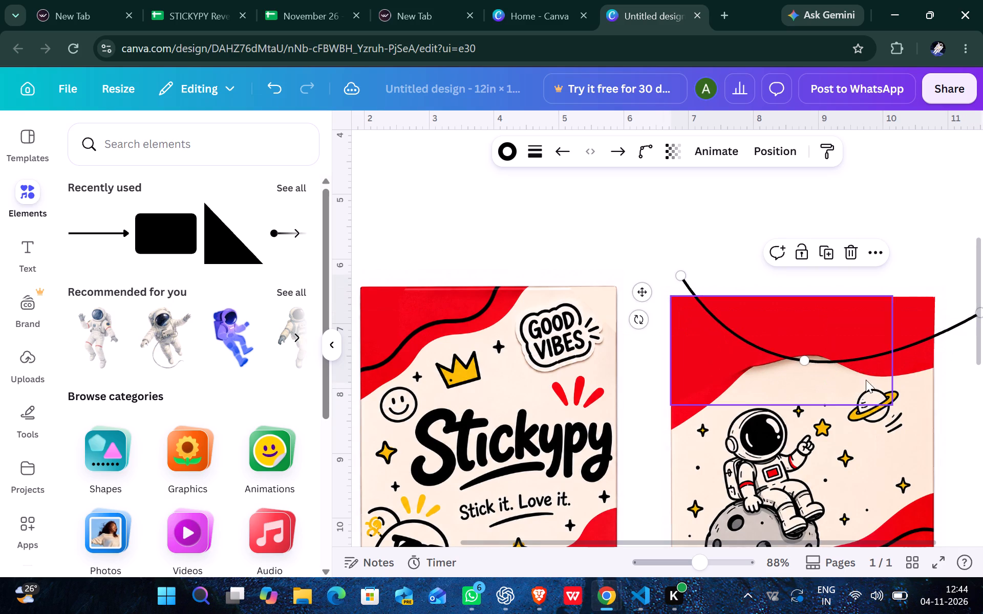
left_click_drag(637, 317, 642, 284)
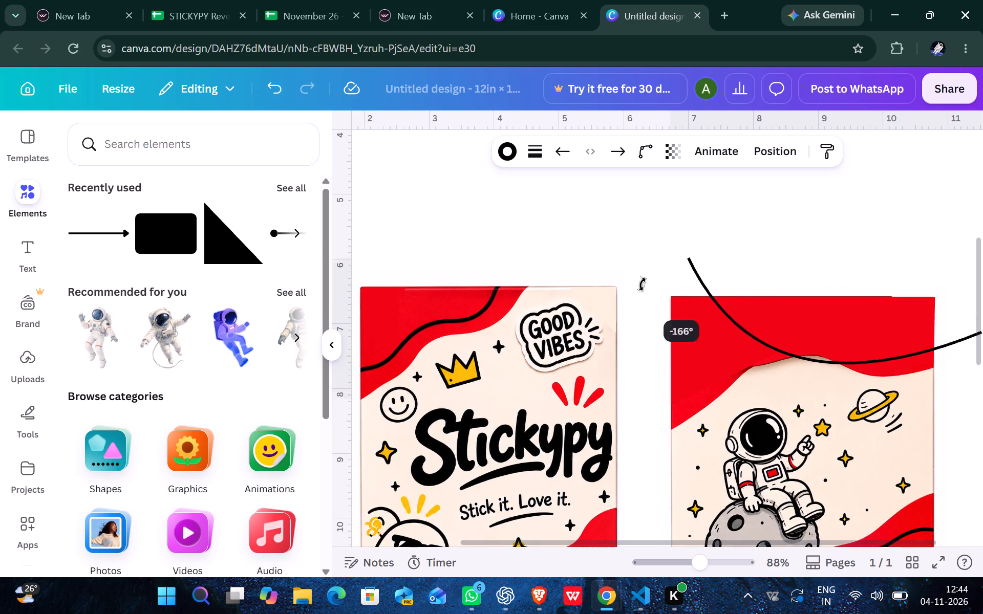
left_click_drag(642, 284, 657, 256)
left_click_drag(878, 370, 879, 361)
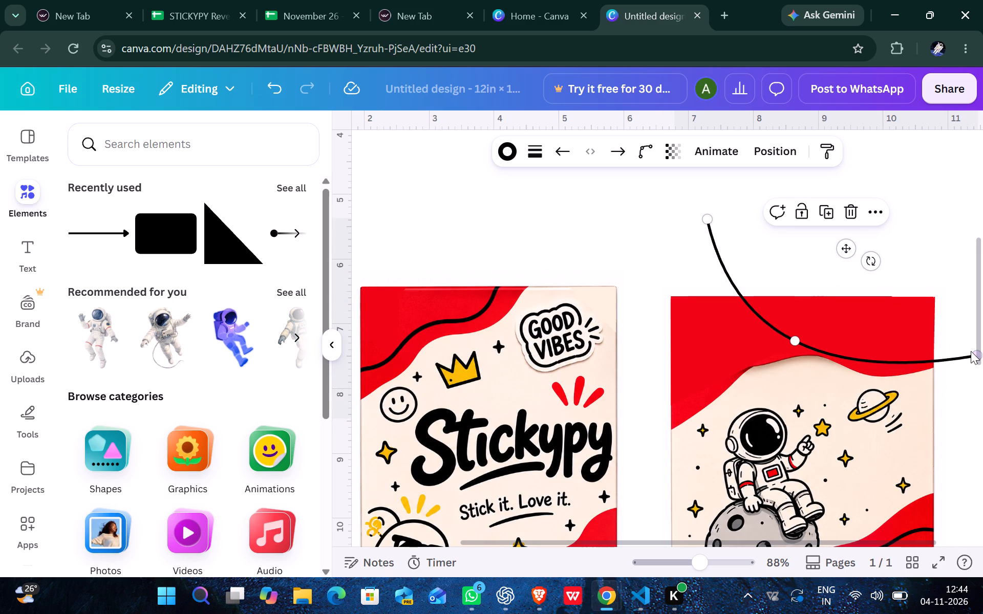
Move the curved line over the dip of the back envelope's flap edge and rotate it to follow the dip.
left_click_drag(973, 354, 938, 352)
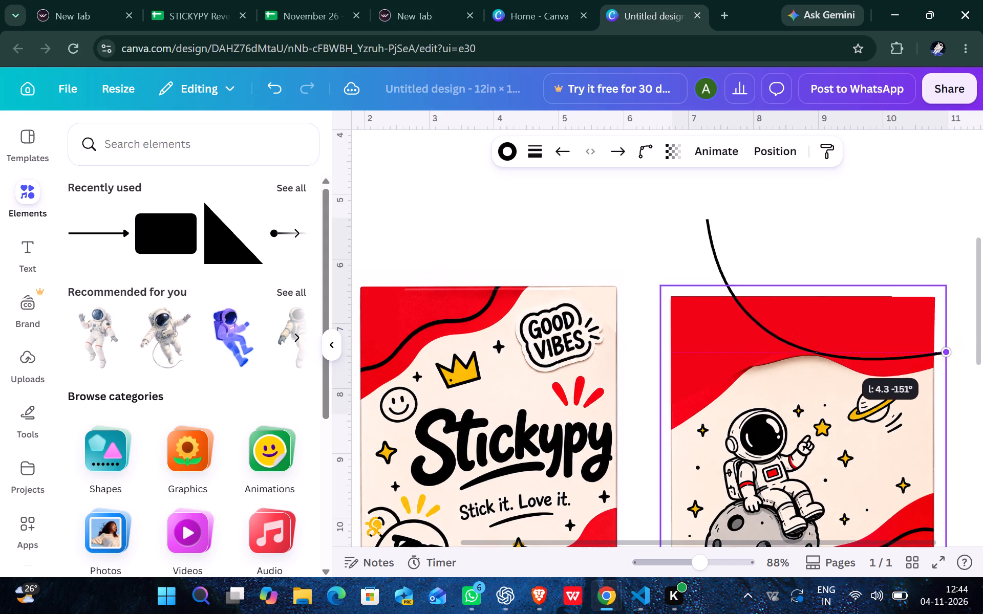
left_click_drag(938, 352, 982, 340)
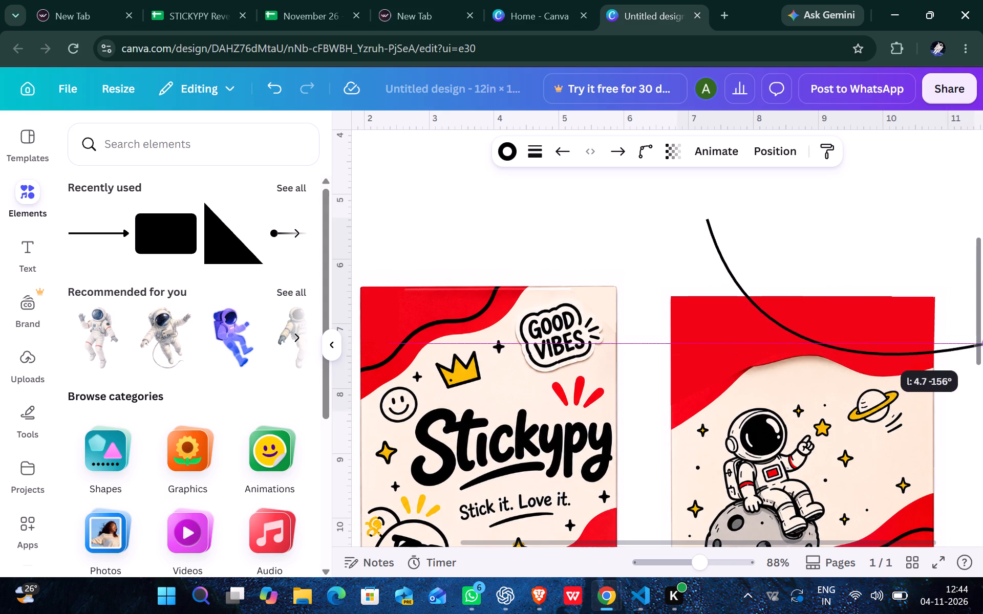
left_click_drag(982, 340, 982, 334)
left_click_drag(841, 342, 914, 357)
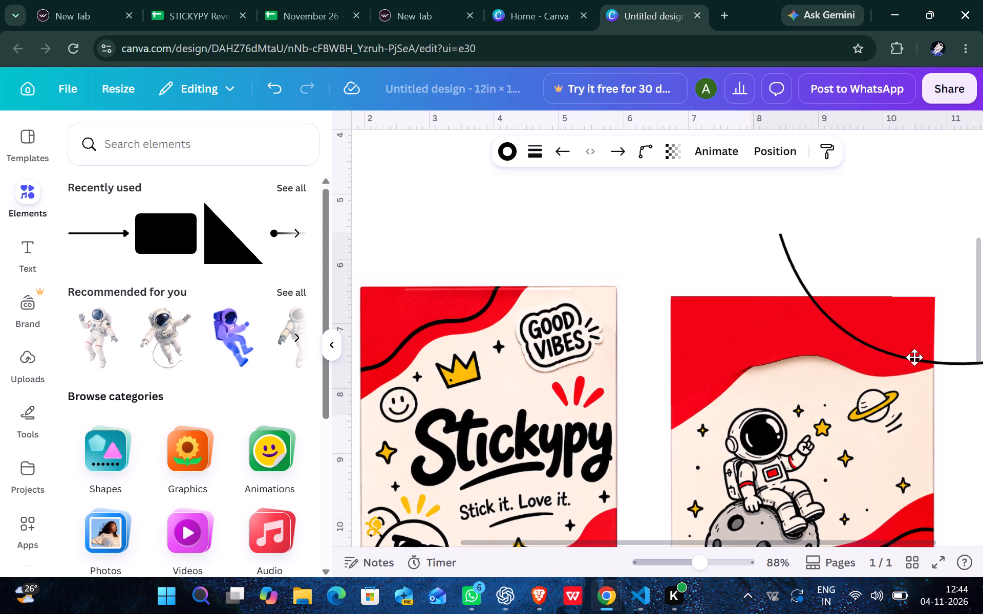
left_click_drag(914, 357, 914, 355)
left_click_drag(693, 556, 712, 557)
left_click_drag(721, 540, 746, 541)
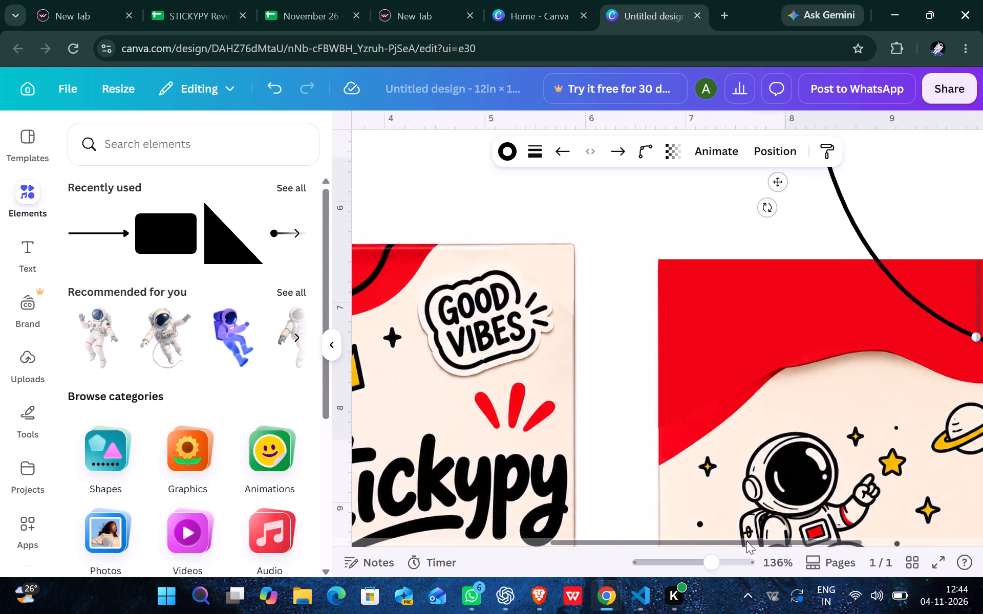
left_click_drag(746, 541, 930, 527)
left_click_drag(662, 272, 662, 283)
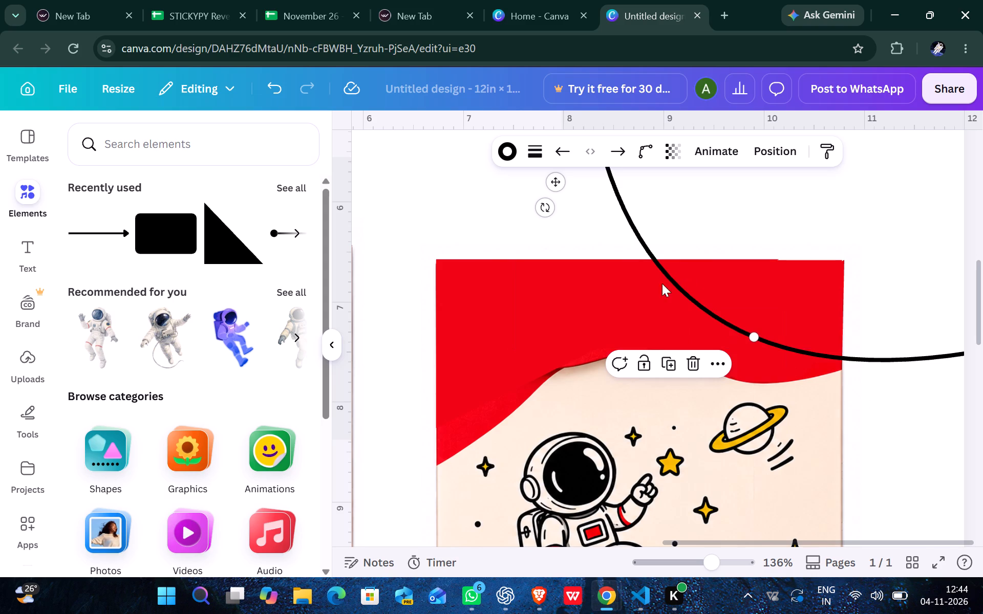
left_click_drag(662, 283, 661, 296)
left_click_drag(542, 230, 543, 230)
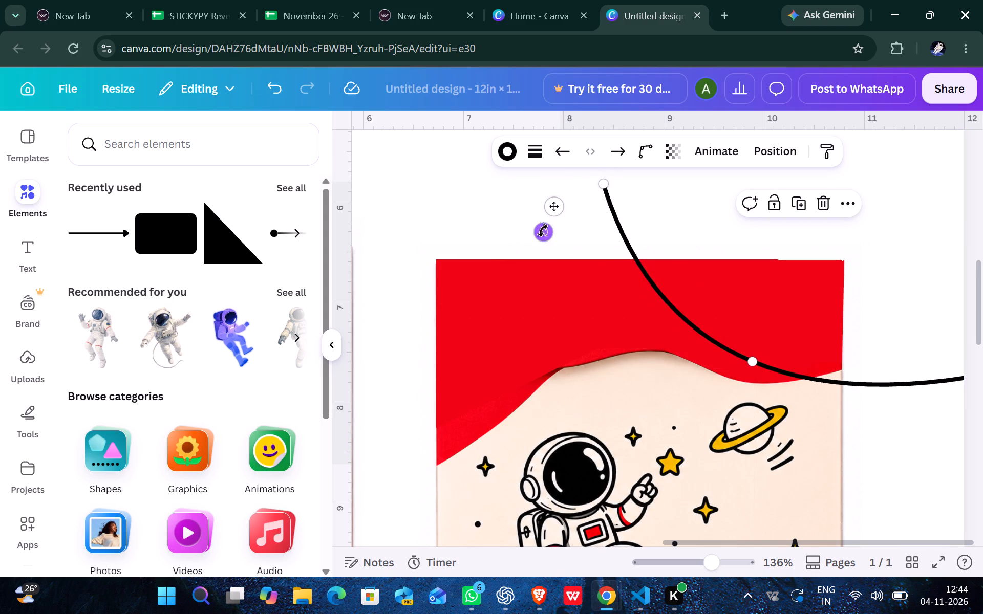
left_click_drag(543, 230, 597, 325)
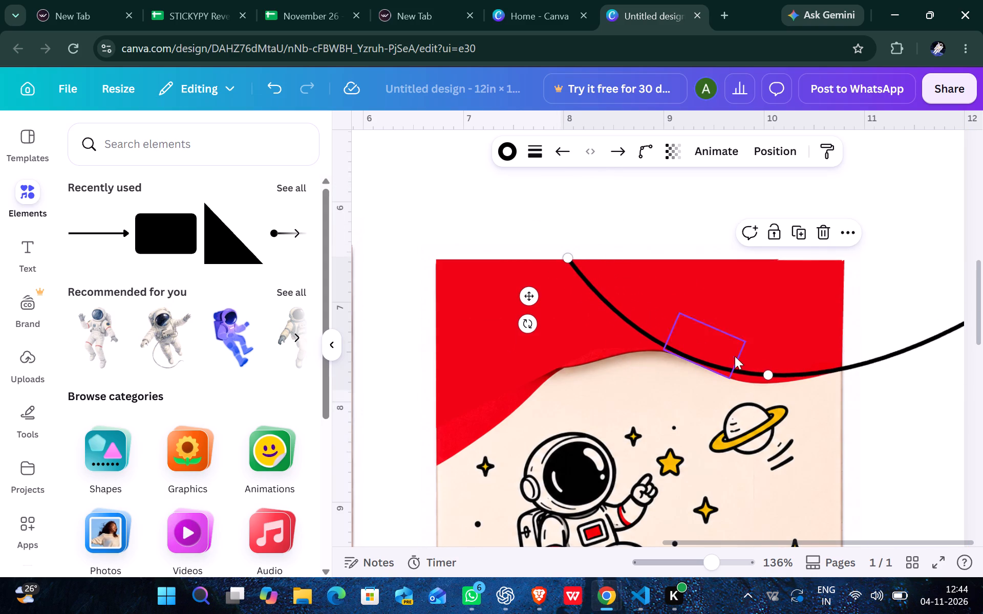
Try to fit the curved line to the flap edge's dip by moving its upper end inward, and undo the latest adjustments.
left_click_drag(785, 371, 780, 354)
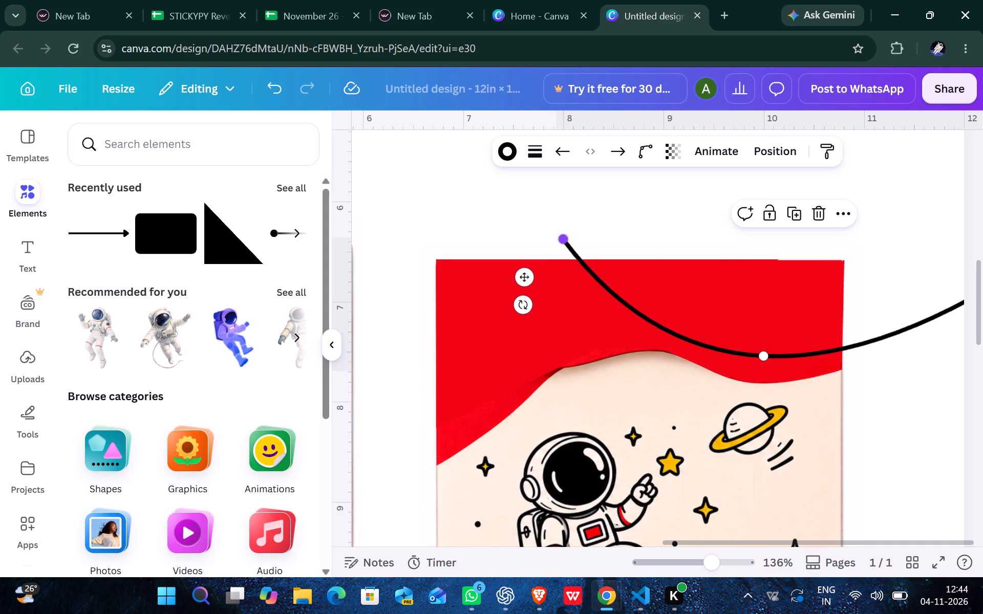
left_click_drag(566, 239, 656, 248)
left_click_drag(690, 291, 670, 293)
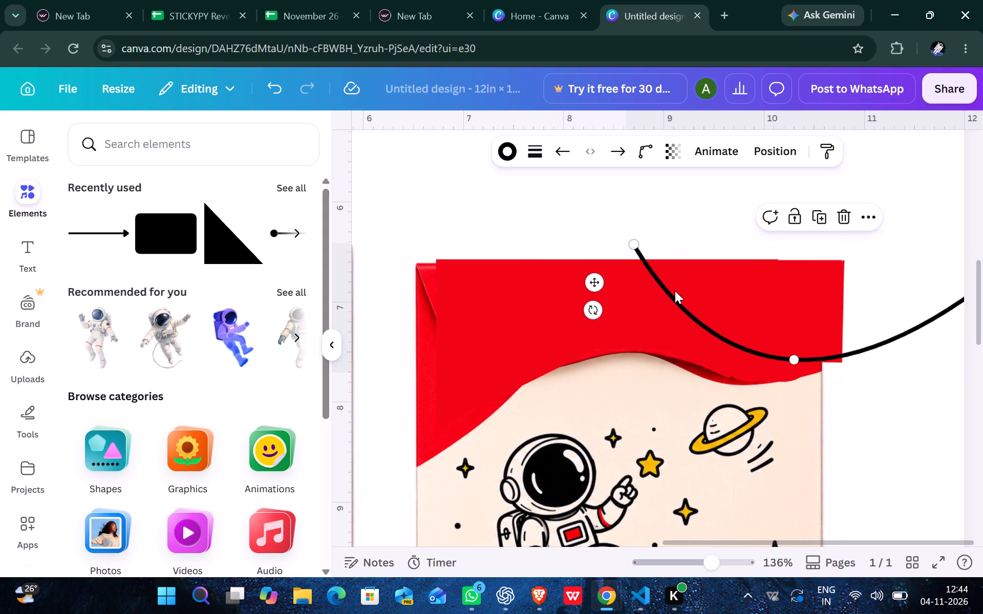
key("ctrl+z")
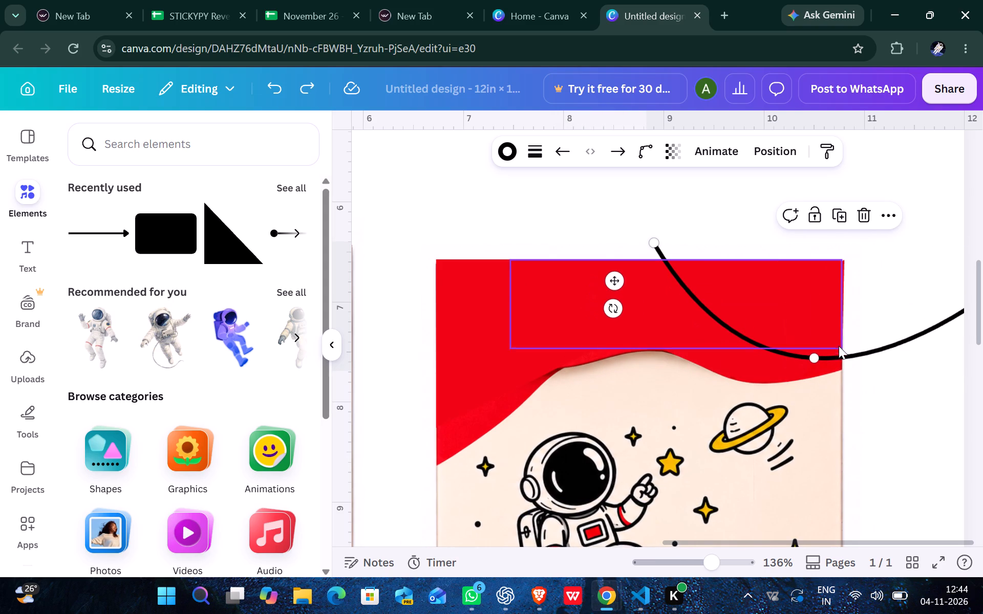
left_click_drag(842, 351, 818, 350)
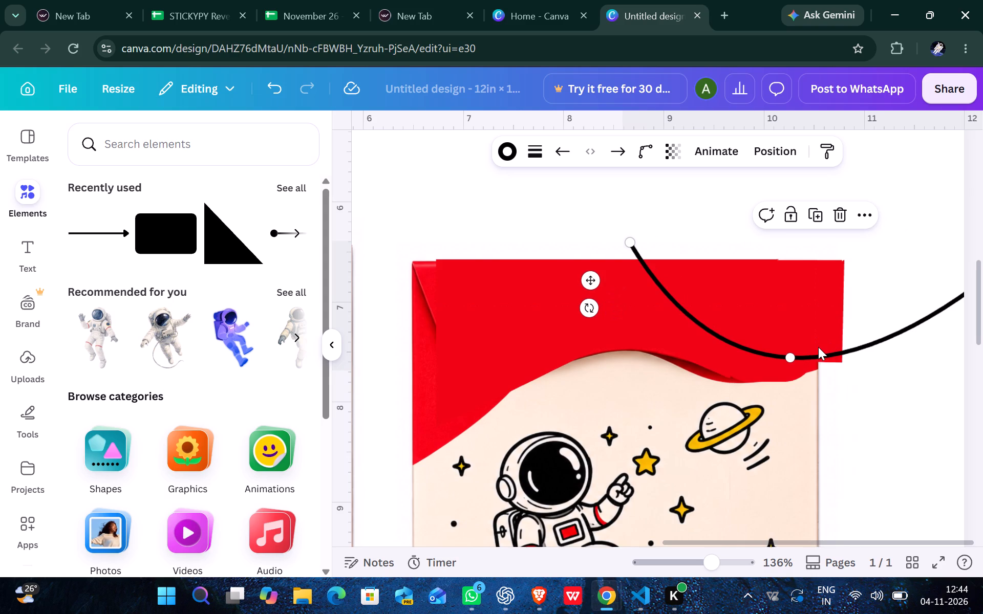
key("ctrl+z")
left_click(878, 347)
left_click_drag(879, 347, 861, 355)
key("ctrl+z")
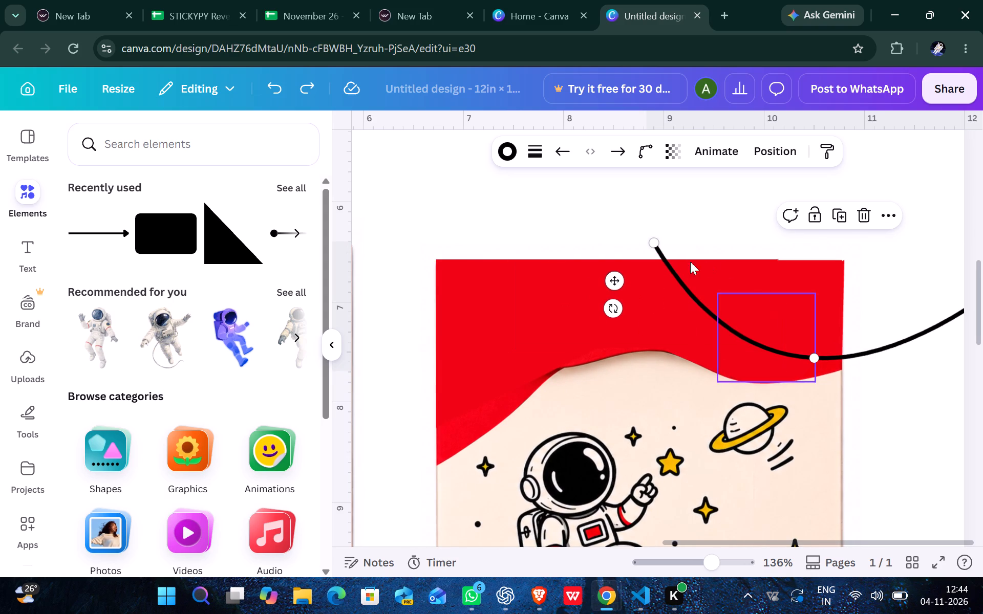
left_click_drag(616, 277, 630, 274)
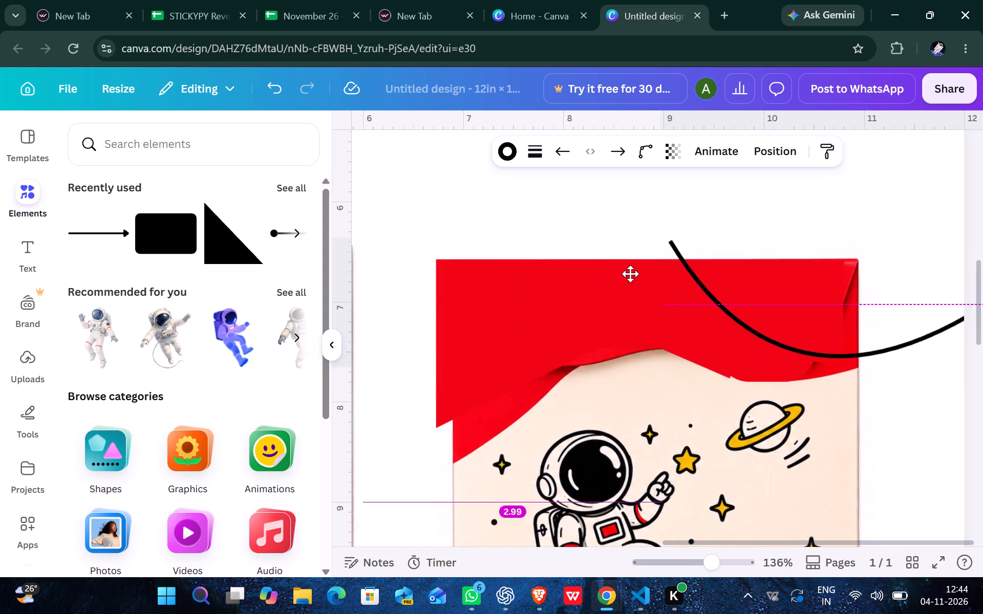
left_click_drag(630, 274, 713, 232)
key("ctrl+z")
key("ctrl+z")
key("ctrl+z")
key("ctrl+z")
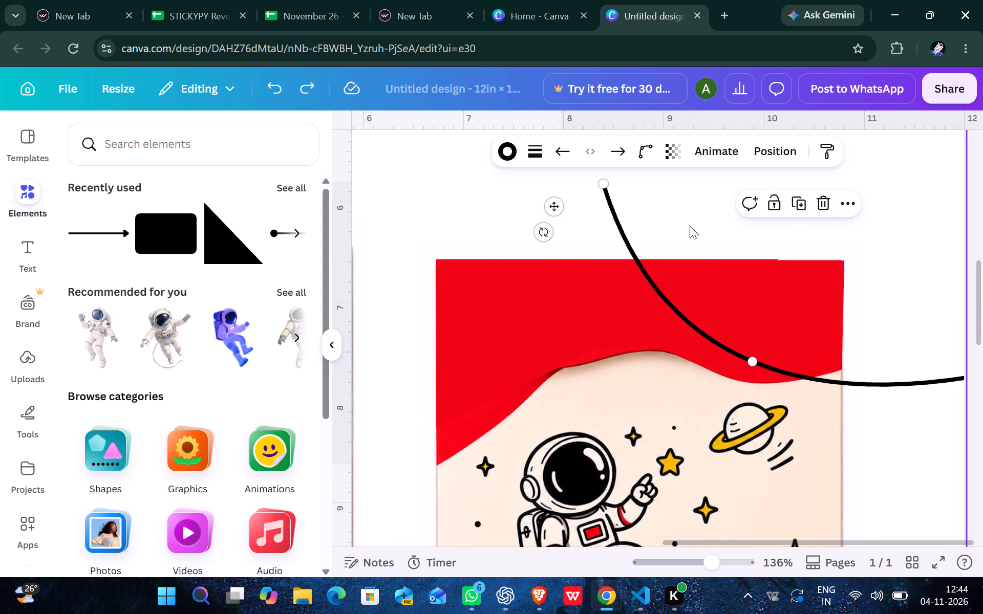
Delete the curved line from the back envelope's flap.
left_click(822, 206)
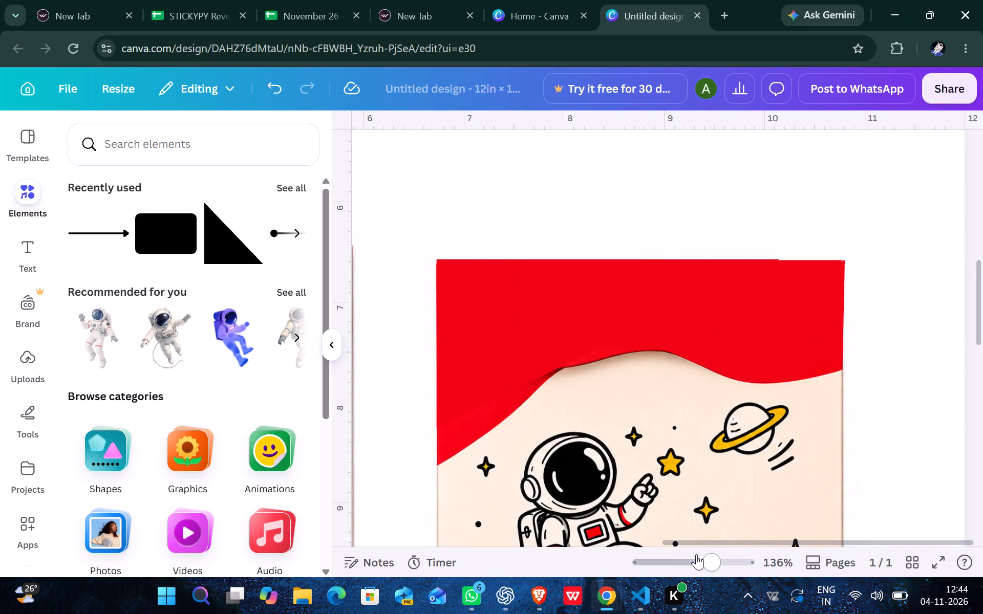
left_click_drag(709, 557, 685, 569)
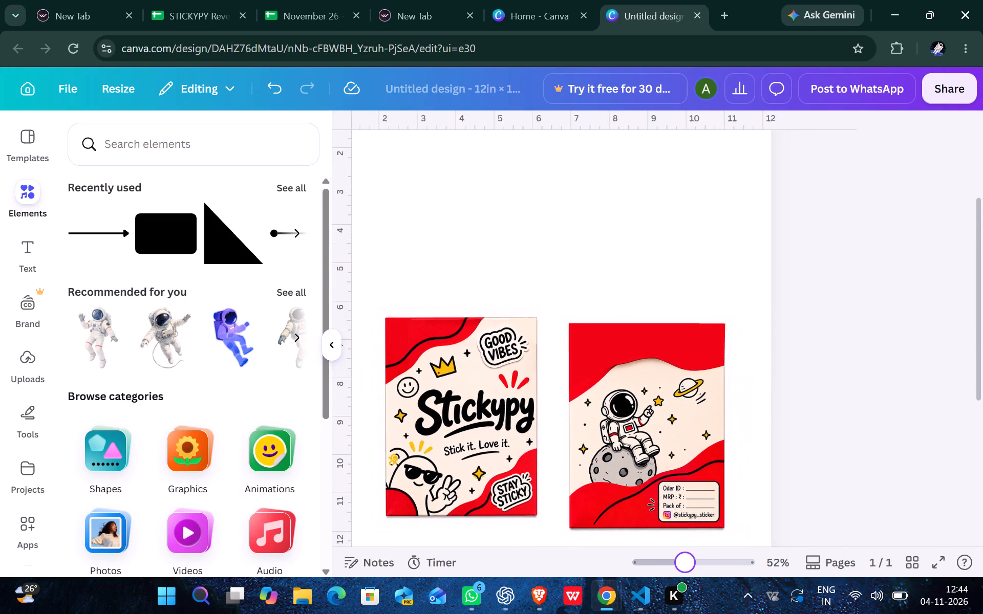
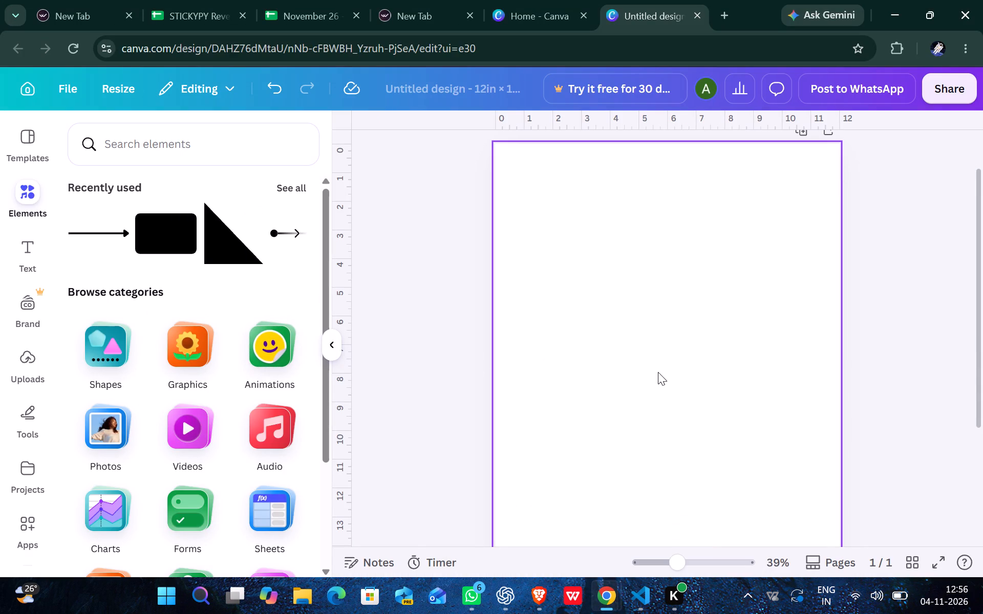
key("ctrl+v")
left_click(326, 351)
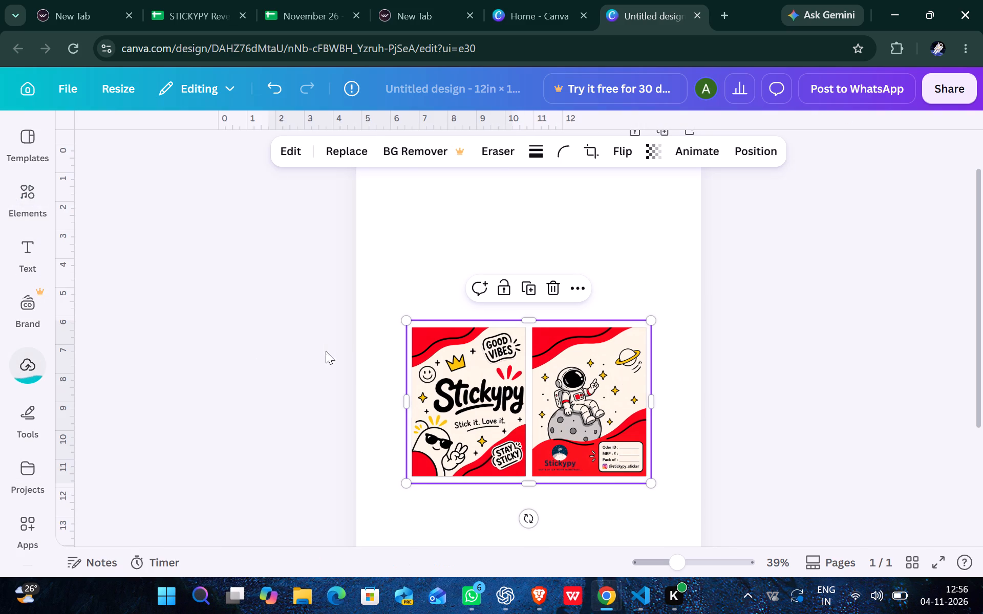
left_click(773, 363)
Crop the pasted design so that only the front panel is left.
left_click(601, 454)
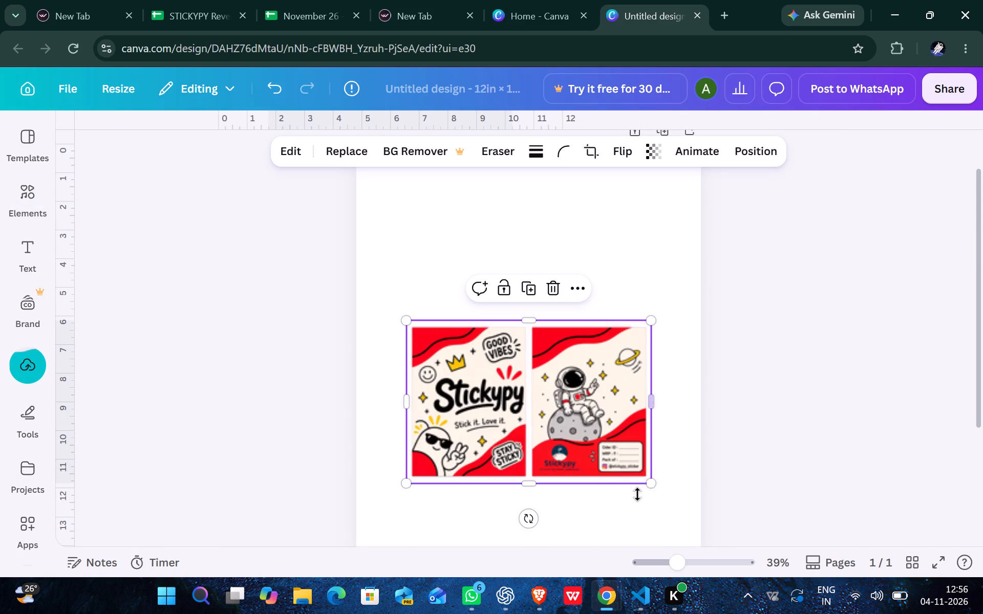
left_click_drag(676, 556, 681, 562)
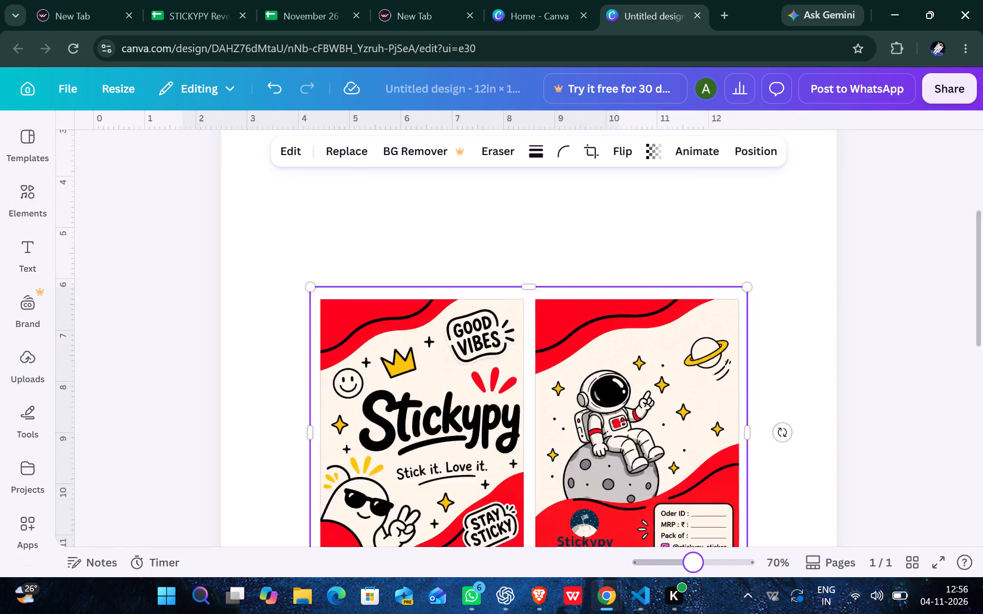
left_click_drag(681, 562, 686, 562)
left_click_drag(696, 414, 551, 474)
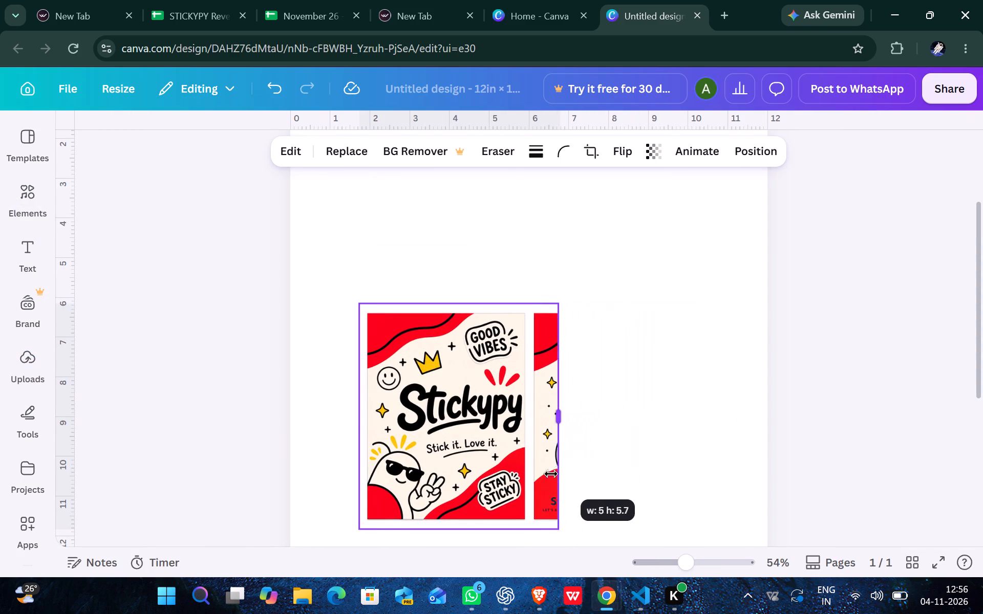
left_click_drag(551, 474, 529, 485)
Duplicate the cropped front image, crop the copy to the astronaut back panel, and place it to the right of the front.
left_click(441, 268)
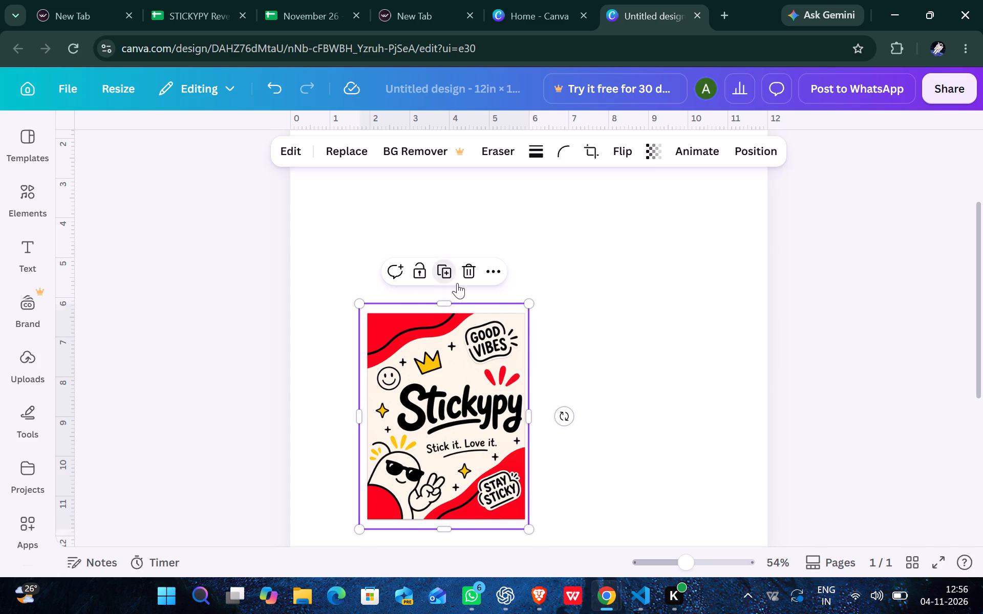
left_click_drag(479, 423, 638, 376)
left_click_drag(697, 374, 750, 377)
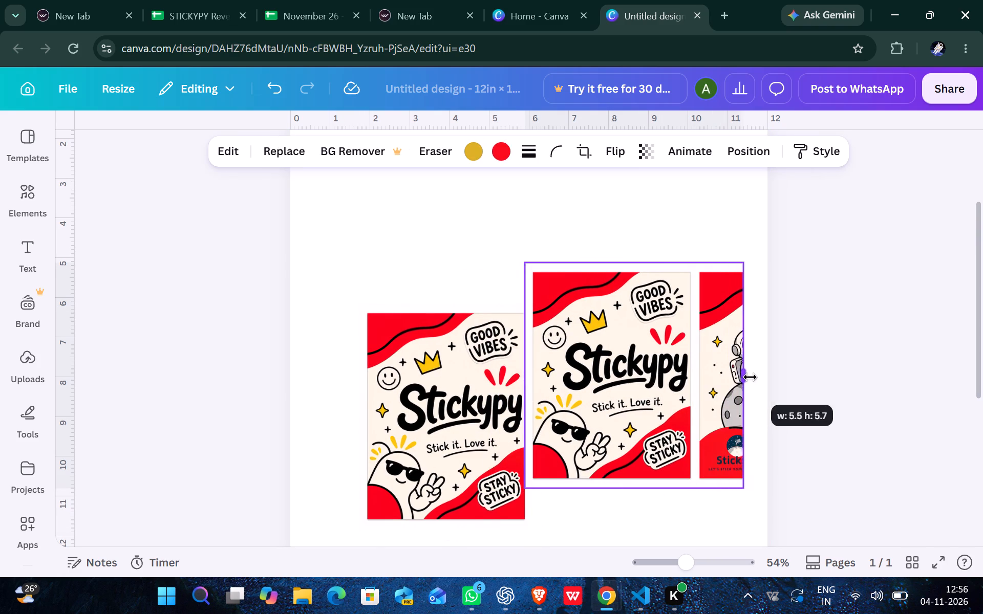
left_click_drag(750, 377, 751, 377)
left_click_drag(687, 390, 619, 428)
left_click_drag(679, 411, 754, 411)
left_click_drag(707, 418, 657, 436)
left_click_drag(706, 427, 748, 428)
left_click_drag(410, 431, 582, 452)
left_click_drag(648, 451, 665, 368)
left_click(841, 415)
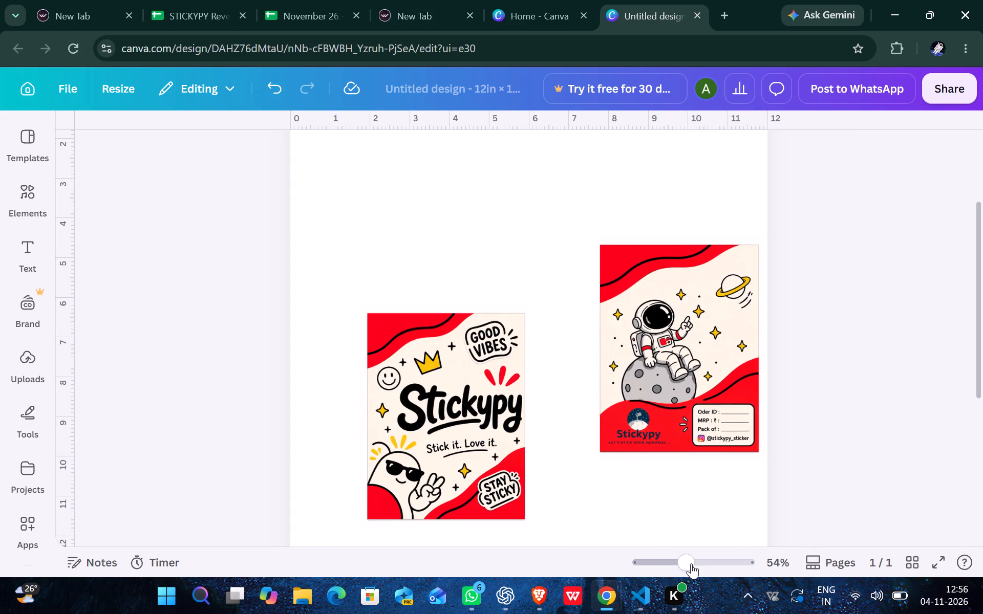
Choose the marker for drawing and sample its colour from the red background beside the back panel's Stickypy logo.
left_click_drag(691, 563, 696, 563)
scroll(563, 433, "down", 2)
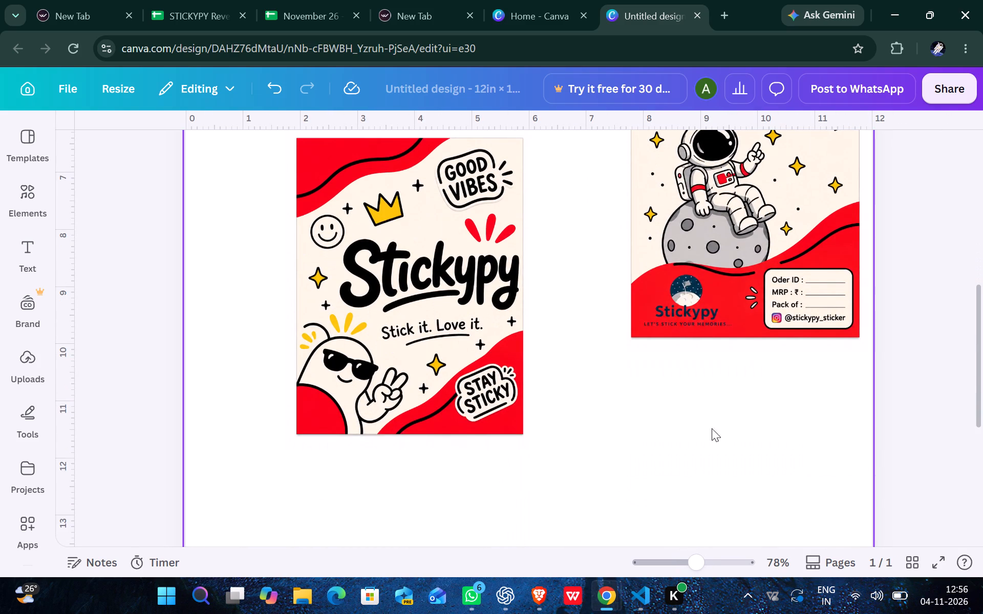
left_click_drag(691, 566, 700, 566)
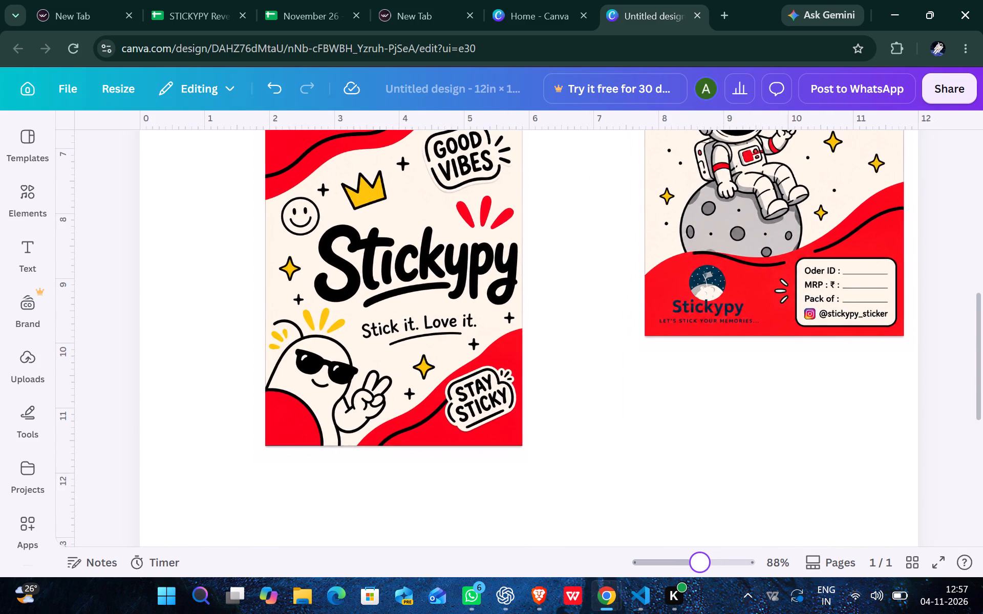
left_click_drag(700, 566, 708, 566)
scroll(728, 466, "up", 2)
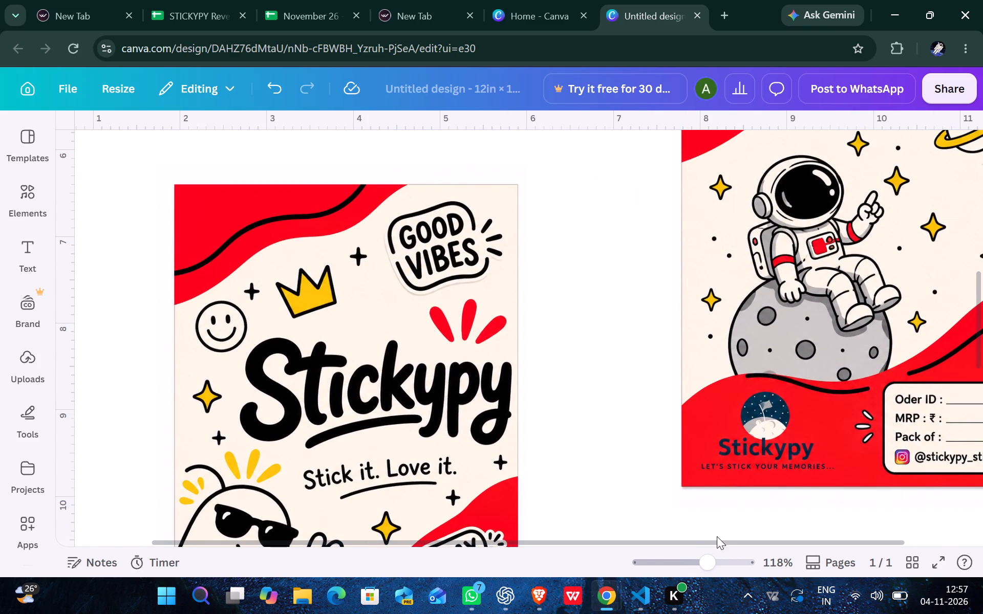
left_click_drag(719, 539, 798, 539)
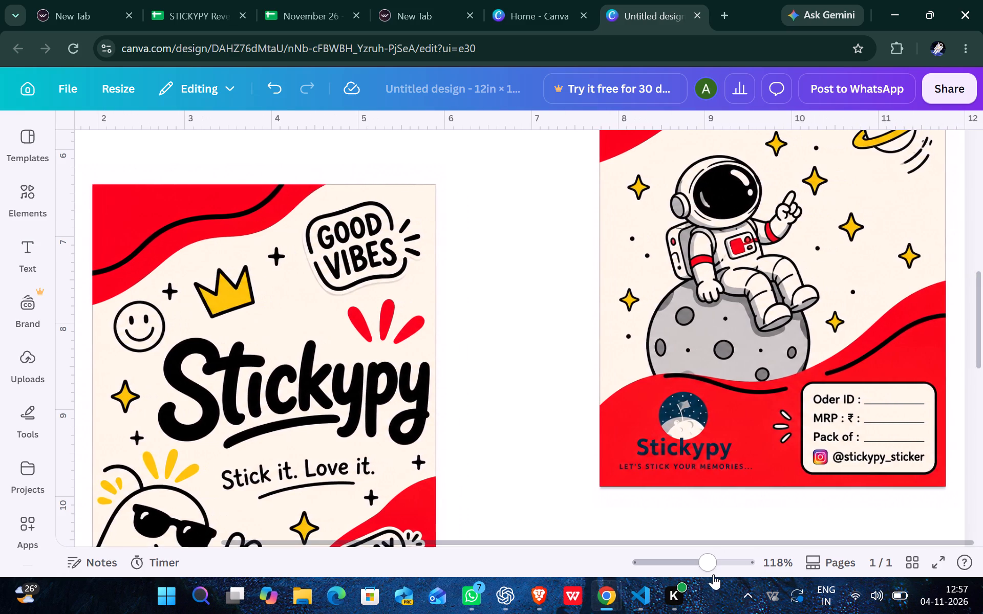
left_click_drag(713, 563, 738, 563)
left_click_drag(719, 543, 814, 539)
scroll(747, 411, "down", 2)
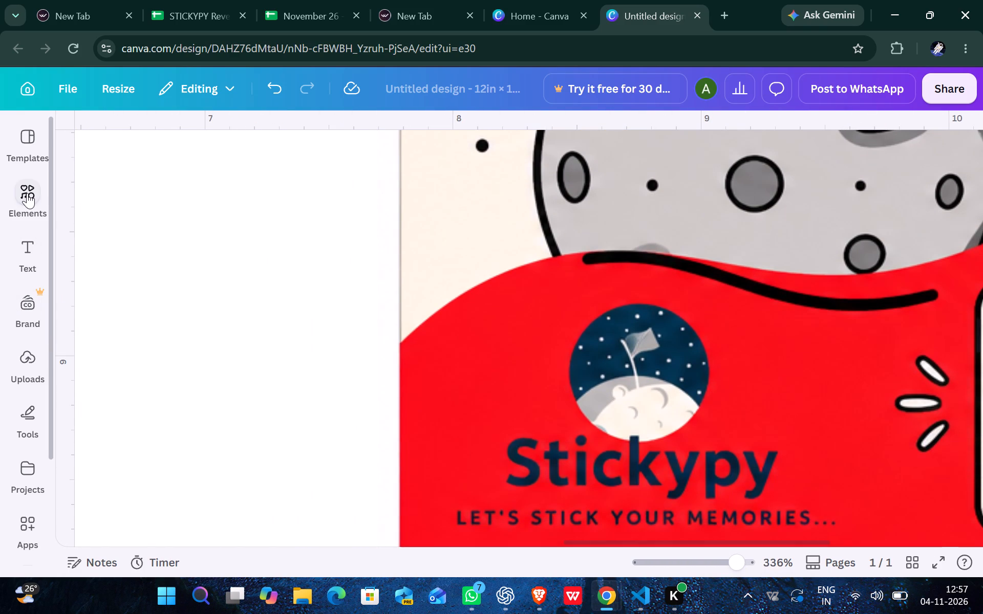
scroll(257, 295, "down", 2)
scroll(257, 295, "up", 1)
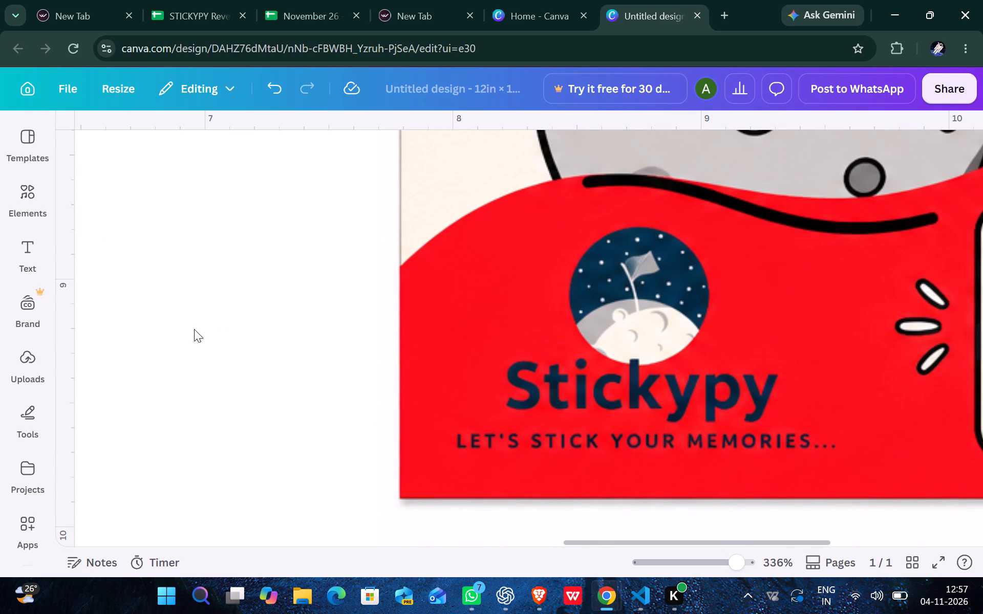
left_click(24, 411)
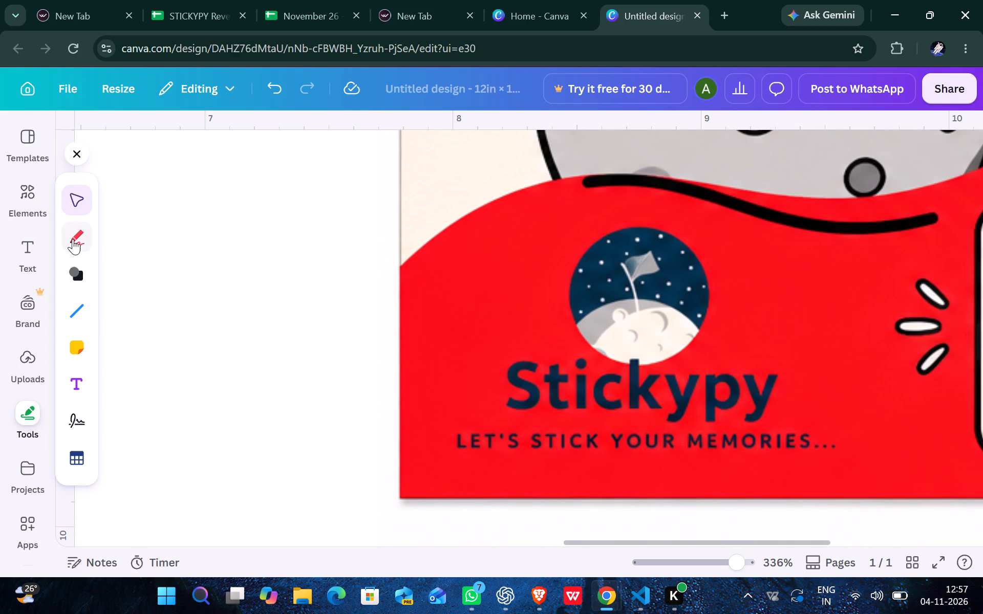
left_click(73, 239)
left_click(124, 274)
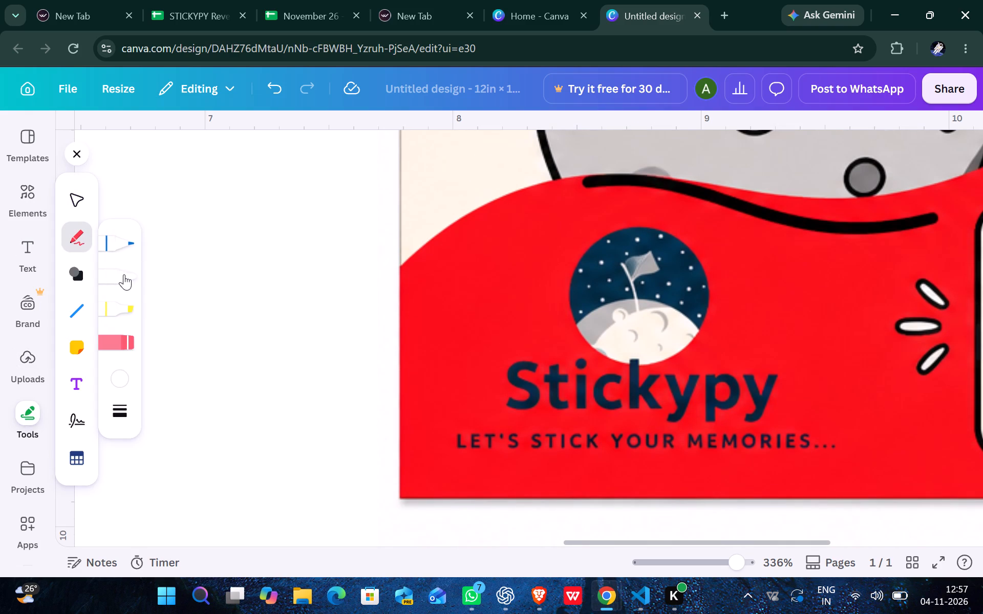
left_click(111, 275)
left_click(117, 369)
left_click(215, 460)
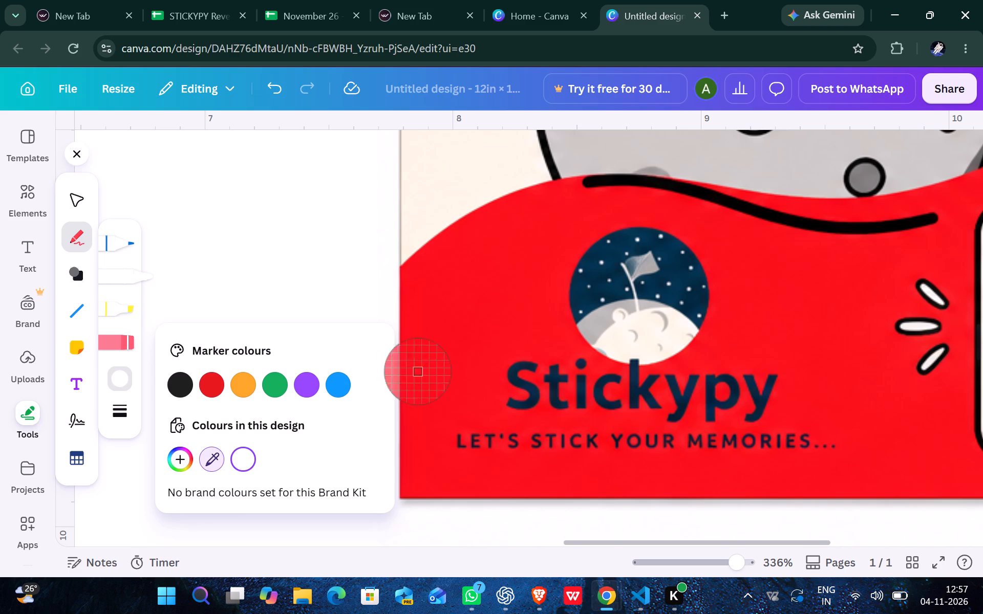
left_click(477, 389)
Paint over the back panel's Stickypy wordmark, tagline and round moon emblem with the sampled red marker.
left_click_drag(517, 389, 576, 390)
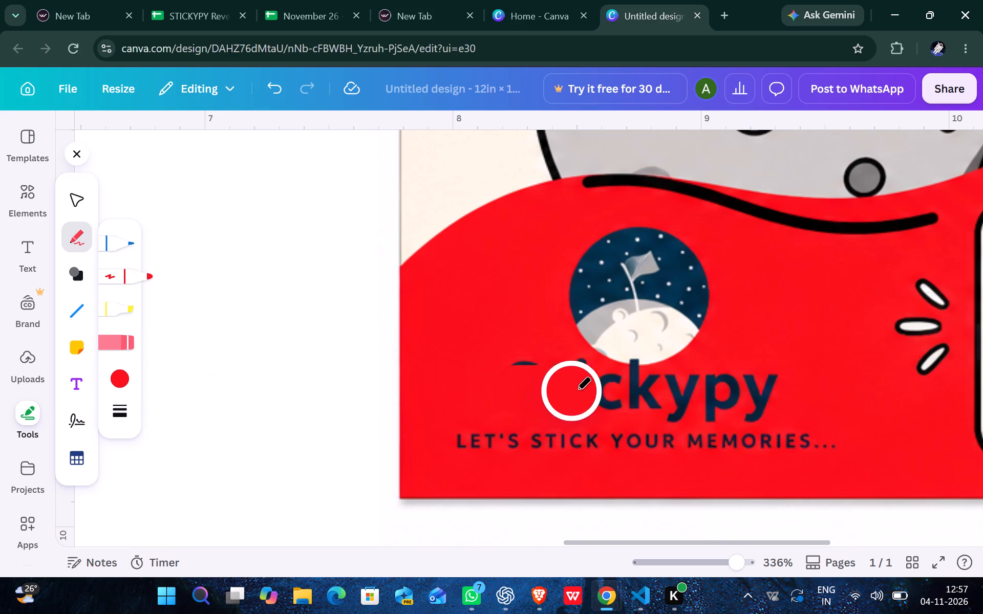
left_click_drag(576, 390, 779, 391)
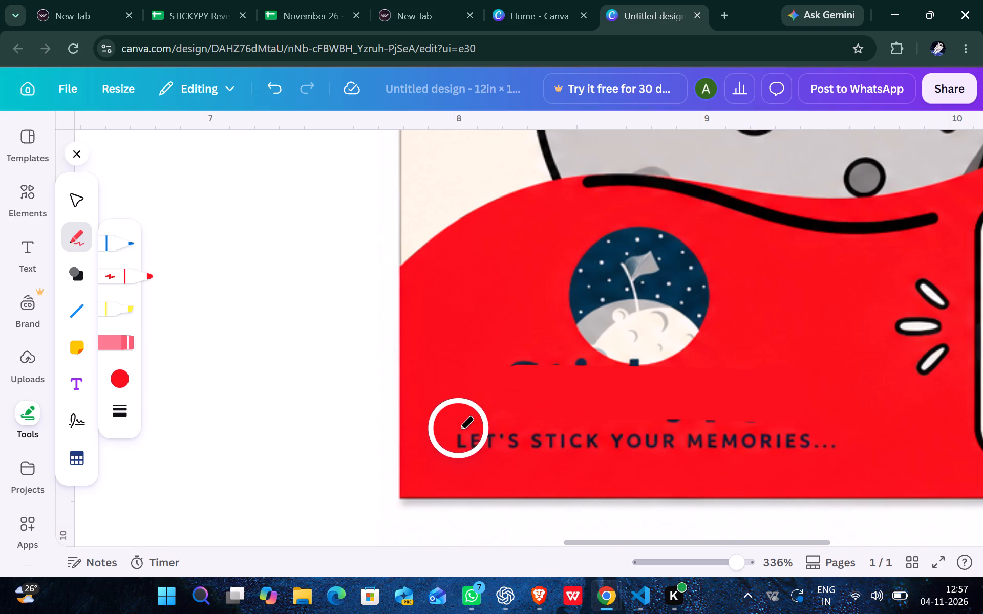
left_click_drag(458, 432, 820, 433)
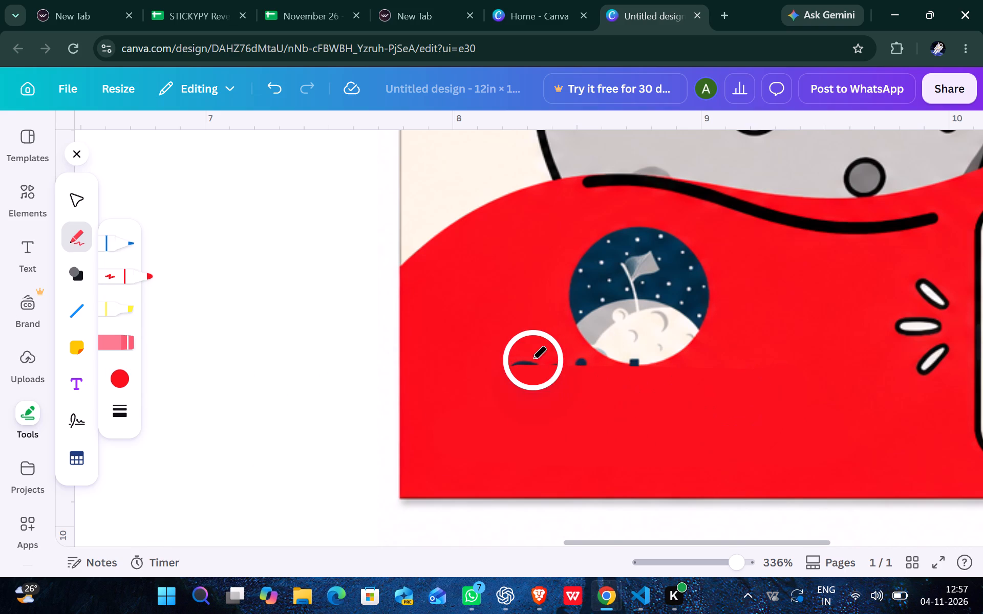
left_click_drag(529, 359, 659, 356)
left_click_drag(584, 247, 601, 260)
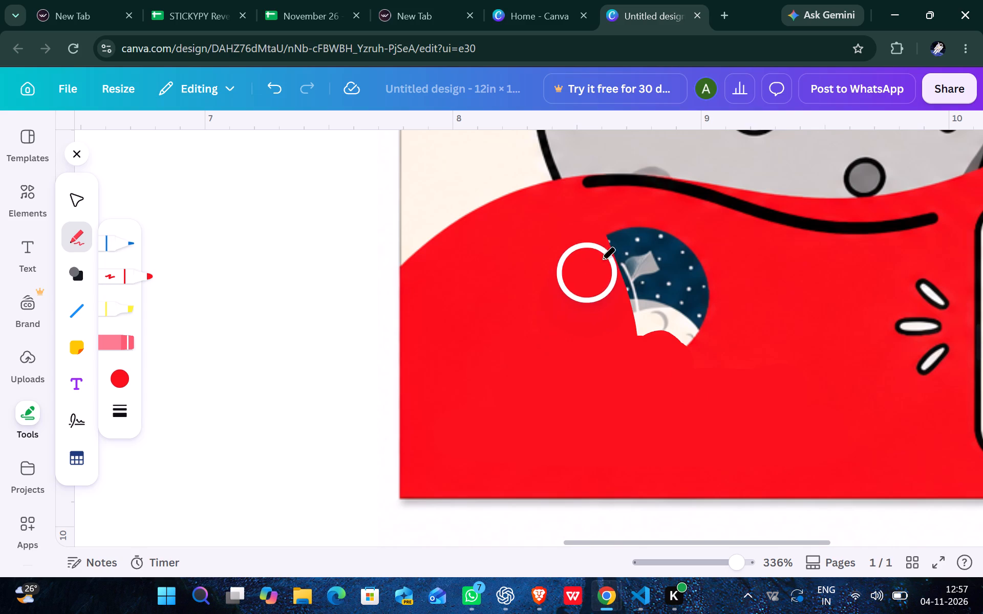
left_click_drag(601, 260, 642, 239)
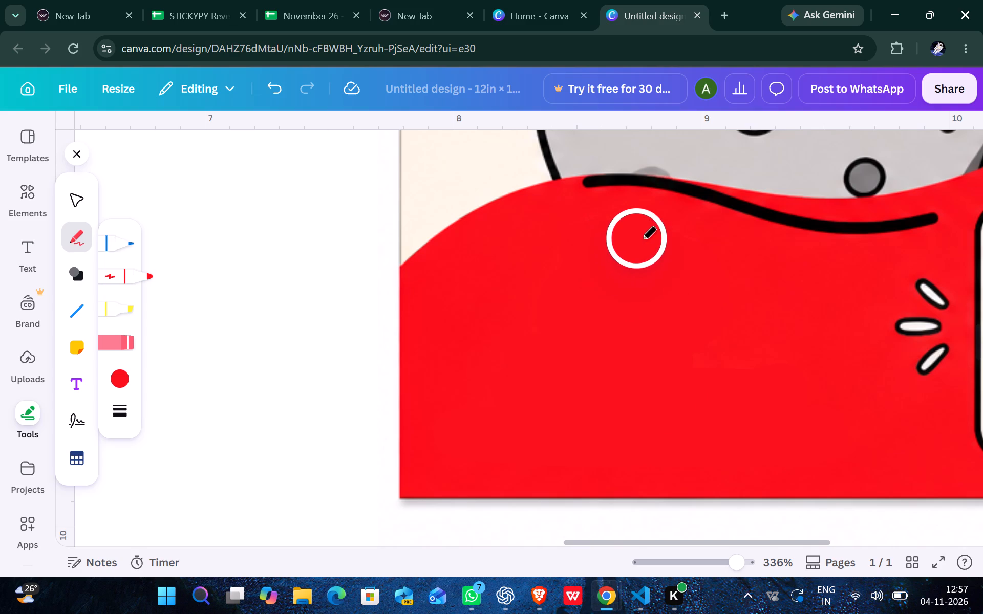
left_click_drag(642, 239, 646, 240)
Paint over the thick black wavy line beneath the moon on the back panel in the same red.
scroll(611, 322, "up", 1)
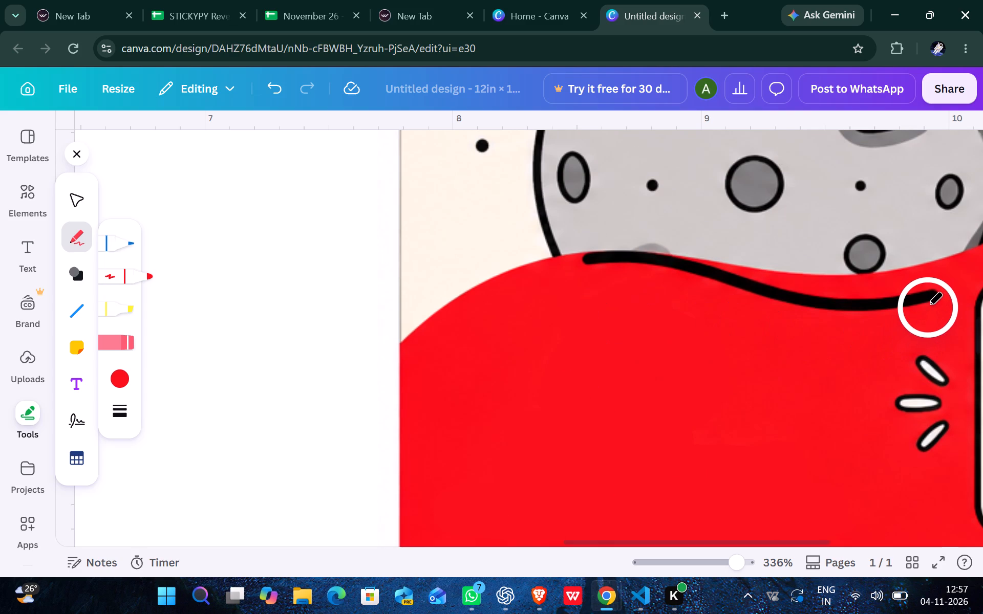
left_click(929, 303)
left_click_drag(927, 303, 786, 309)
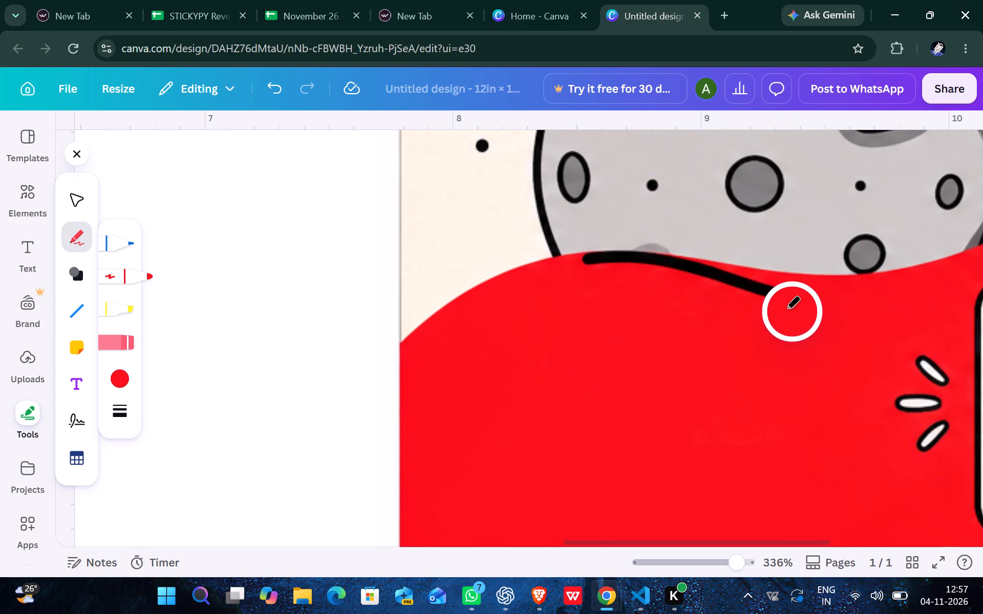
left_click_drag(786, 309, 657, 282)
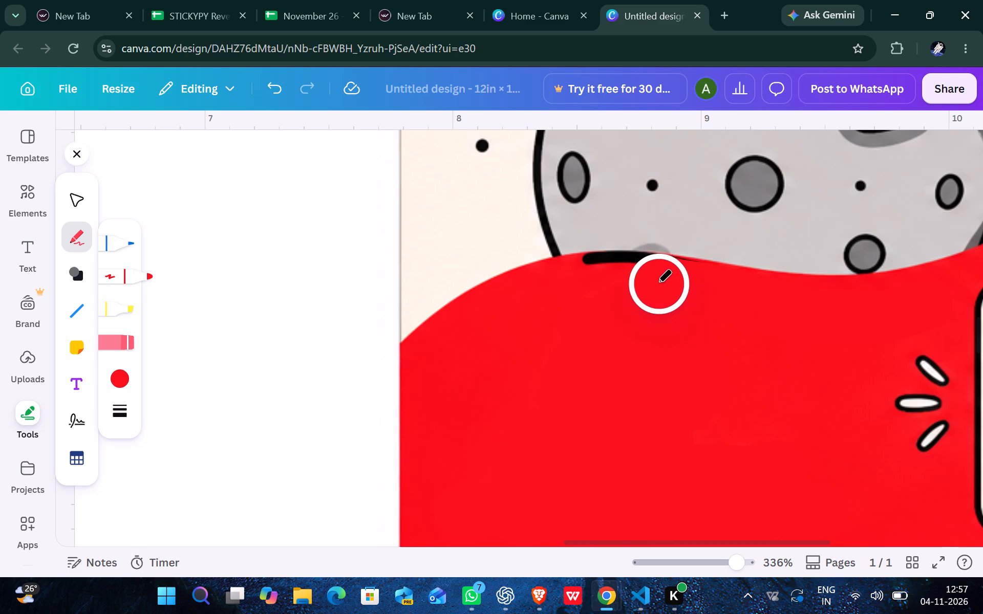
left_click_drag(657, 282, 575, 290)
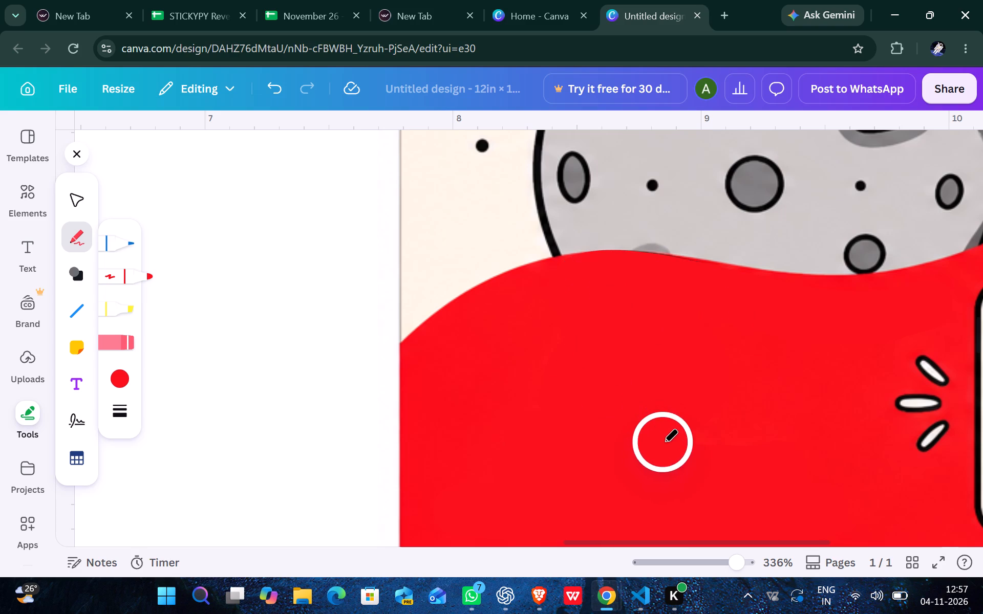
left_click(643, 279)
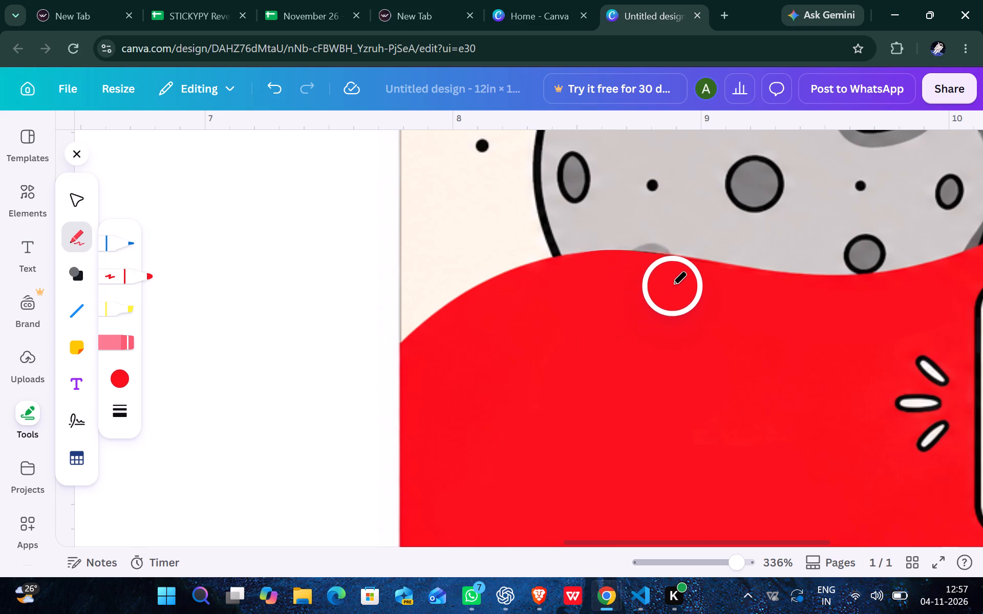
left_click(675, 283)
Reduce the marker weight to 2 and cover the leftover dark traces along the red wave's edge under the moon.
left_click_drag(741, 560, 756, 560)
scroll(738, 471, "up", 1)
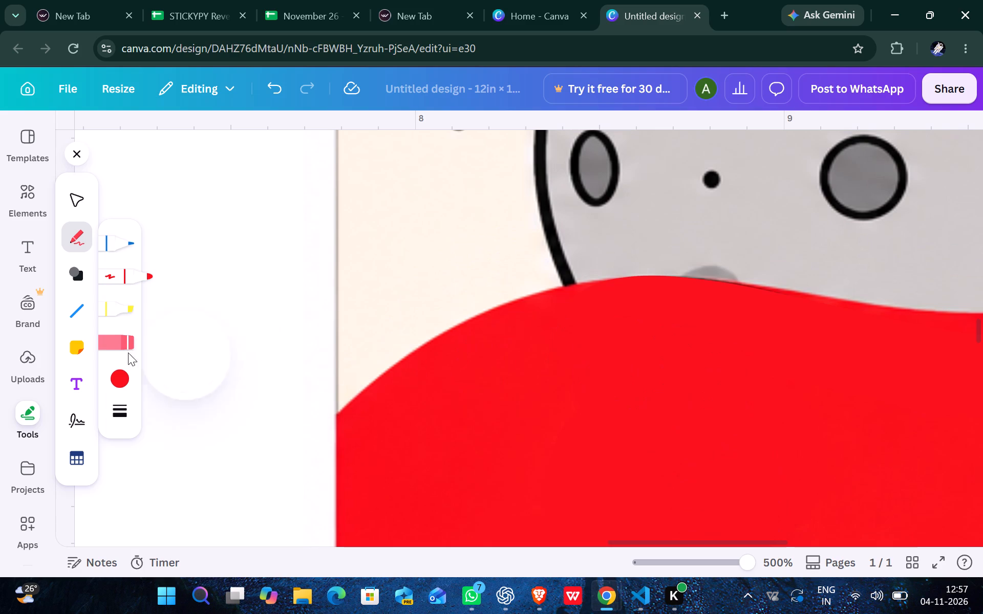
left_click(118, 402)
left_click_drag(194, 424, 183, 435)
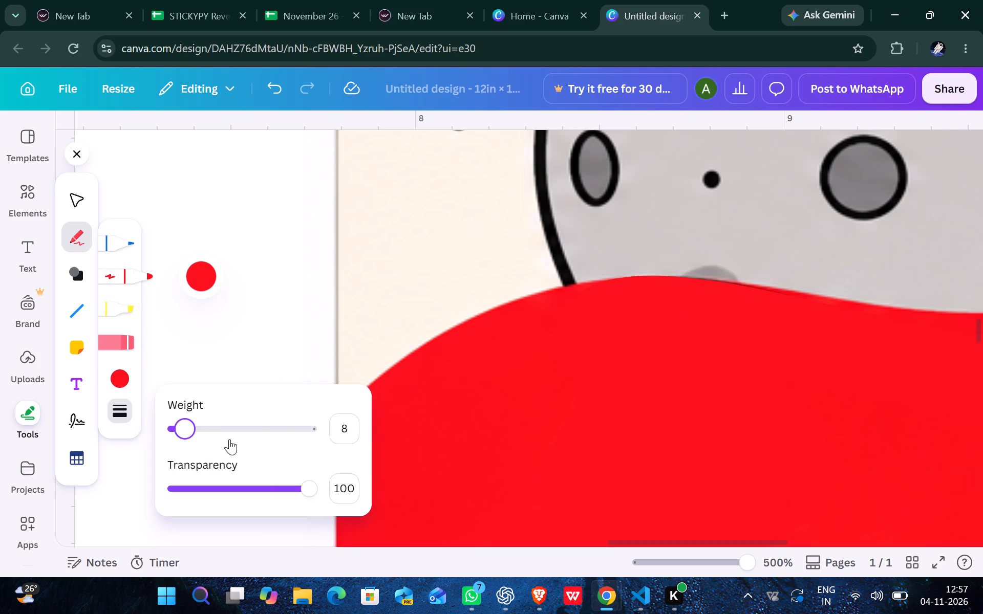
left_click_drag(184, 431, 176, 441)
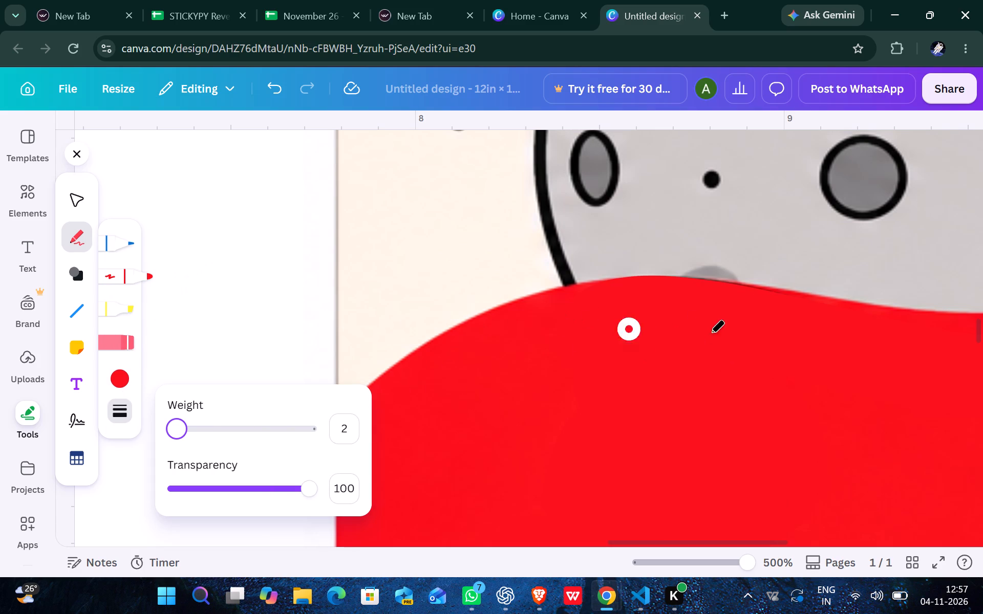
left_click_drag(803, 304, 770, 304)
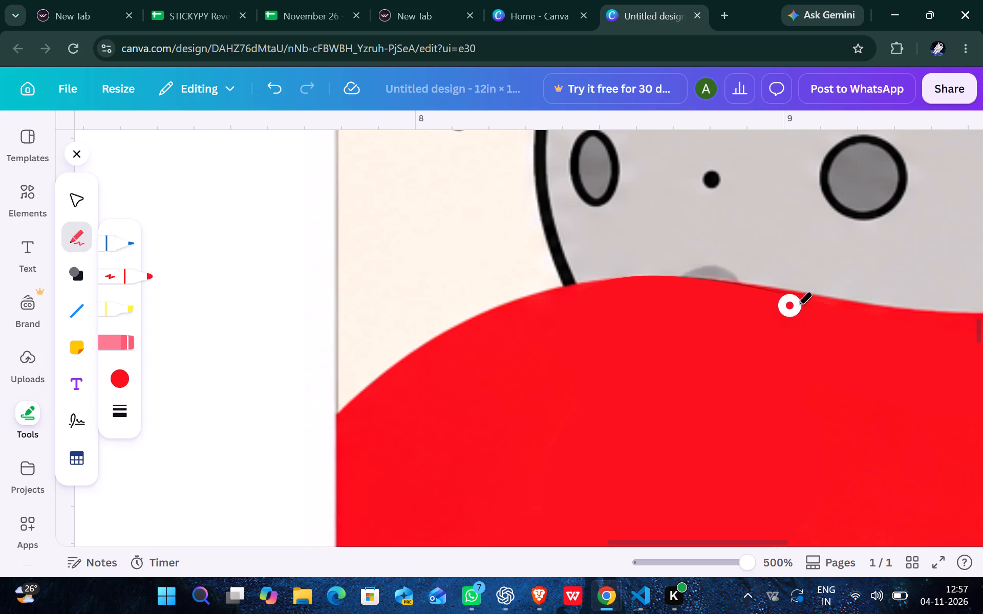
left_click_drag(810, 304, 741, 292)
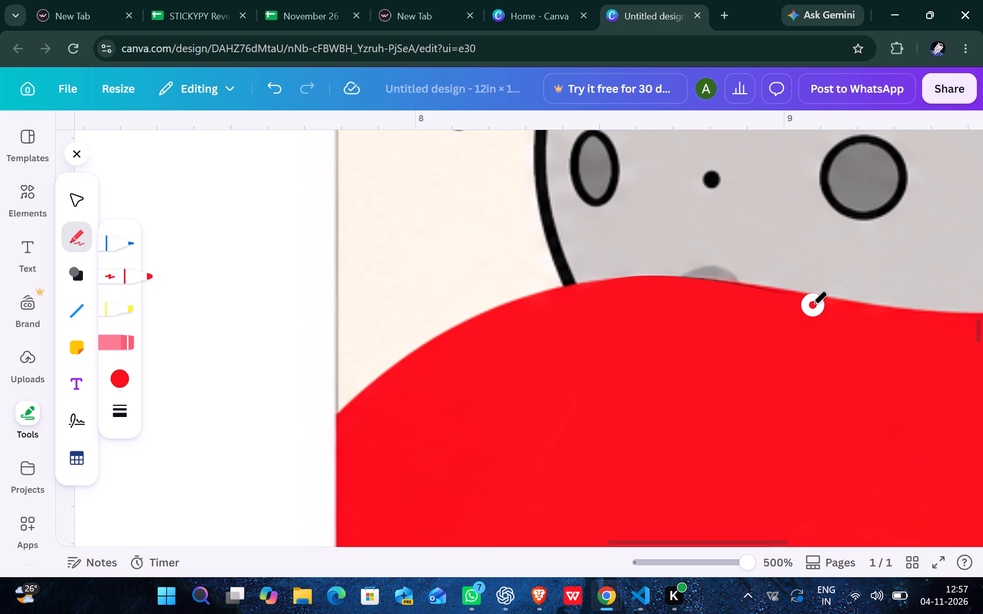
left_click_drag(813, 304, 739, 288)
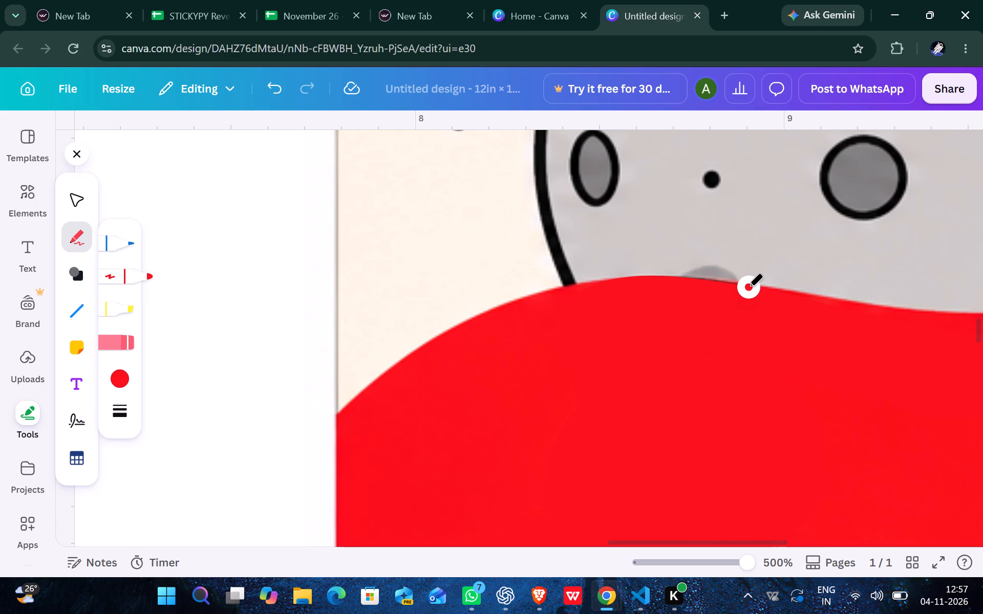
left_click_drag(750, 292, 697, 284)
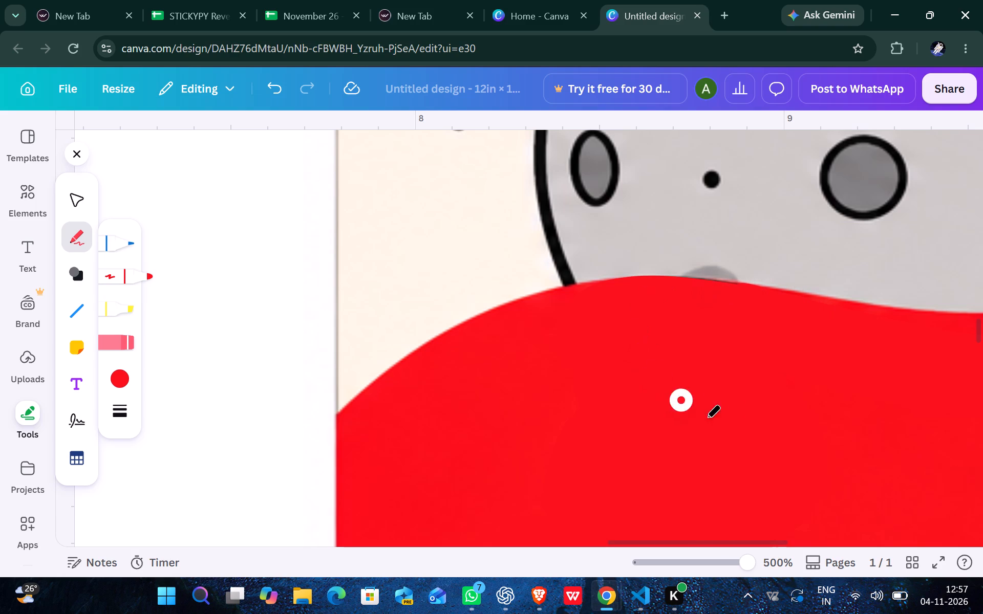
Change the marker colour from the sampled red to the black preset, keeping the weight at 2.
left_click_drag(745, 555, 729, 562)
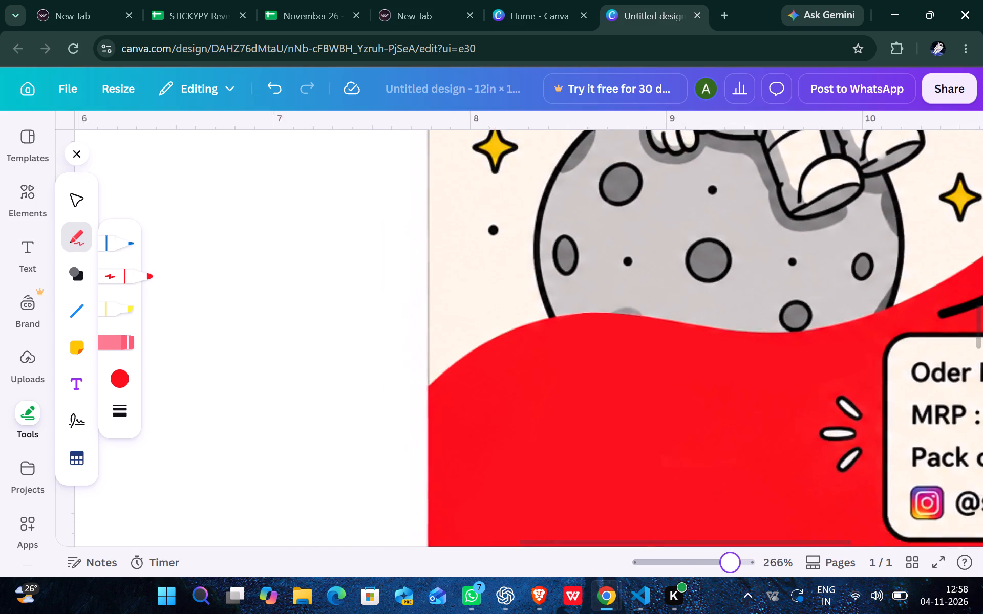
left_click_drag(729, 562, 711, 566)
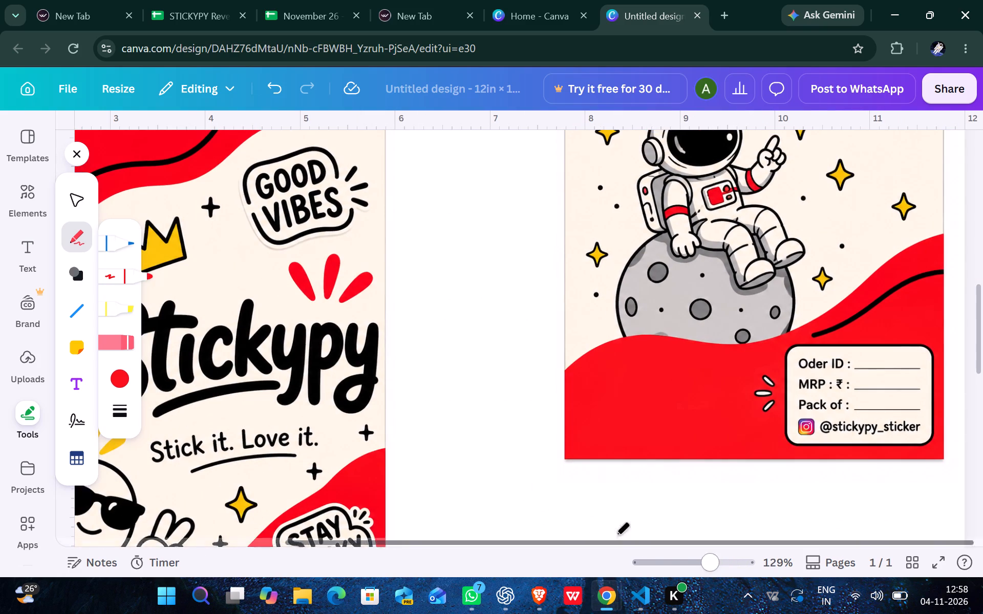
scroll(468, 390, "up", 4)
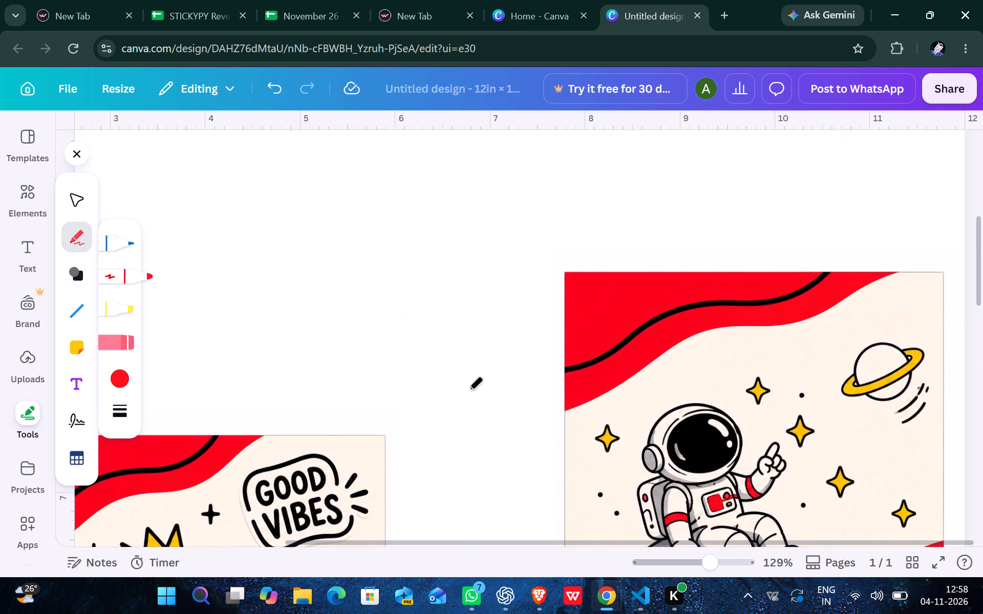
scroll(468, 390, "down", 5)
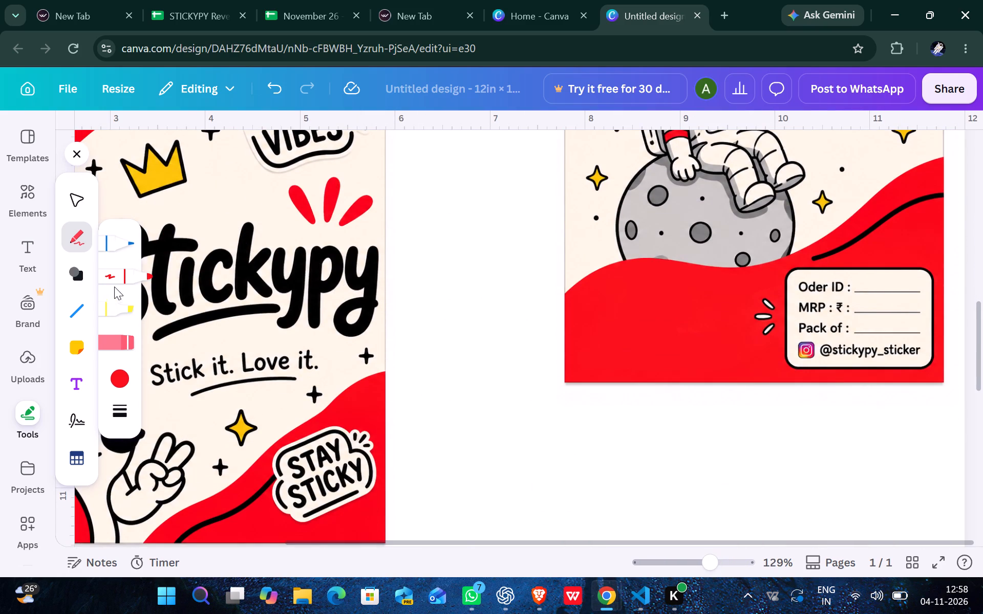
left_click(113, 419)
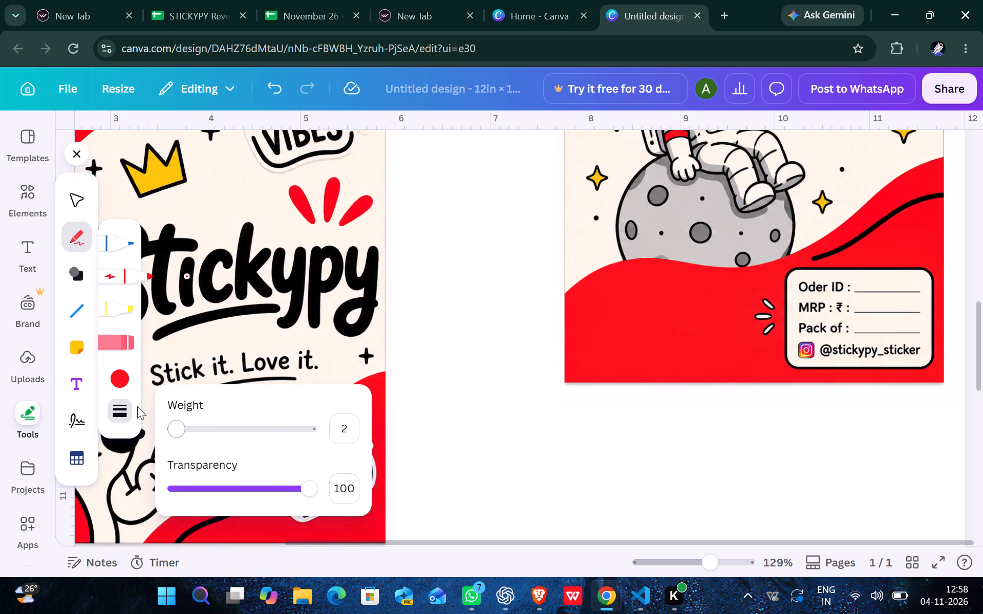
left_click(124, 276)
left_click(127, 375)
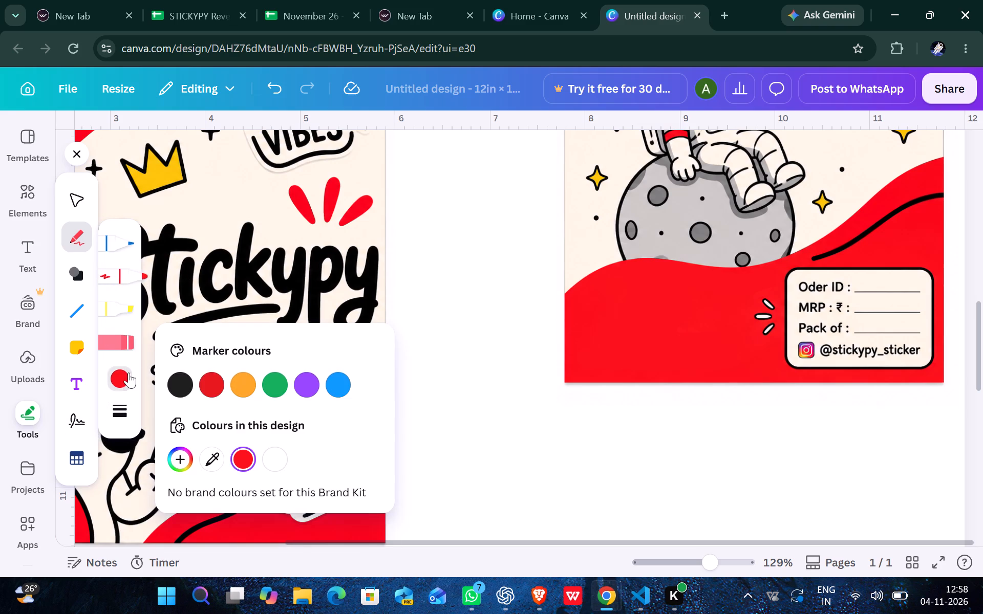
left_click(176, 384)
left_click(448, 403)
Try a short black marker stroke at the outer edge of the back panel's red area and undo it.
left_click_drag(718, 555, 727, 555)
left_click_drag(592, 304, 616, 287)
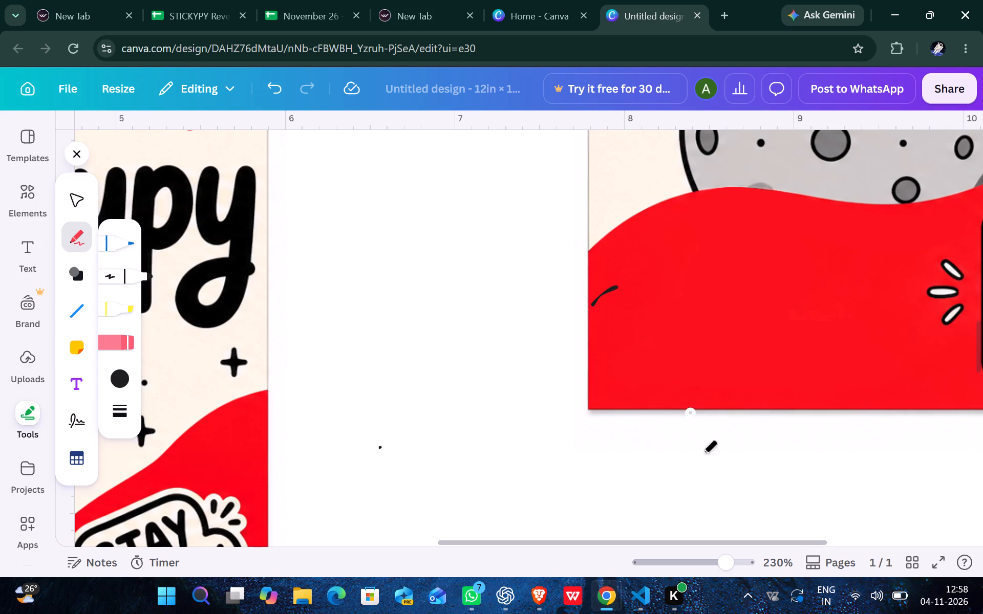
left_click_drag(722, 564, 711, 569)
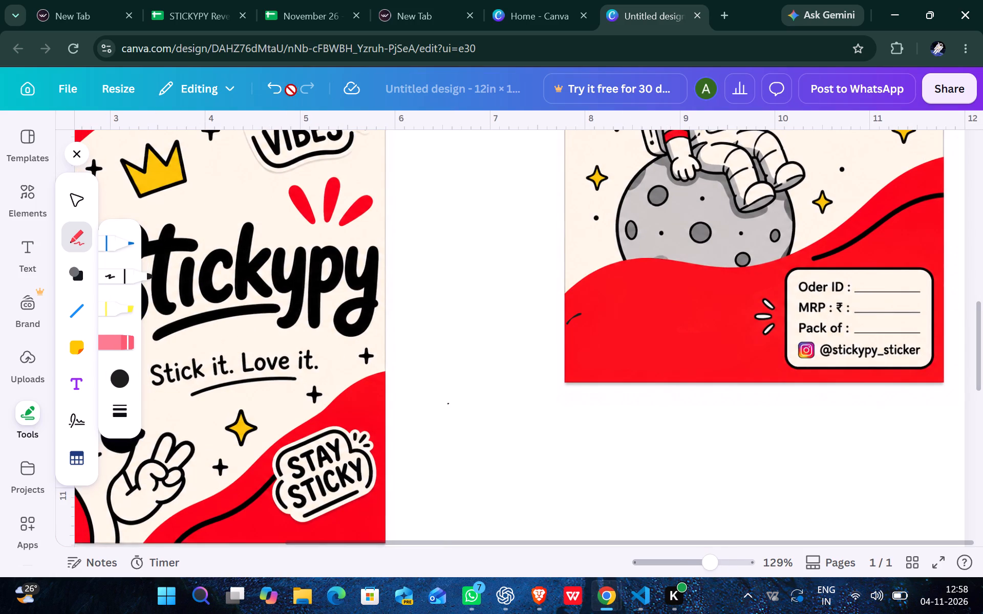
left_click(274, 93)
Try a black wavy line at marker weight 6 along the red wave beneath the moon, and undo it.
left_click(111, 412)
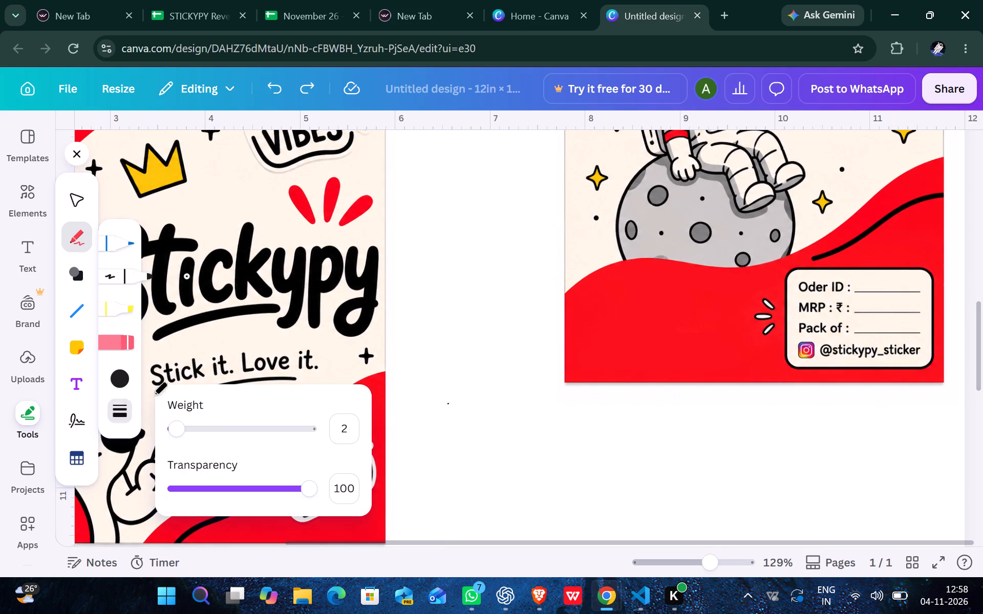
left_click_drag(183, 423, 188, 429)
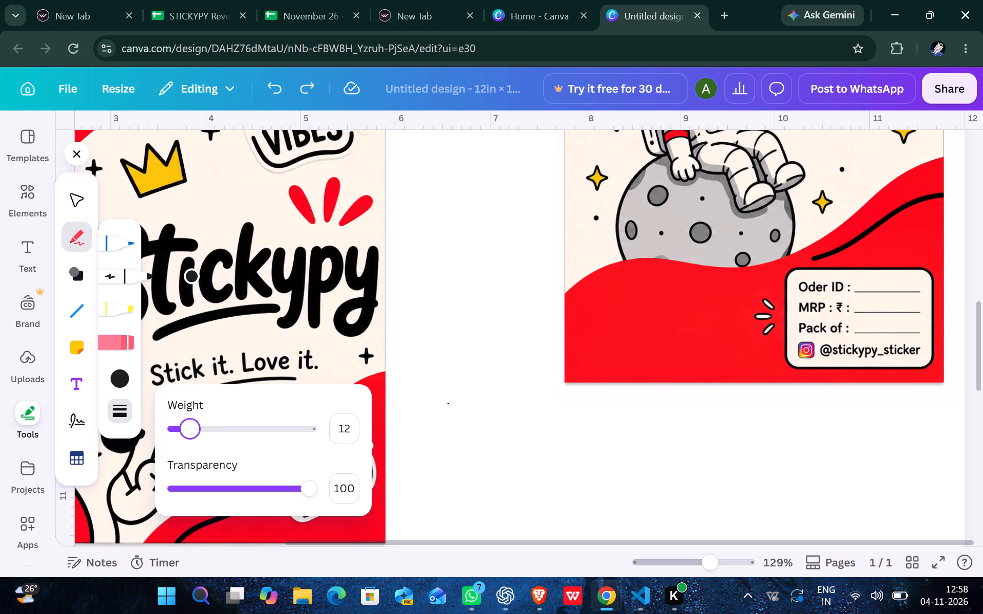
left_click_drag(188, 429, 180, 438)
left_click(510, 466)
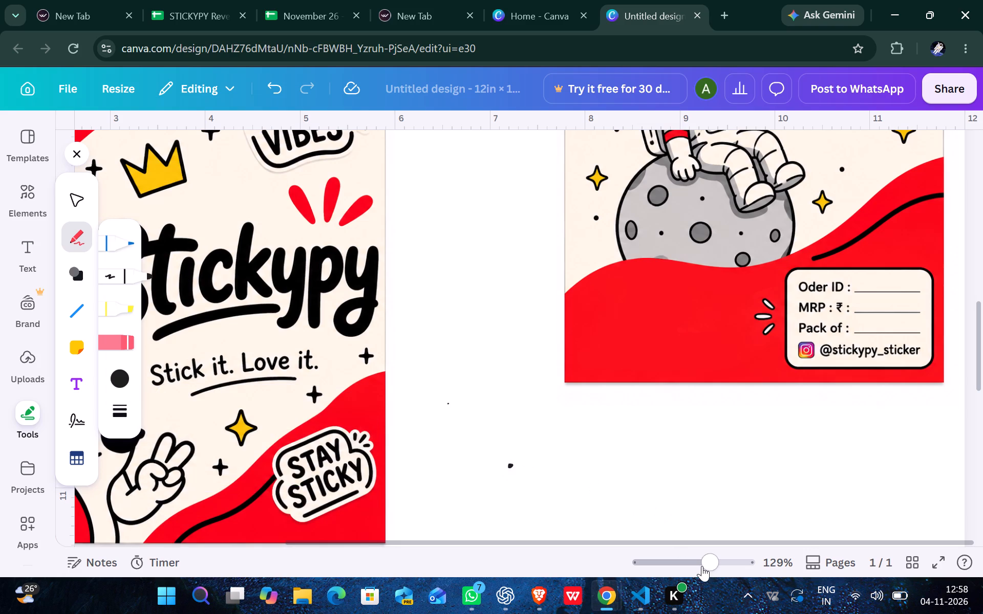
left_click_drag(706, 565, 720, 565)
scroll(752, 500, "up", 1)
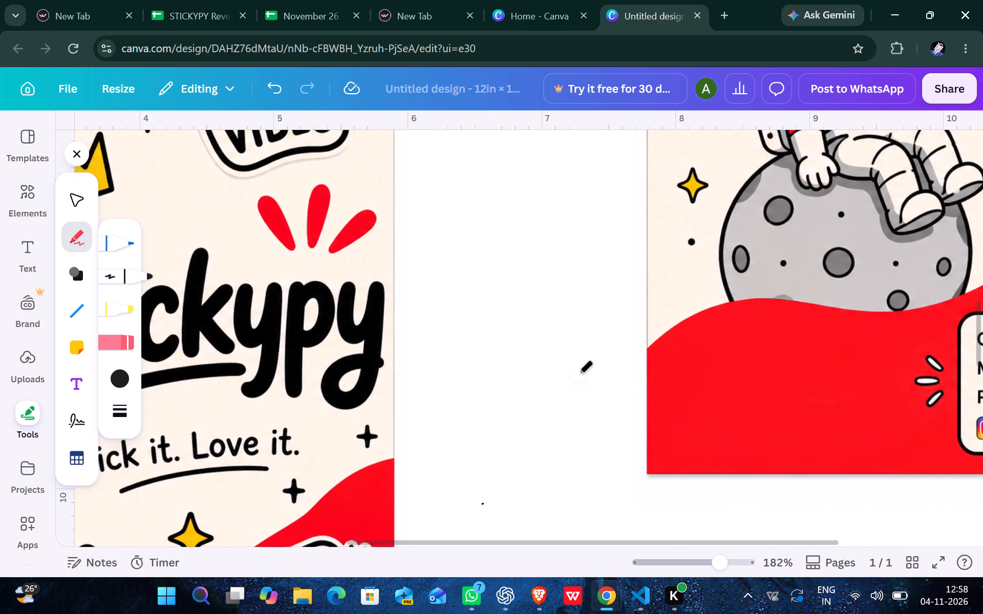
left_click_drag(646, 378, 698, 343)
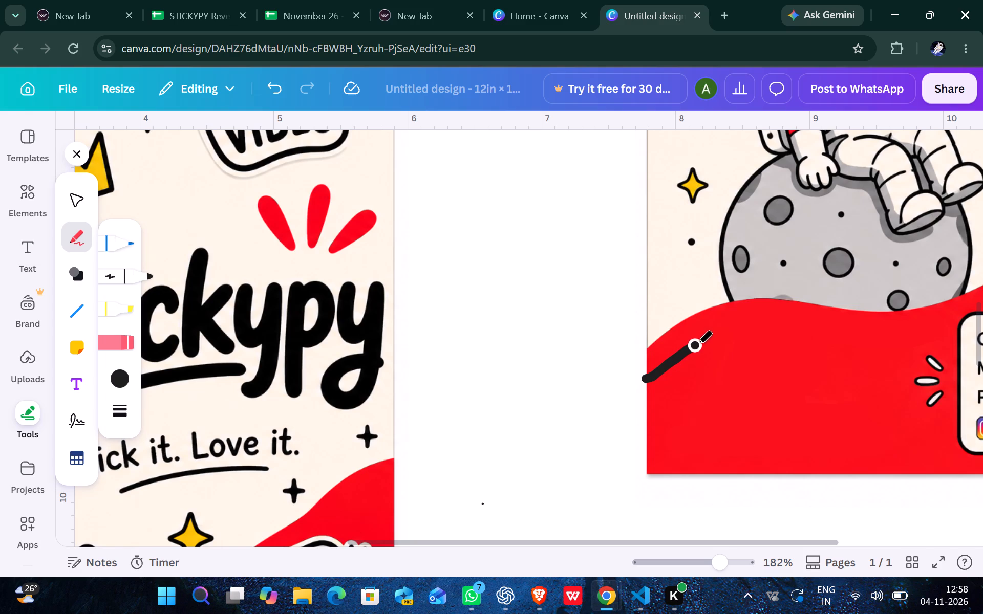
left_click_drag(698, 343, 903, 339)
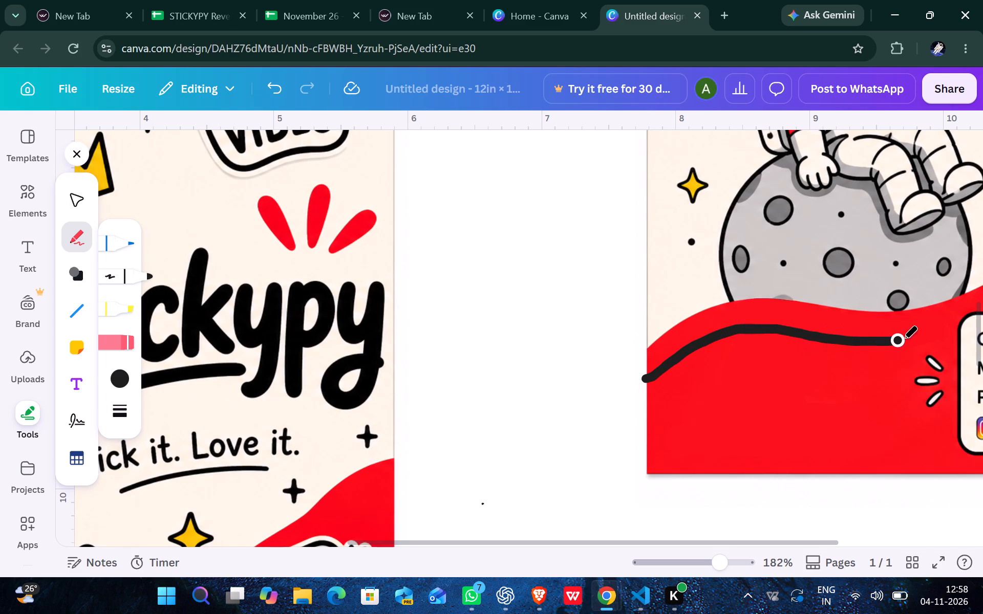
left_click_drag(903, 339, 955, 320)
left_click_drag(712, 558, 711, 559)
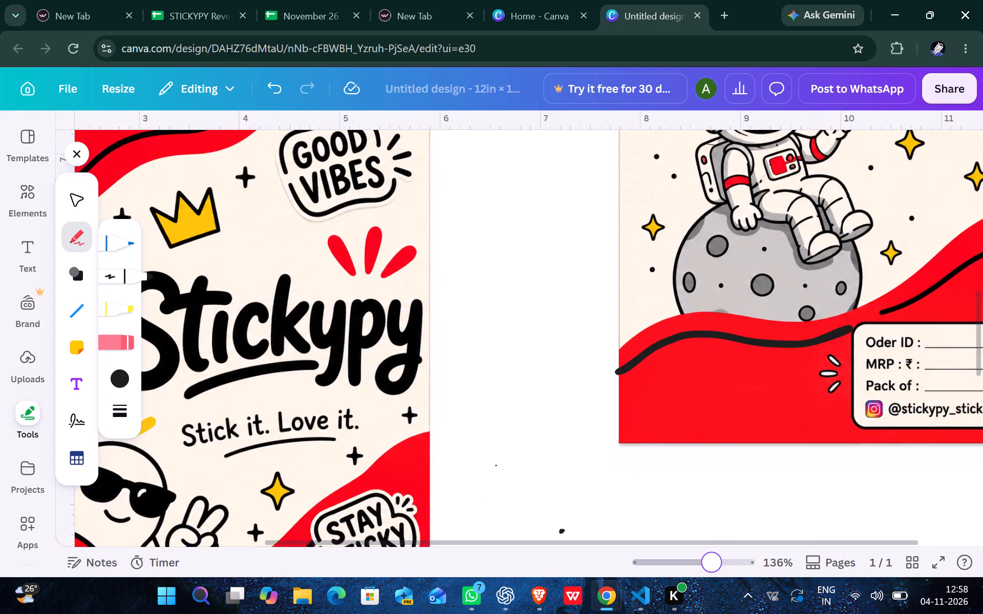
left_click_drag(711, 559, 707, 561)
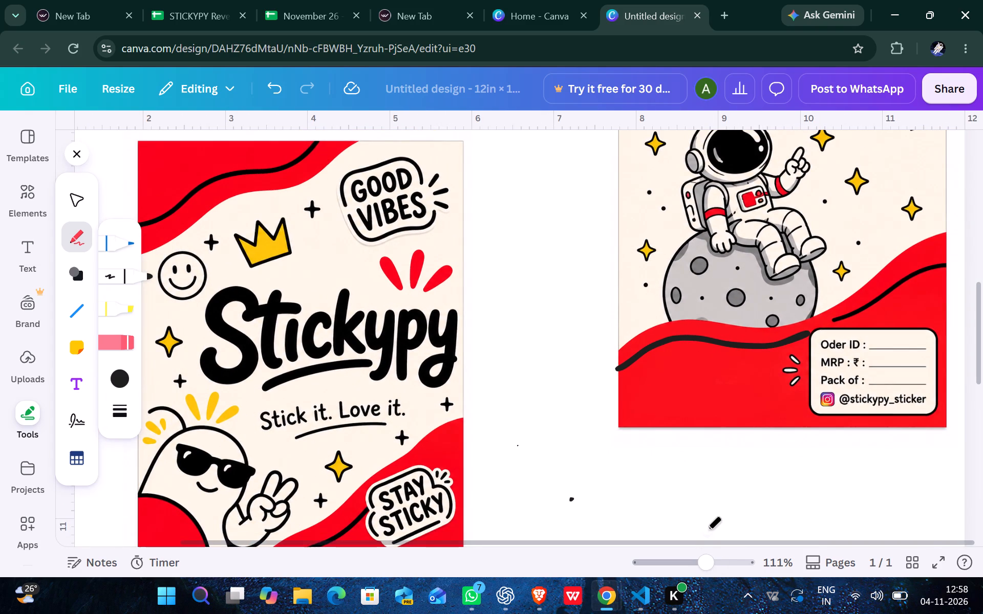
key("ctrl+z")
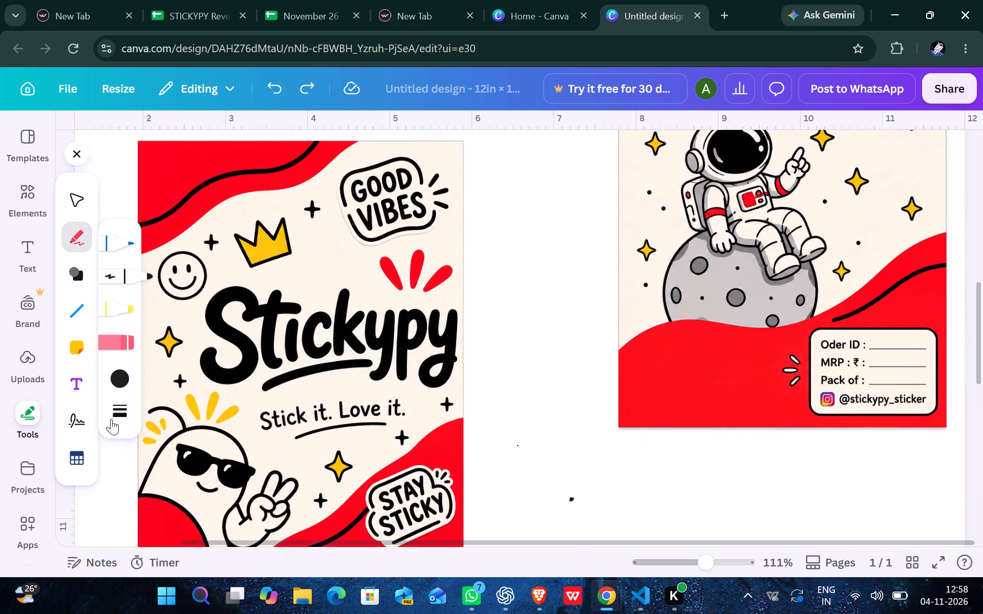
Set the marker weight to 4 and draw a black wavy line following the red wave's edge beneath the moon, ending near the order details box.
left_click(121, 413)
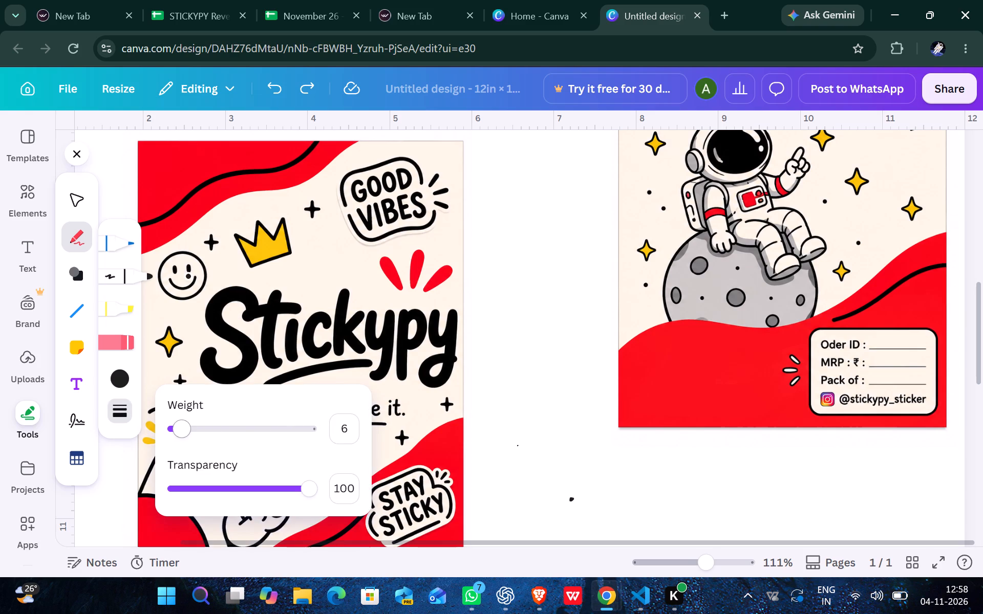
left_click_drag(181, 427, 180, 430)
left_click_drag(180, 430, 177, 436)
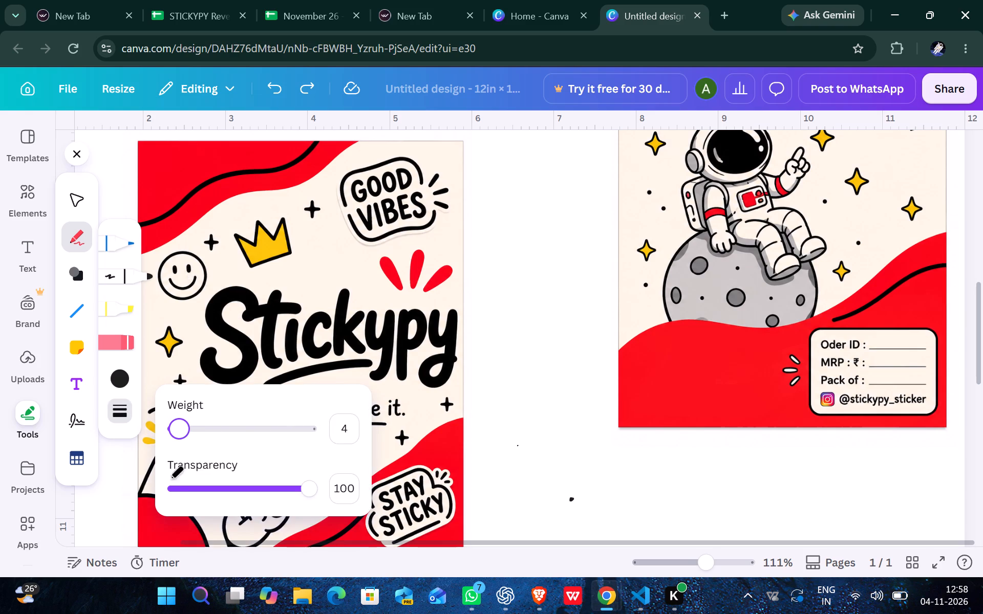
left_click(534, 426)
left_click_drag(702, 563, 708, 564)
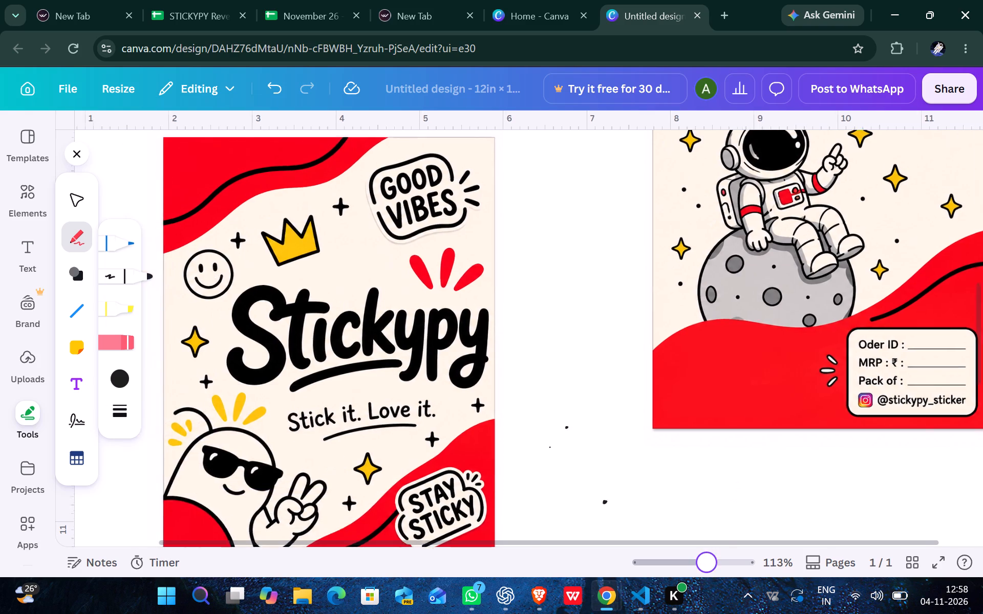
left_click_drag(708, 564, 711, 564)
scroll(710, 516, "up", 1)
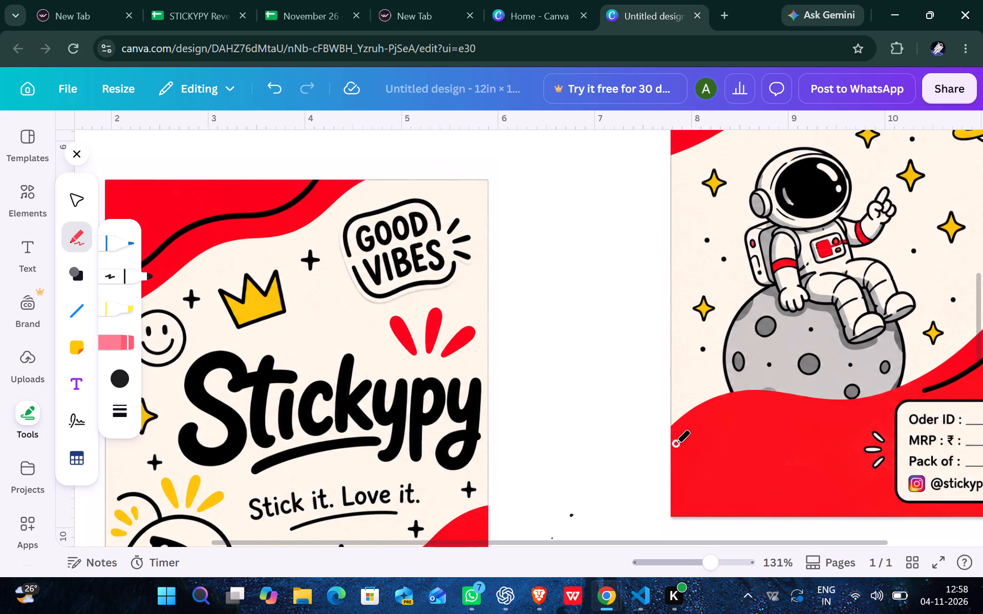
left_click_drag(671, 449, 710, 416)
left_click_drag(710, 416, 835, 416)
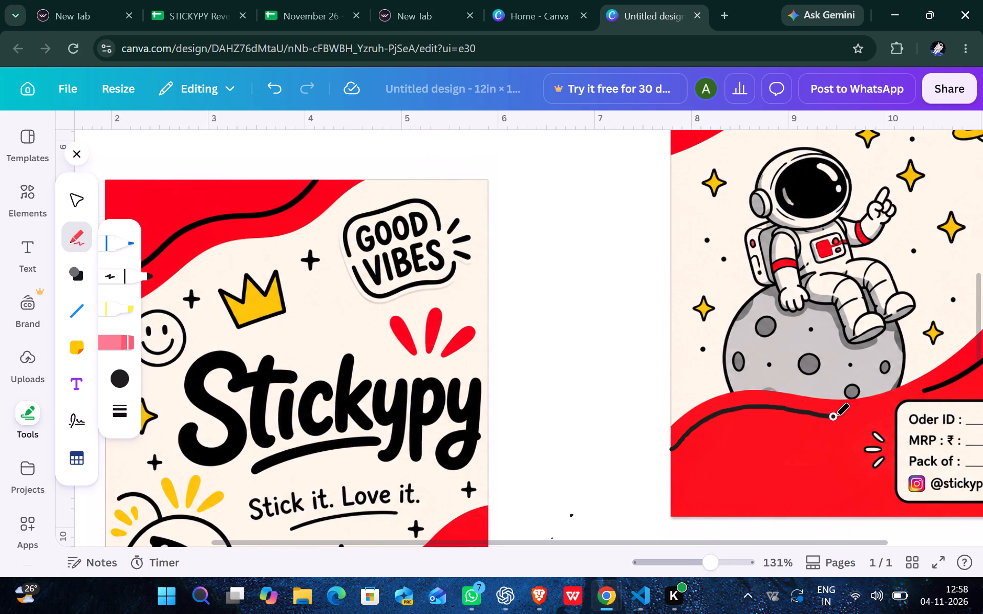
left_click_drag(835, 416, 888, 411)
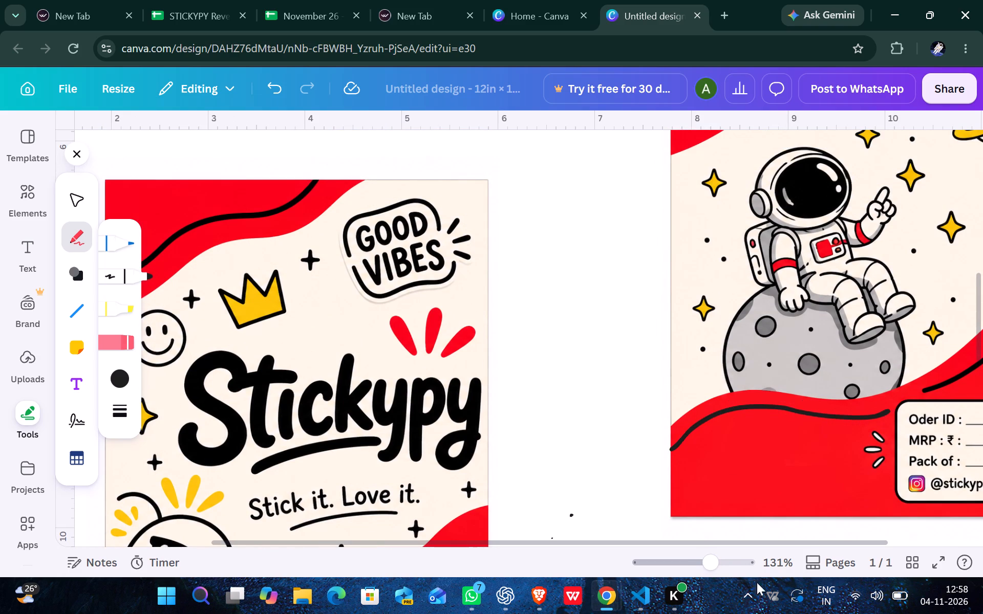
Examine the new black wavy line against the rest of the back panel, both as a whole and close up.
left_click_drag(714, 562, 690, 576)
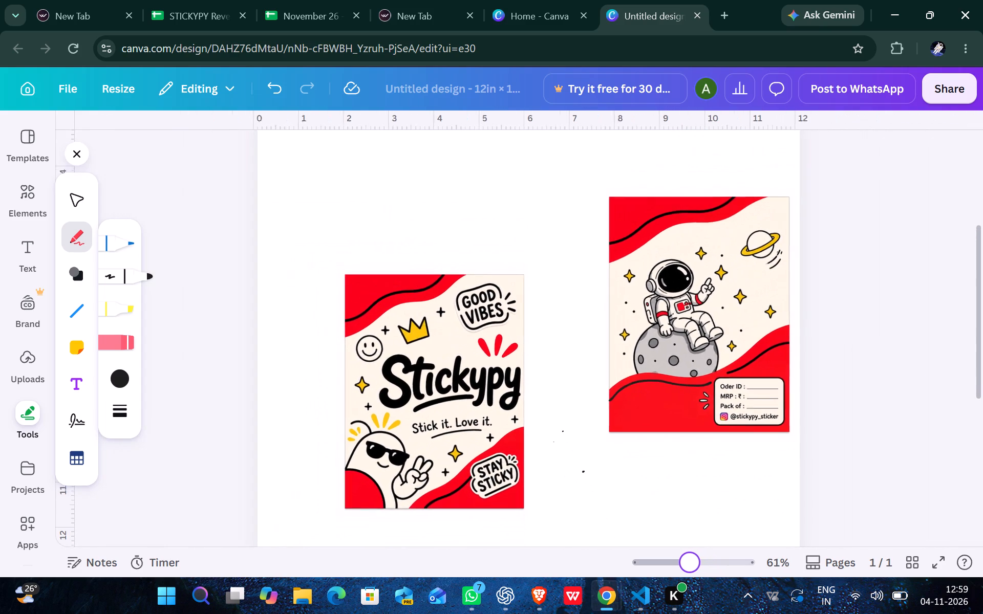
left_click_drag(690, 576, 689, 576)
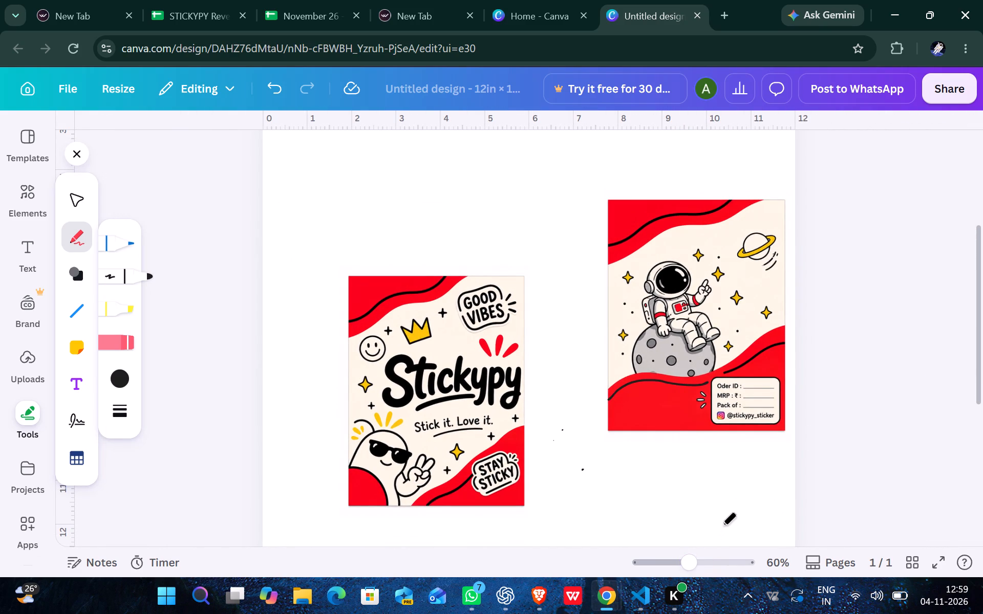
left_click_drag(690, 562, 730, 558)
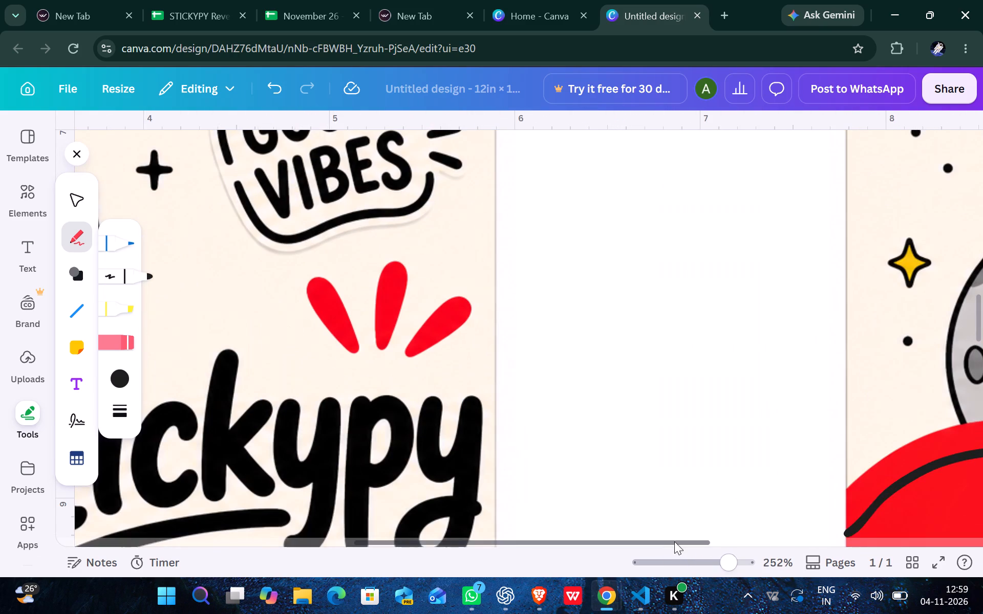
left_click_drag(675, 540, 847, 514)
scroll(799, 422, "down", 1)
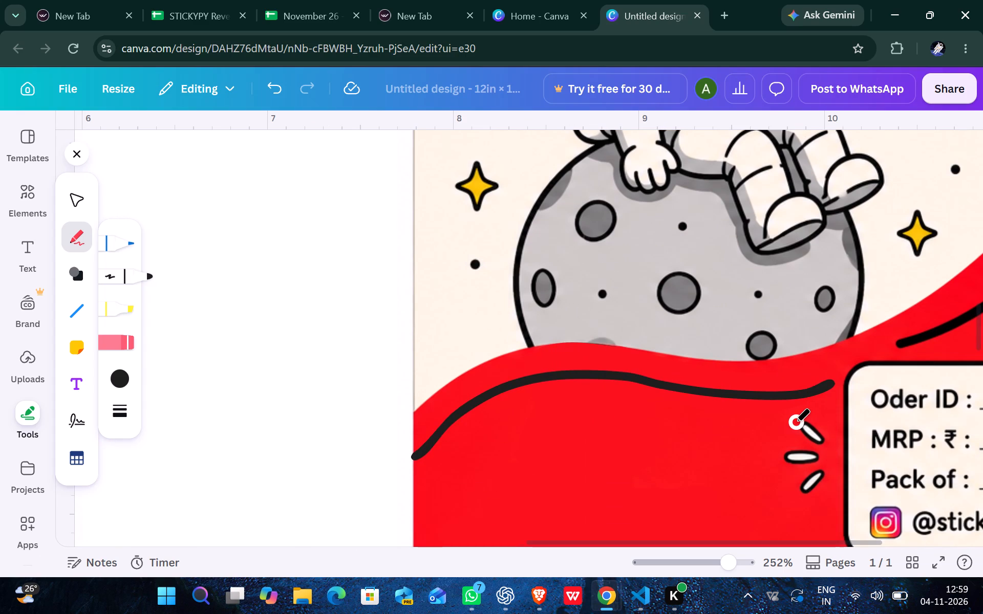
left_click_drag(723, 553, 718, 556)
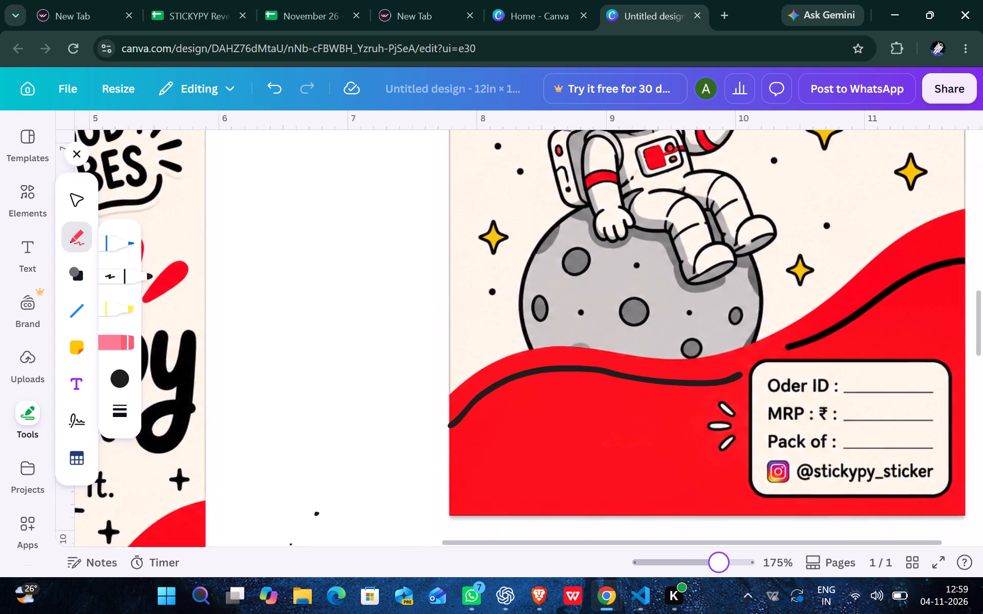
left_click_drag(718, 556, 714, 560)
Look through the previously uploaded images for a Stickypy logo to use on the back panel.
left_click(32, 358)
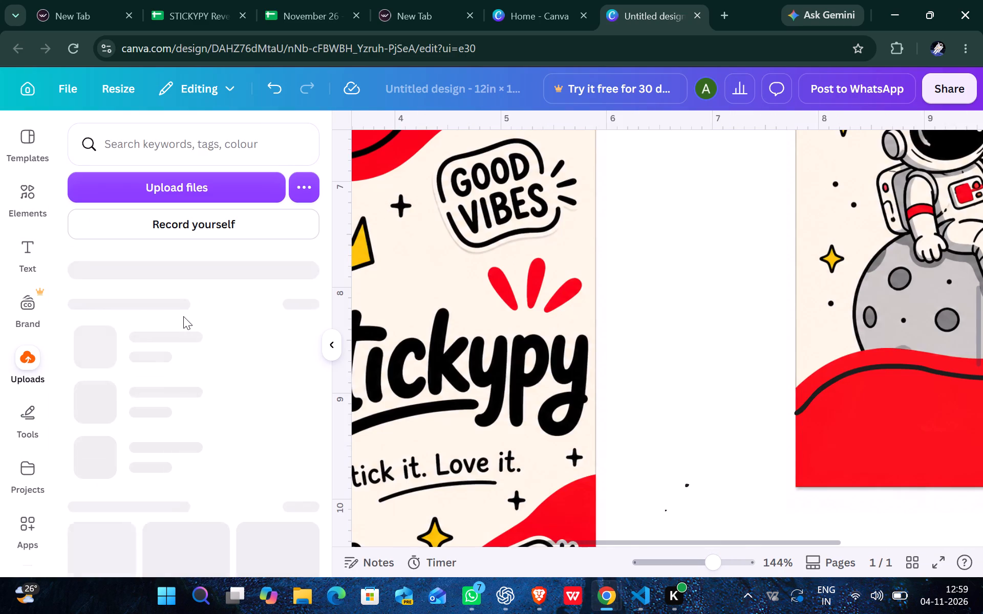
scroll(183, 316, "down", 9)
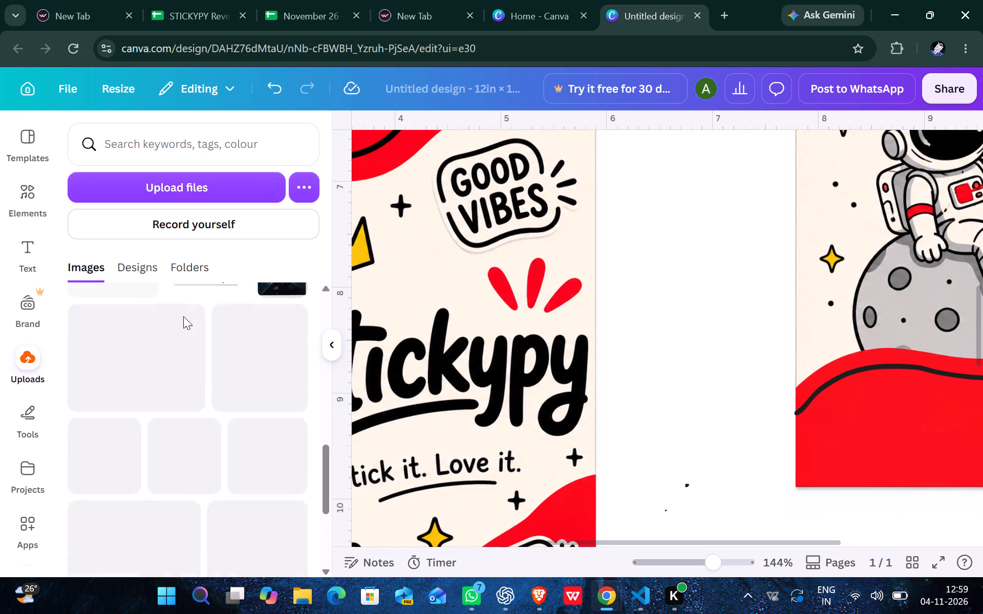
scroll(183, 316, "down", 19)
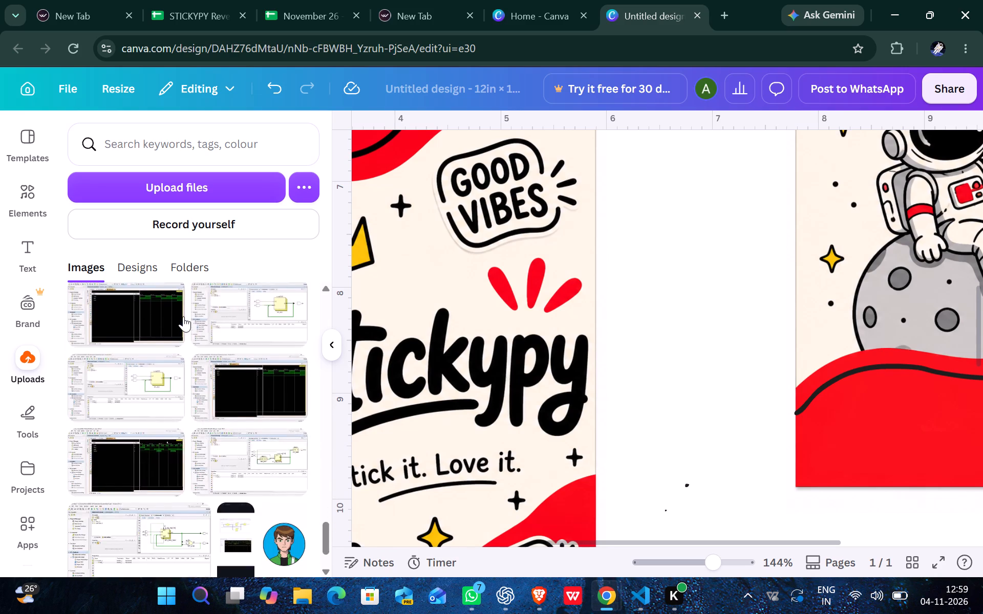
scroll(183, 316, "down", 9)
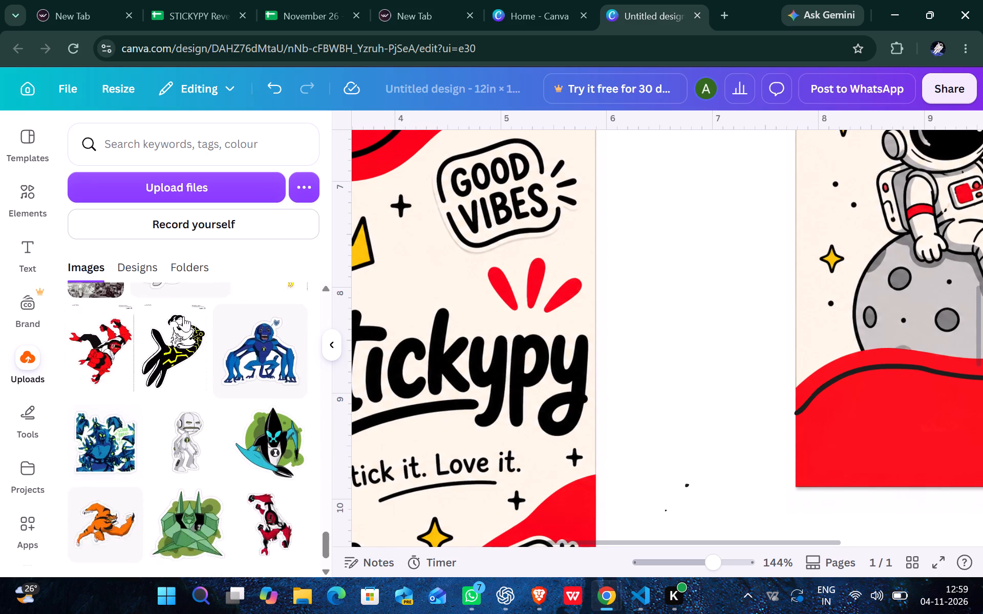
scroll(183, 316, "down", 12)
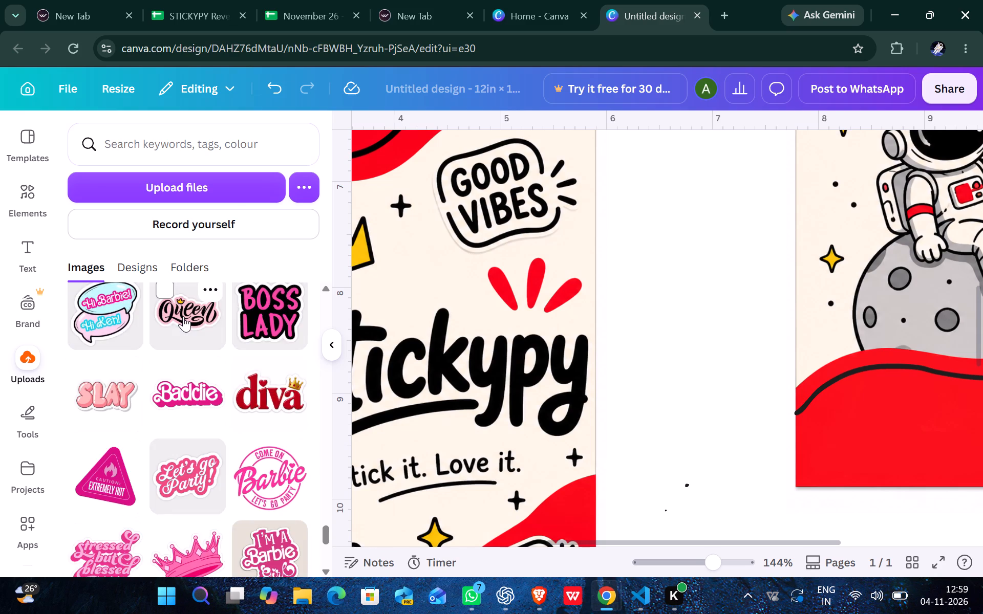
scroll(183, 316, "down", 20)
scroll(183, 316, "down", 3)
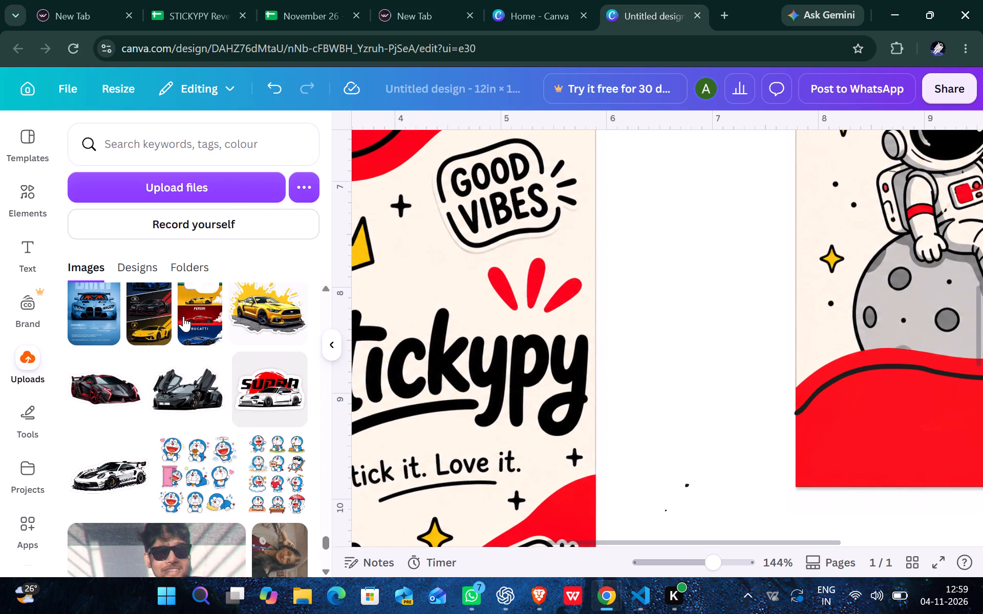
scroll(183, 316, "down", 9)
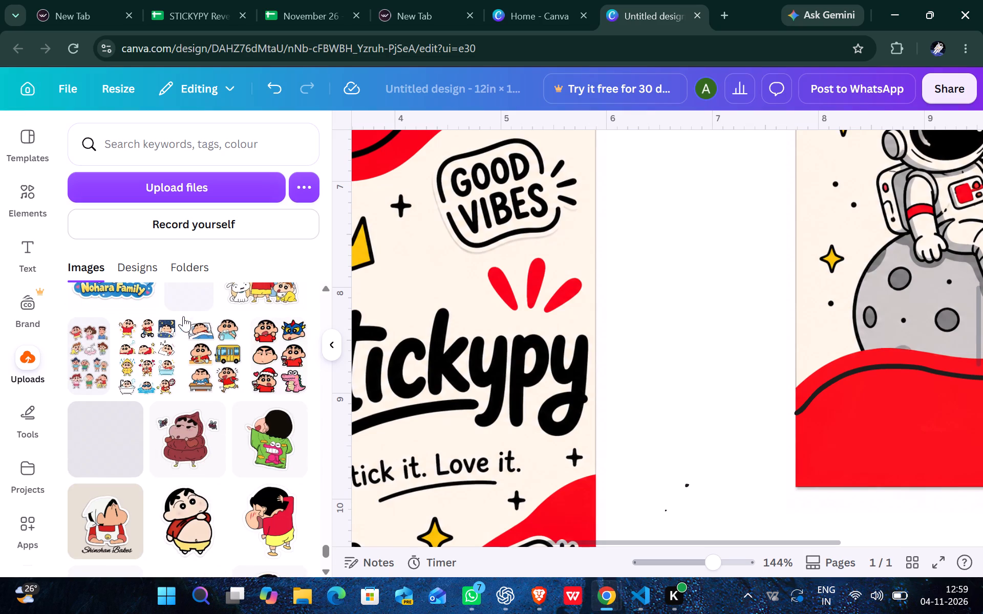
scroll(183, 316, "down", 14)
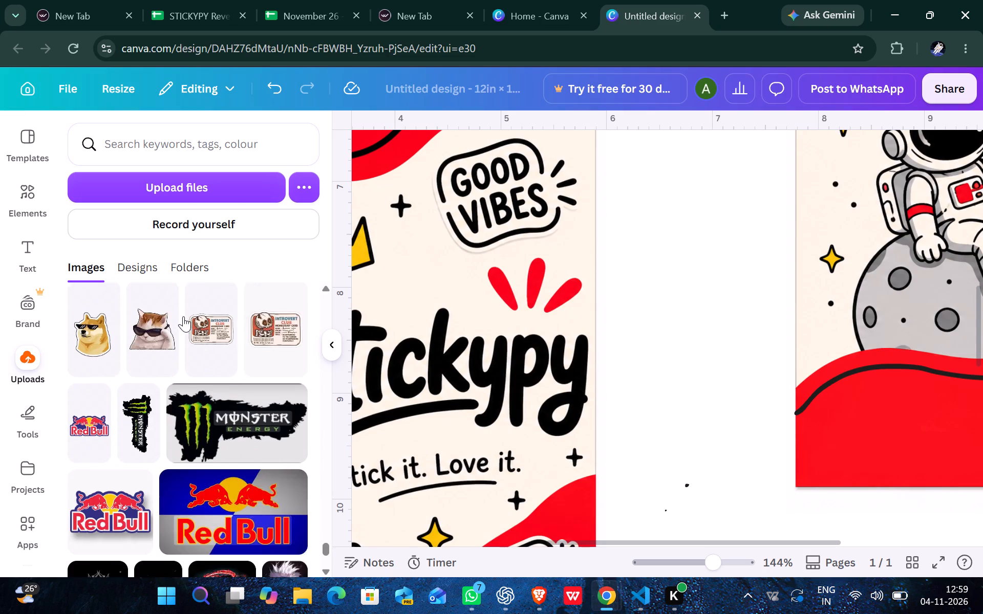
scroll(183, 316, "down", 9)
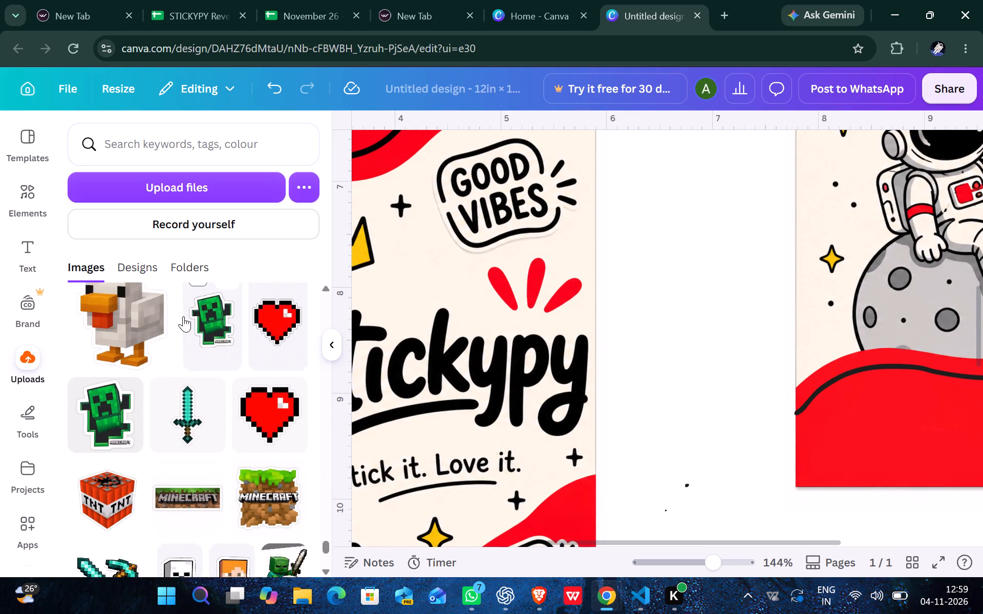
scroll(183, 316, "down", 6)
Upload the yellow Stickypy logo .webp image with the moon and flag from the Downloads folder.
left_click(258, 176)
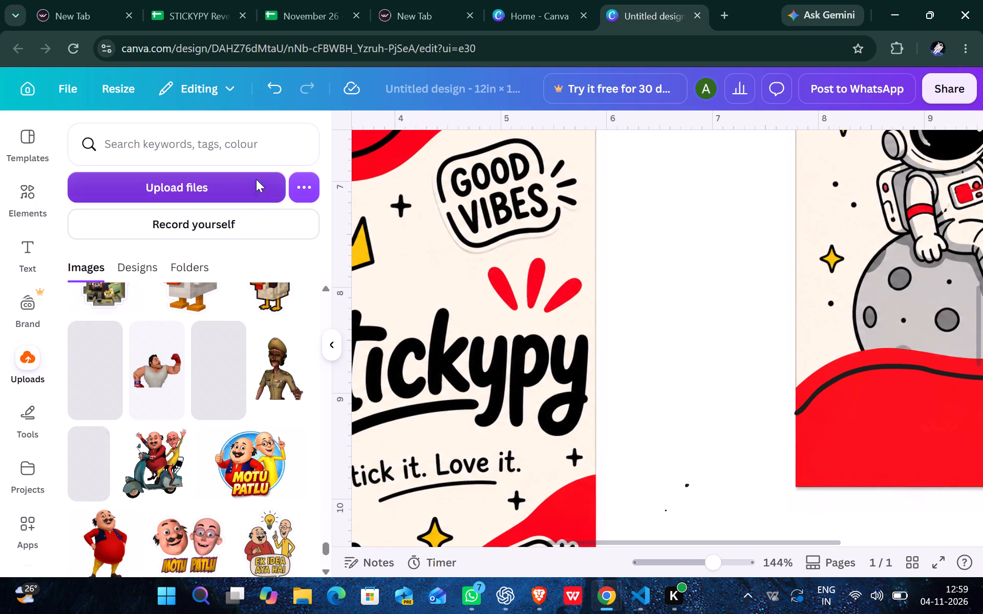
scroll(264, 242, "down", 4)
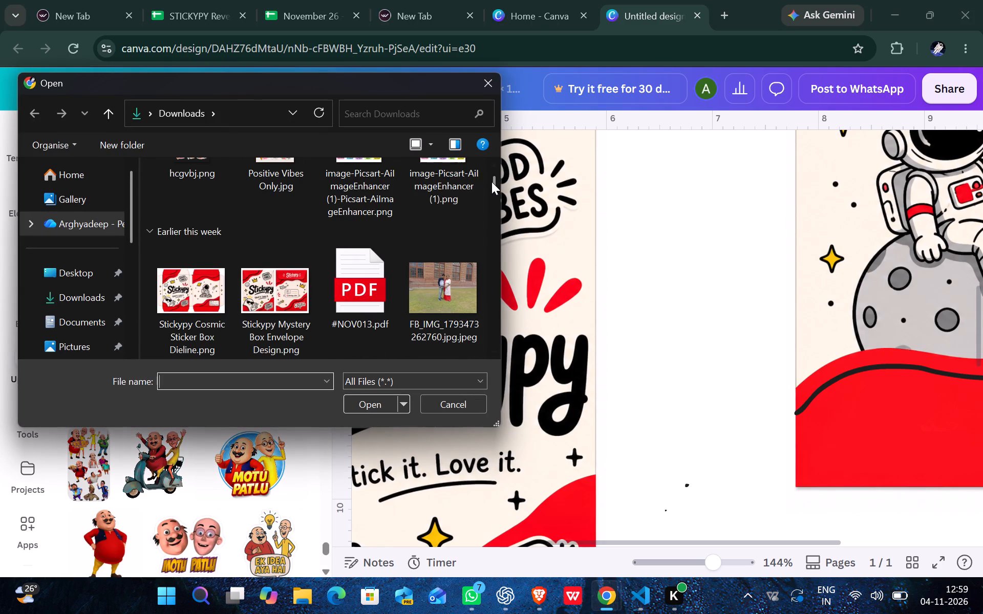
left_click_drag(491, 182, 494, 292)
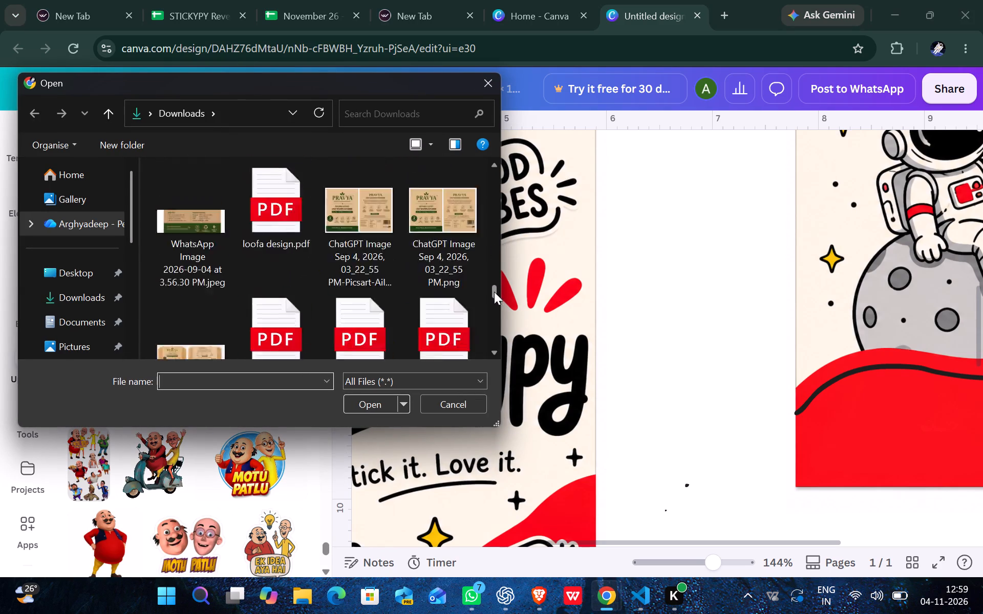
left_click_drag(494, 292, 494, 310)
scroll(444, 279, "down", 2)
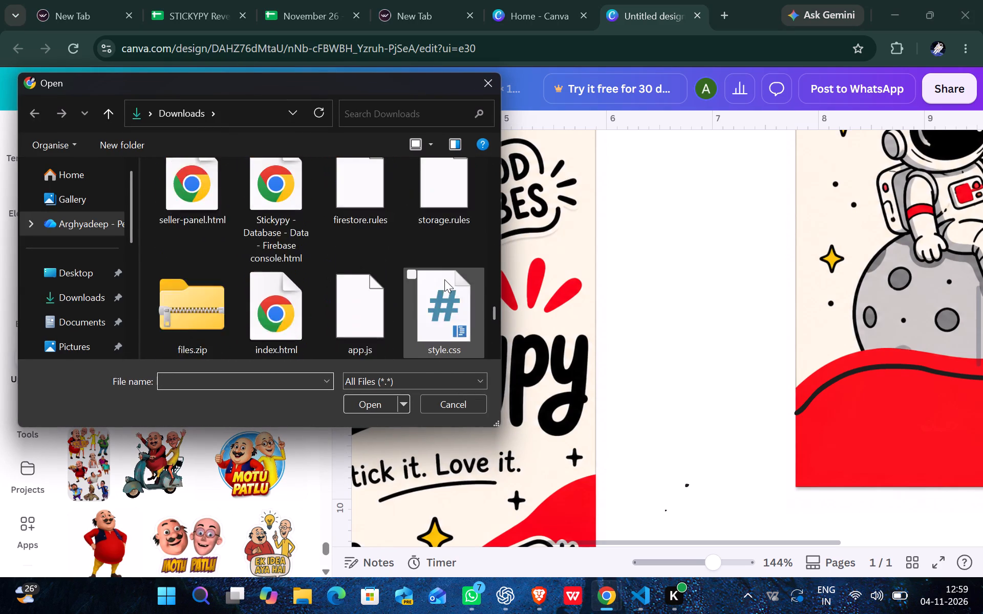
scroll(444, 279, "down", 12)
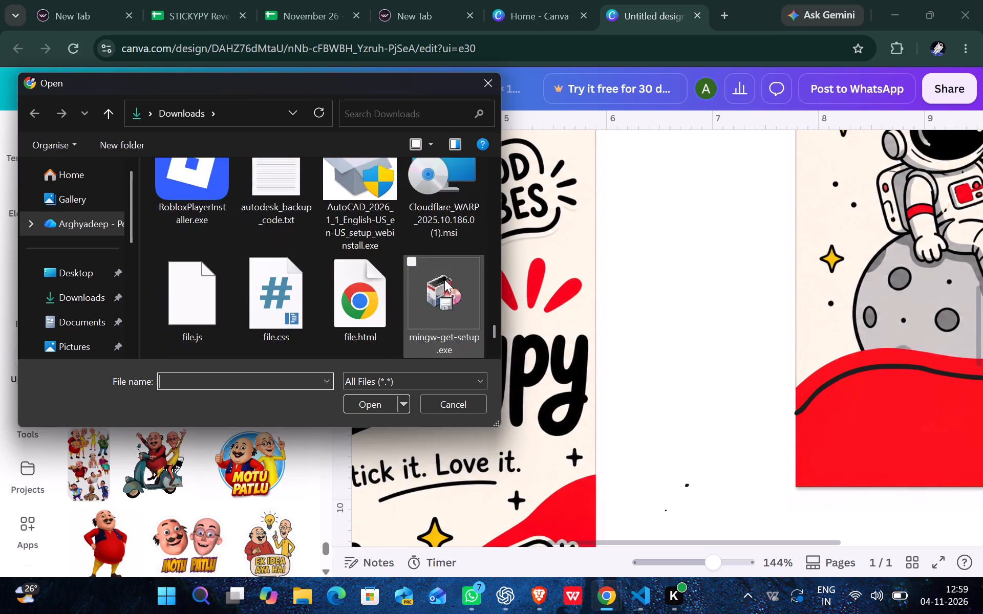
scroll(444, 279, "down", 8)
scroll(444, 279, "up", 2)
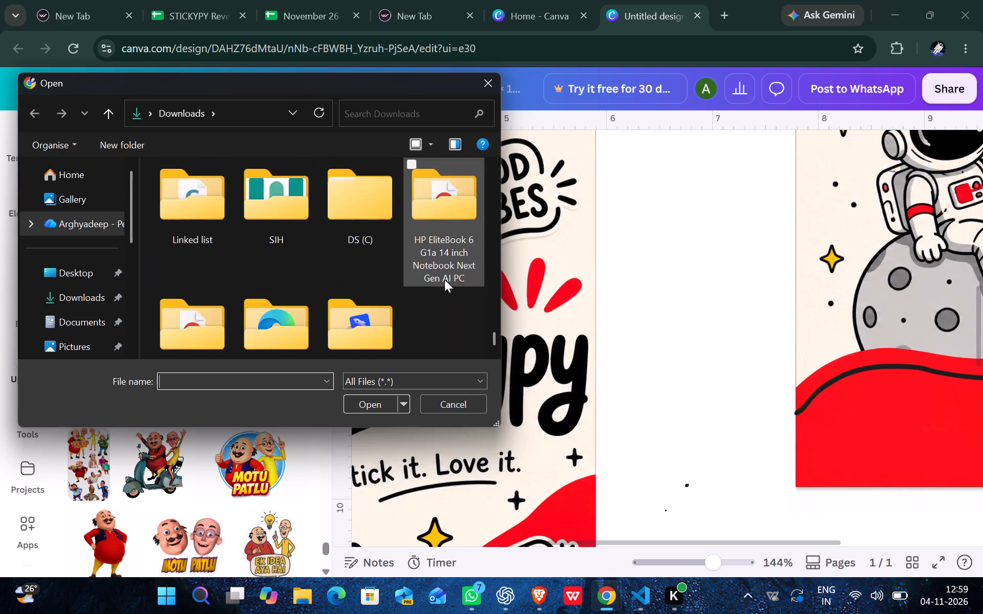
scroll(444, 279, "up", 5)
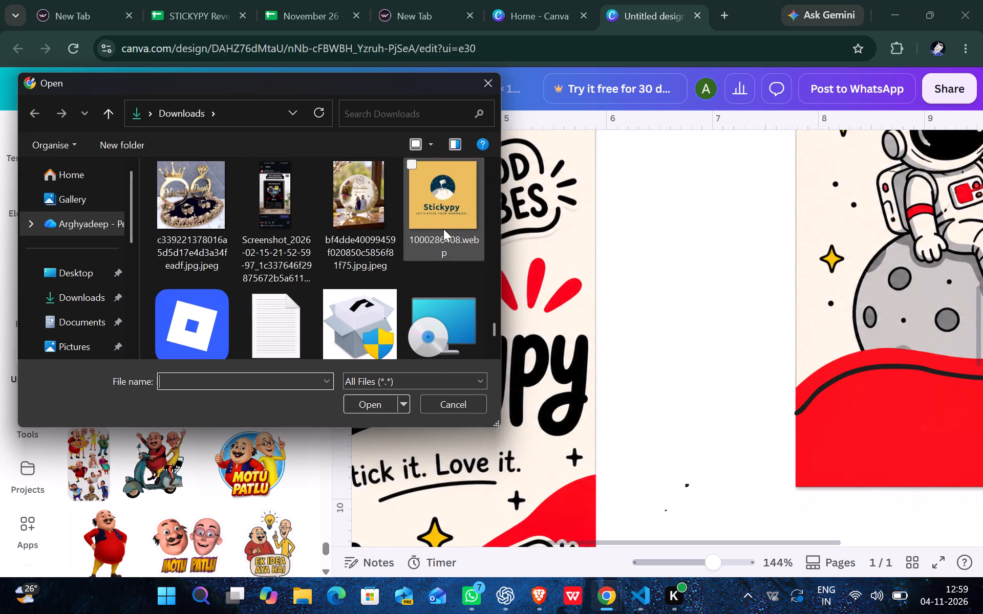
double_click(443, 189)
Add the uploaded yellow Stickypy logo to the page, shrink it to about 0.9 in wide, and place it on the back panel's lower red area.
scroll(306, 314, "up", 5)
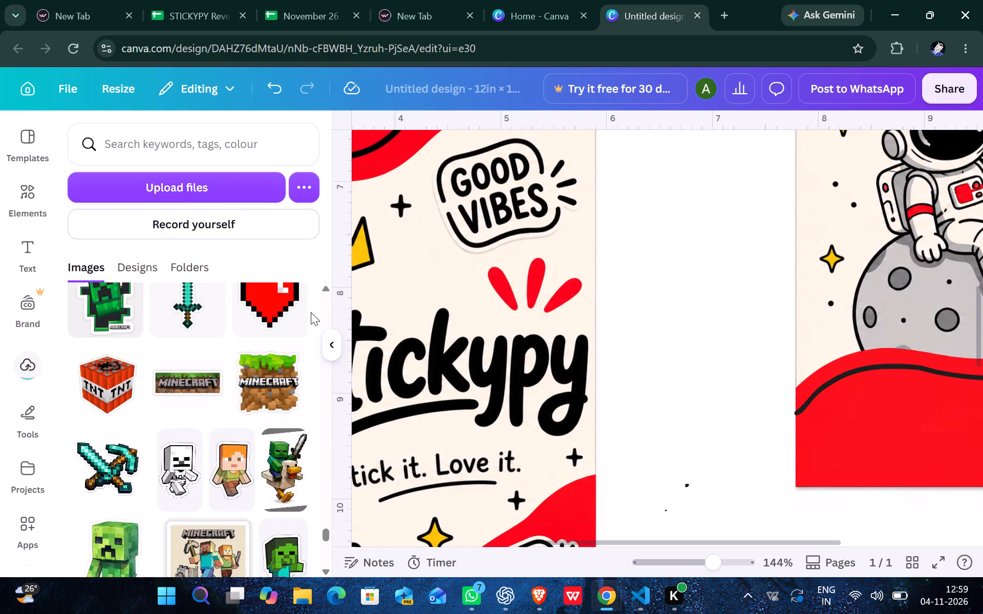
scroll(311, 312, "up", 18)
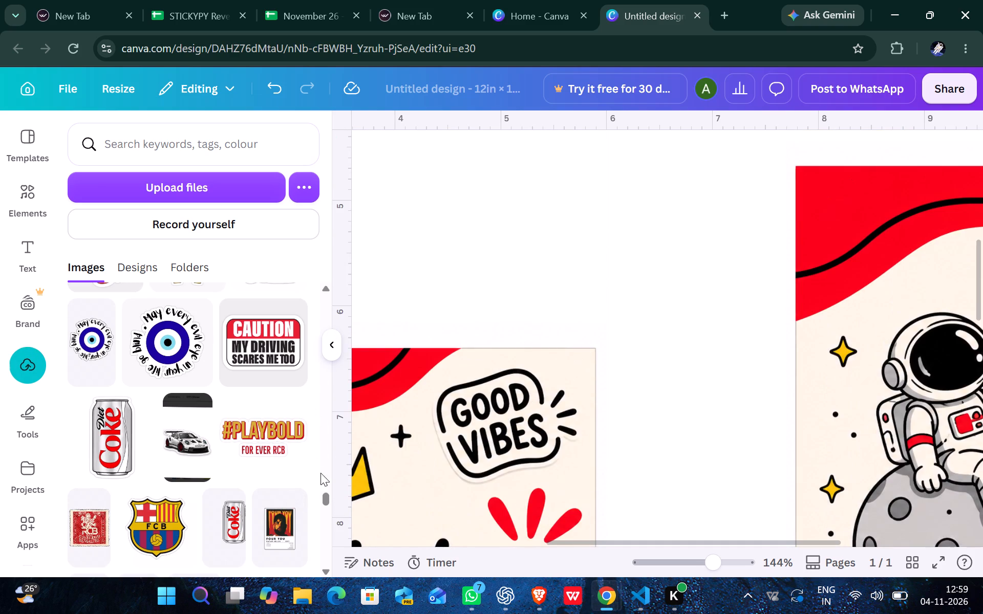
left_click_drag(324, 497, 319, 289)
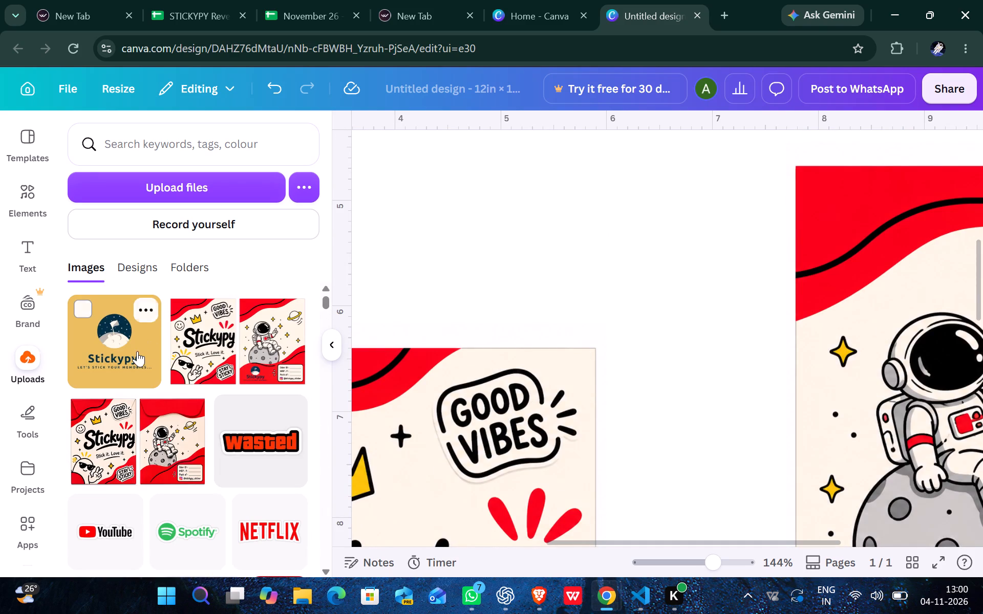
left_click(128, 353)
left_click(331, 349)
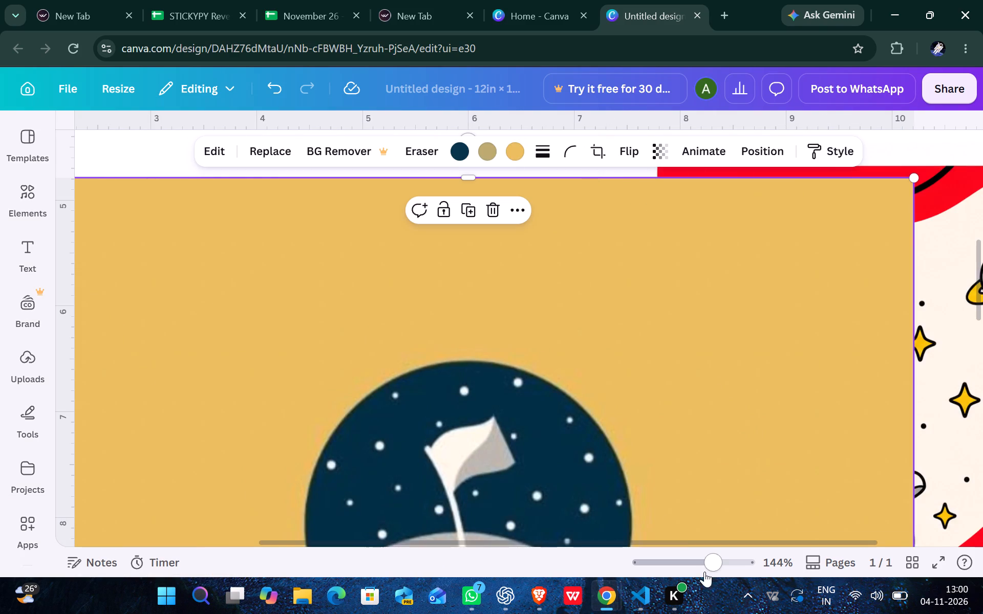
left_click_drag(712, 563, 654, 576)
left_click_drag(582, 287, 521, 416)
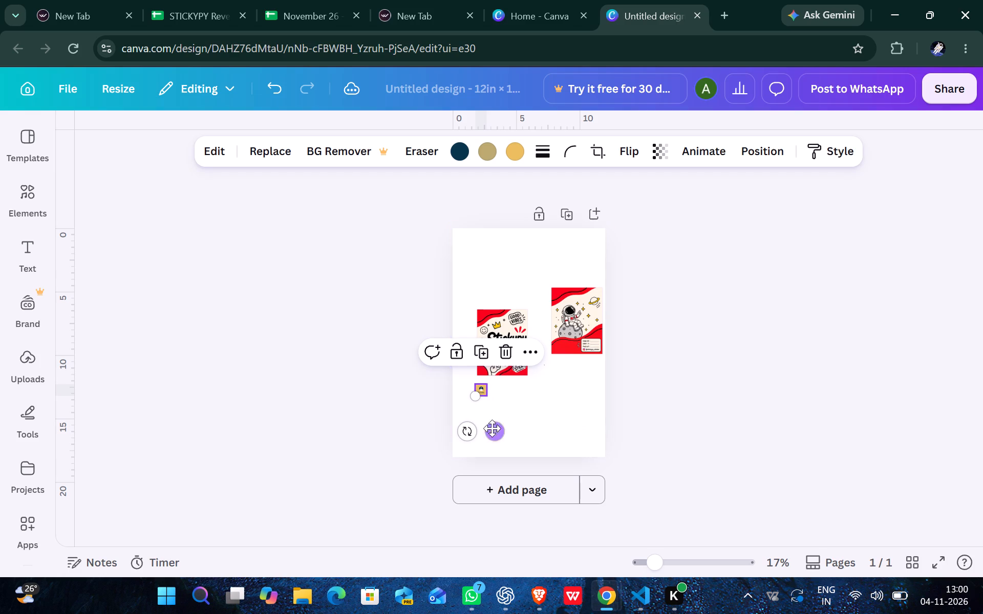
left_click_drag(492, 428, 576, 386)
Shrink the yellow logo to about 0.45 in wide and position it in the red area just beneath the new black wavy line.
left_click_drag(658, 557, 687, 557)
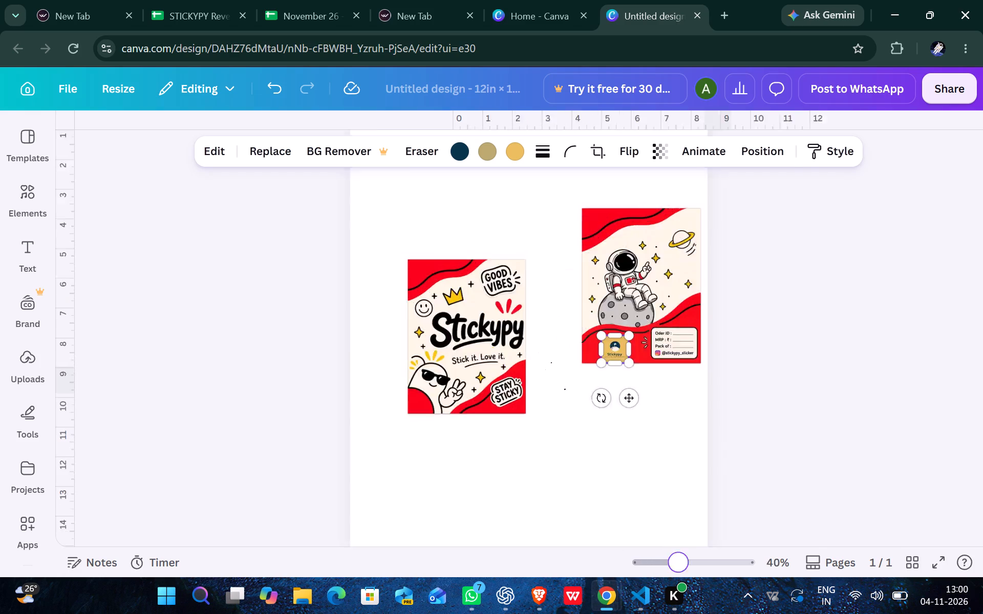
left_click_drag(687, 557, 704, 557)
left_click_drag(657, 542, 732, 542)
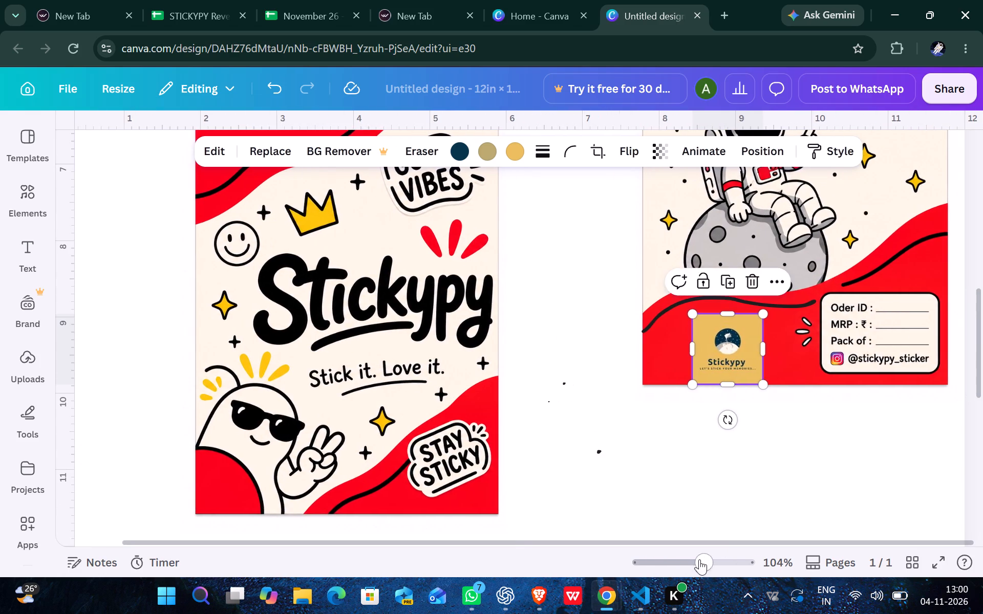
left_click_drag(701, 559, 719, 559)
left_click_drag(716, 542, 873, 515)
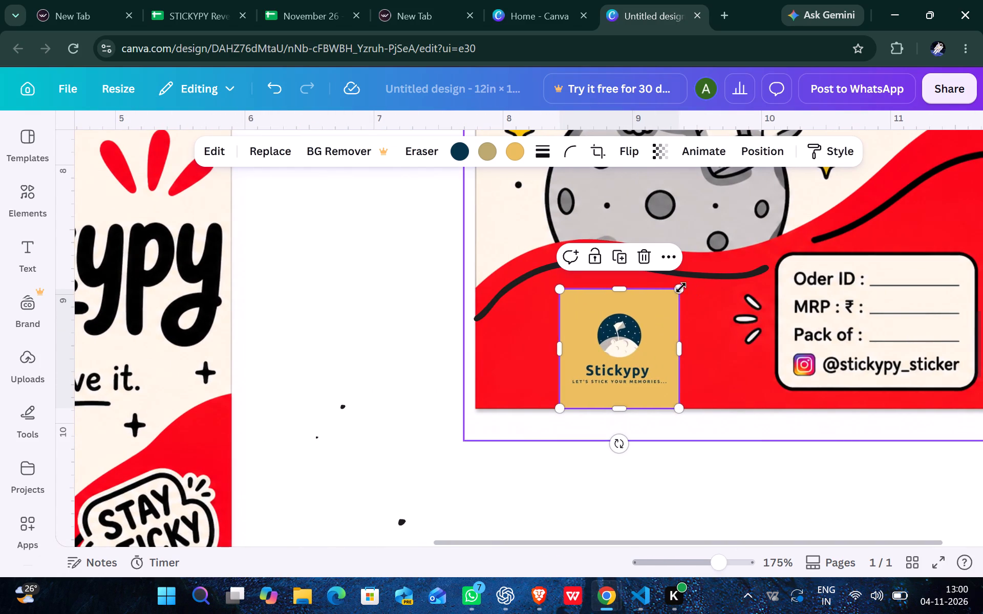
left_click_drag(680, 288, 626, 357)
left_click_drag(585, 371, 583, 326)
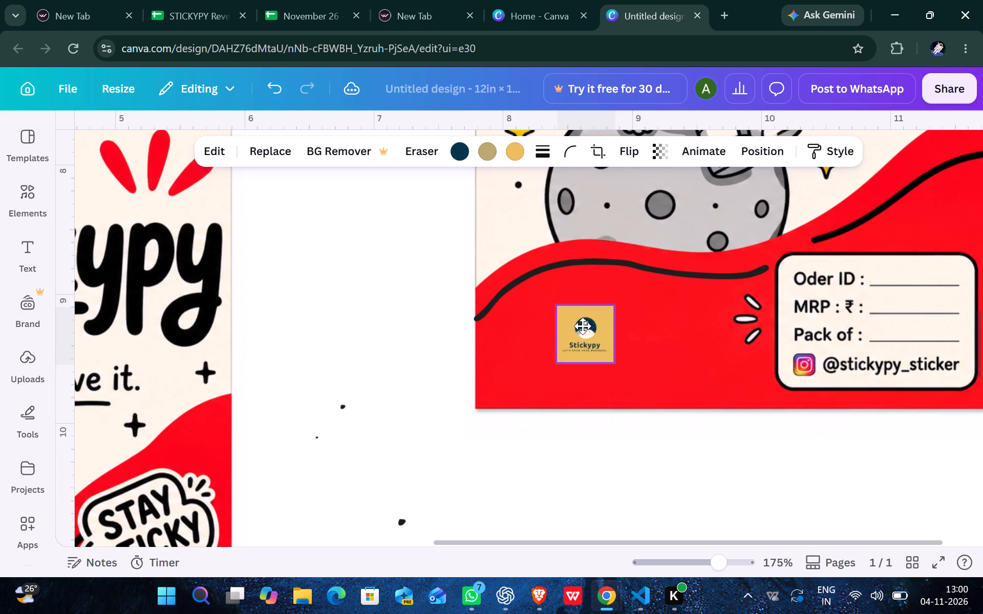
left_click_drag(583, 326, 566, 304)
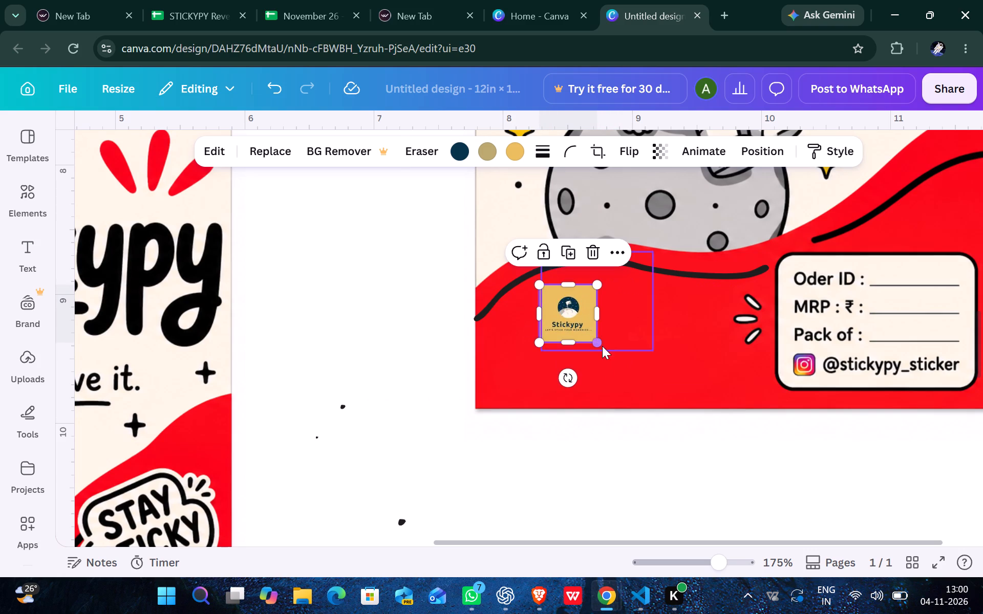
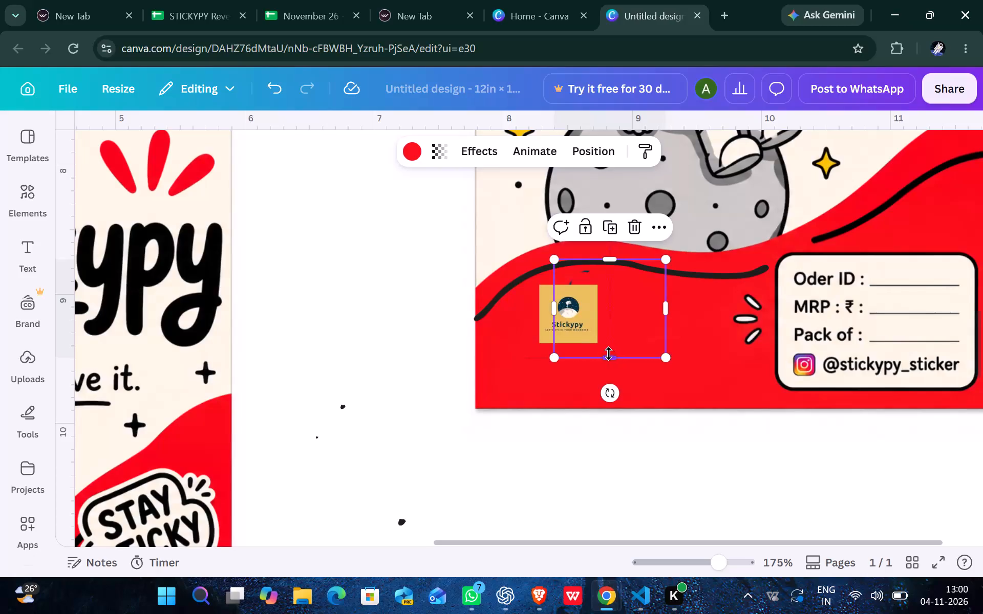
Undo the last move of the red patch shape over the back panel's lower red area.
key("ctrl+z")
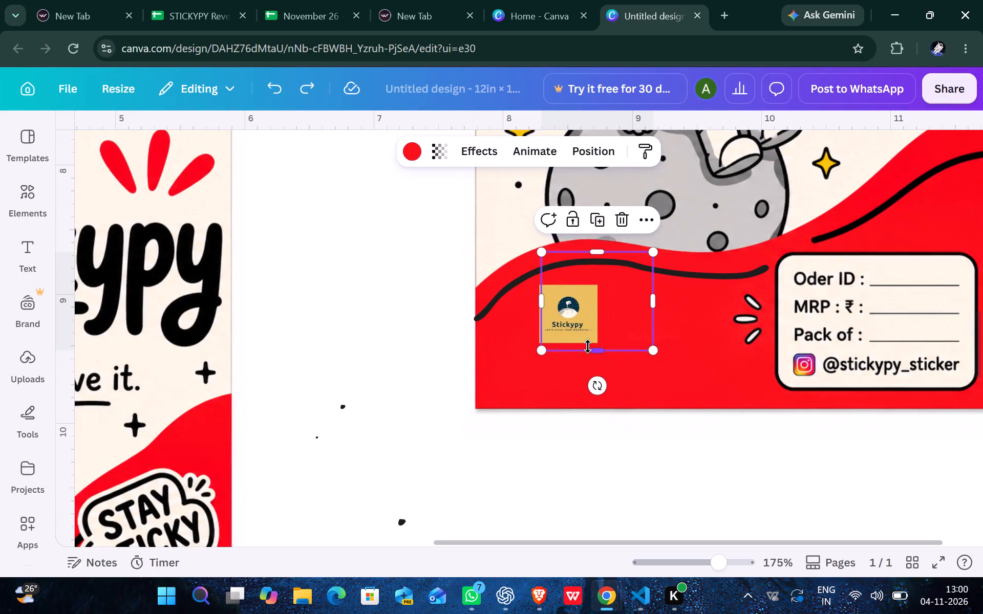
Enlarge the yellow Stickypy logo to about 0.75 in wide and place it in the back panel's red area below the wavy line.
left_click(572, 321)
left_click_drag(561, 315, 568, 313)
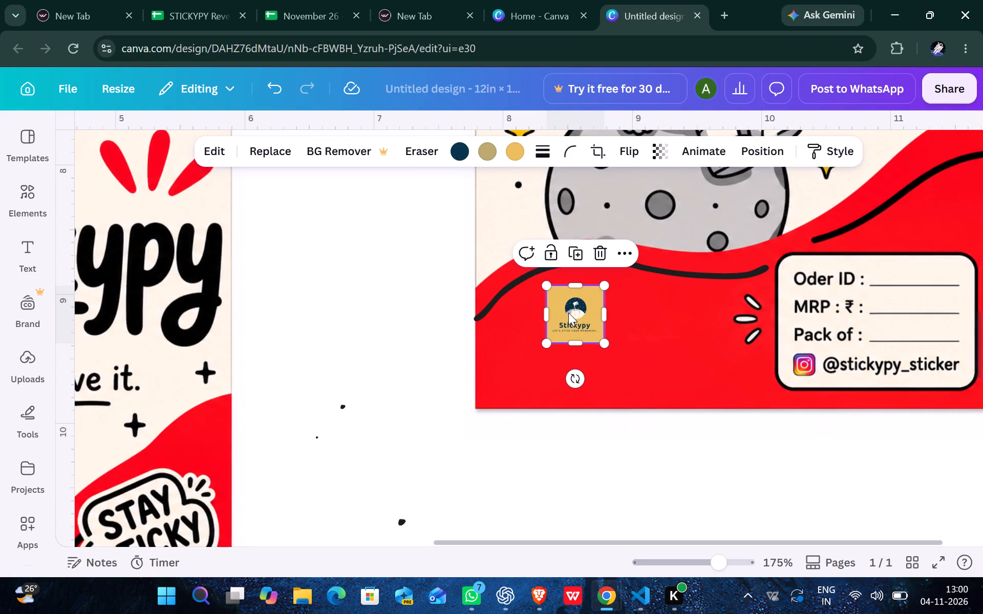
left_click_drag(606, 343, 616, 364)
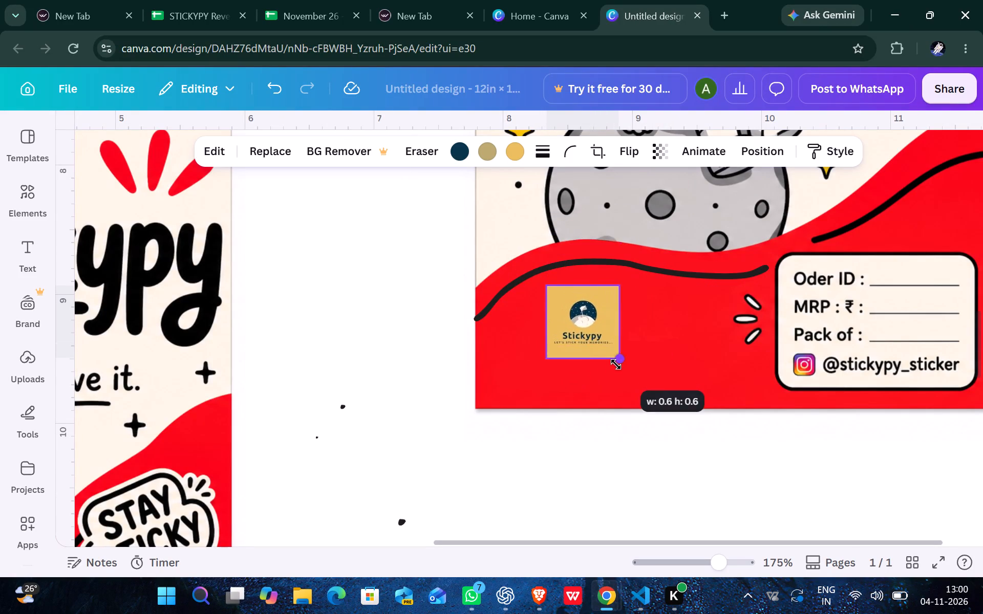
left_click_drag(616, 364, 617, 366)
left_click(579, 321)
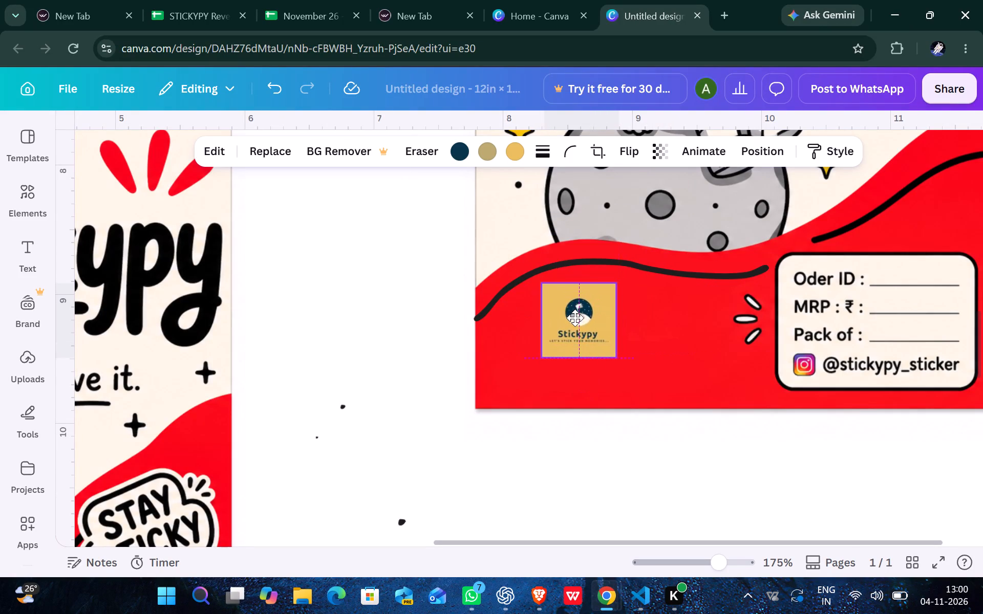
left_click_drag(575, 318, 562, 328)
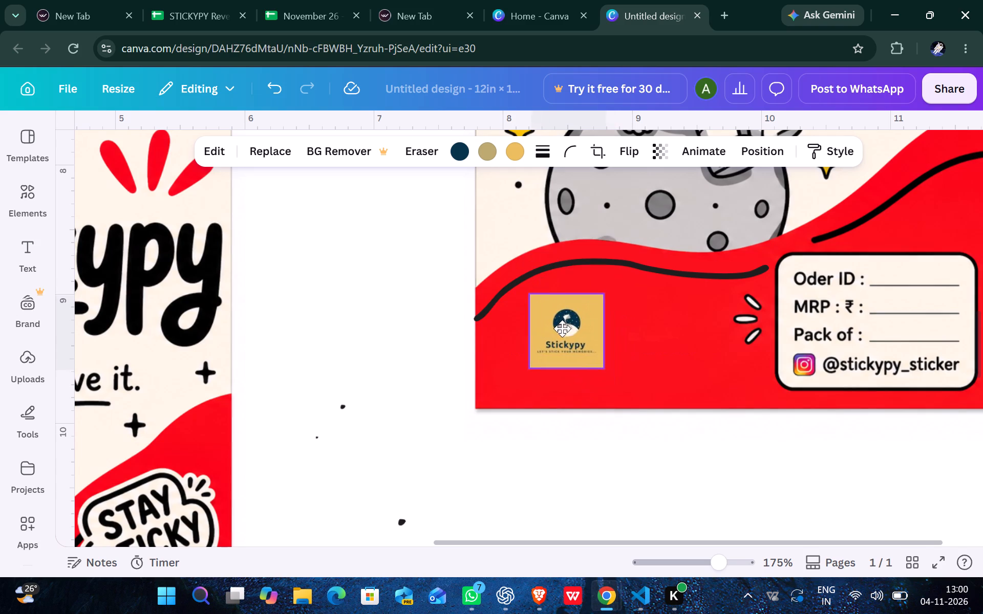
left_click_drag(562, 328, 555, 343)
left_click_drag(598, 308, 638, 292)
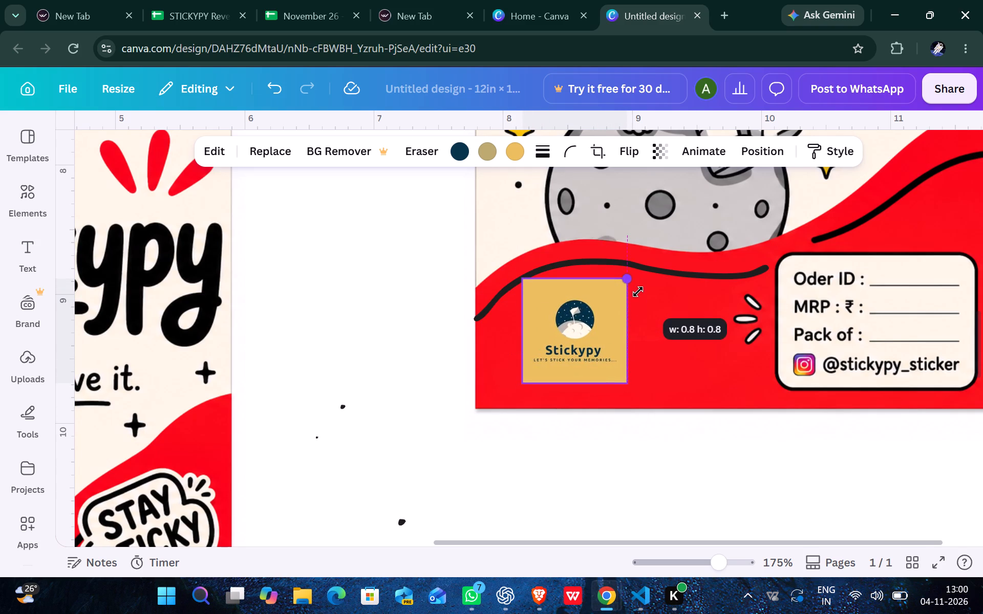
left_click_drag(638, 292, 633, 300)
left_click_drag(575, 326, 575, 334)
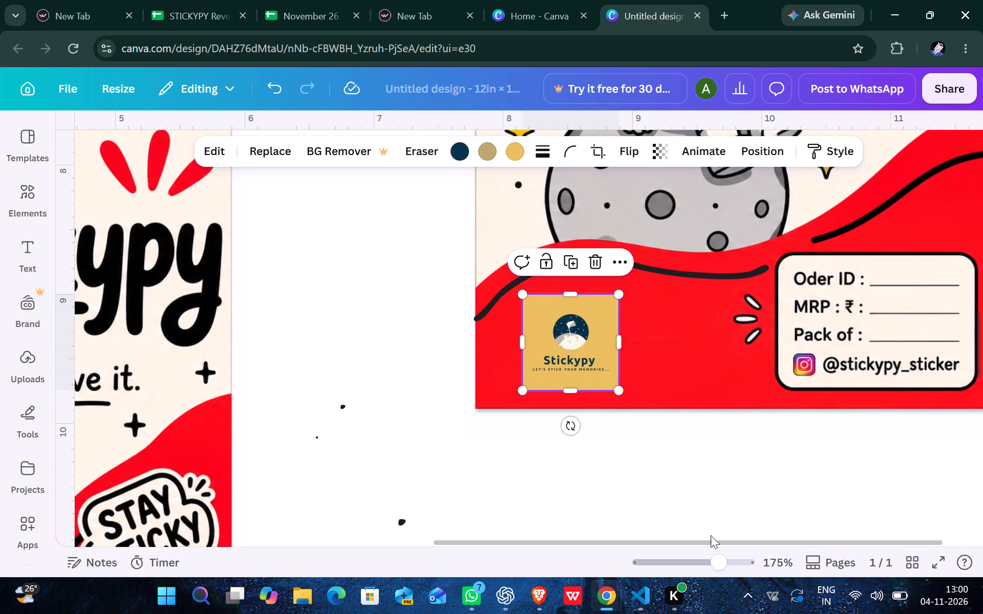
left_click_drag(723, 557, 681, 578)
left_click(803, 444)
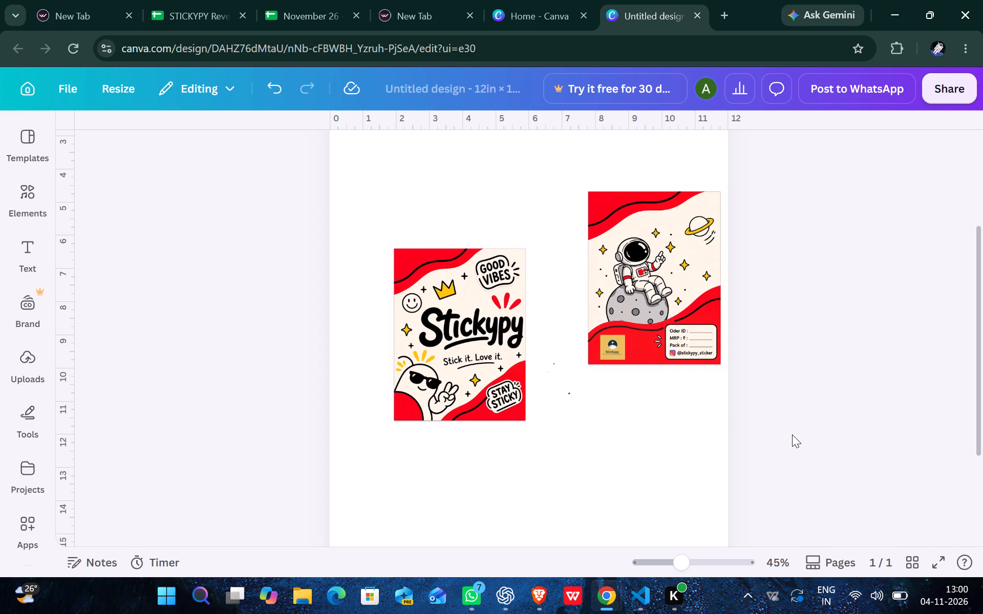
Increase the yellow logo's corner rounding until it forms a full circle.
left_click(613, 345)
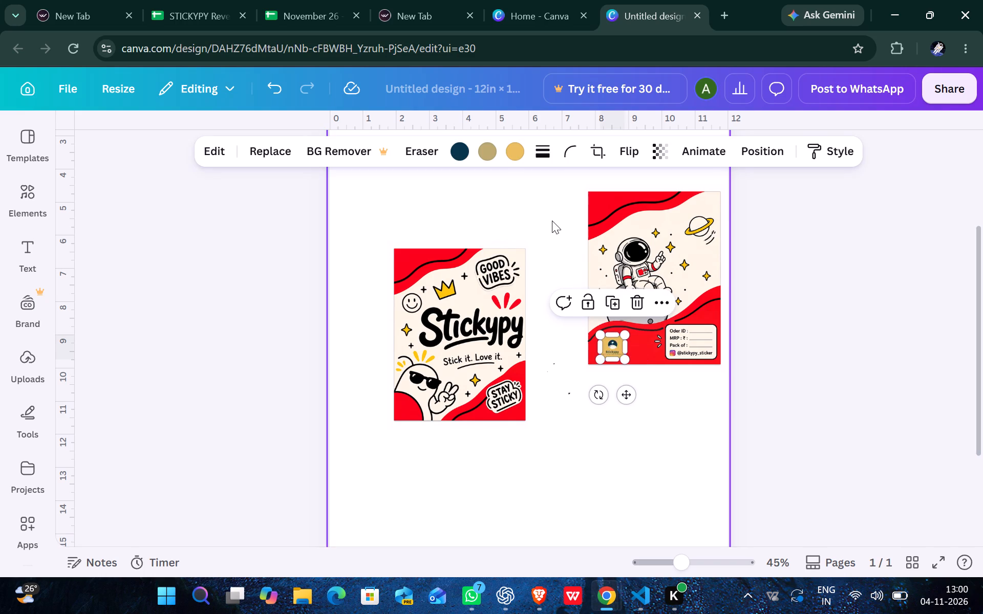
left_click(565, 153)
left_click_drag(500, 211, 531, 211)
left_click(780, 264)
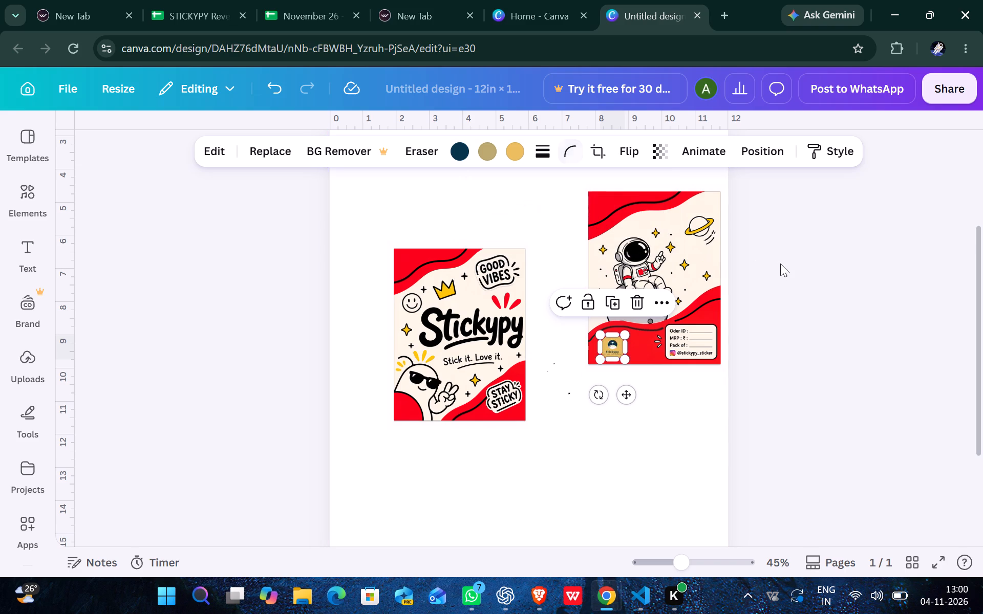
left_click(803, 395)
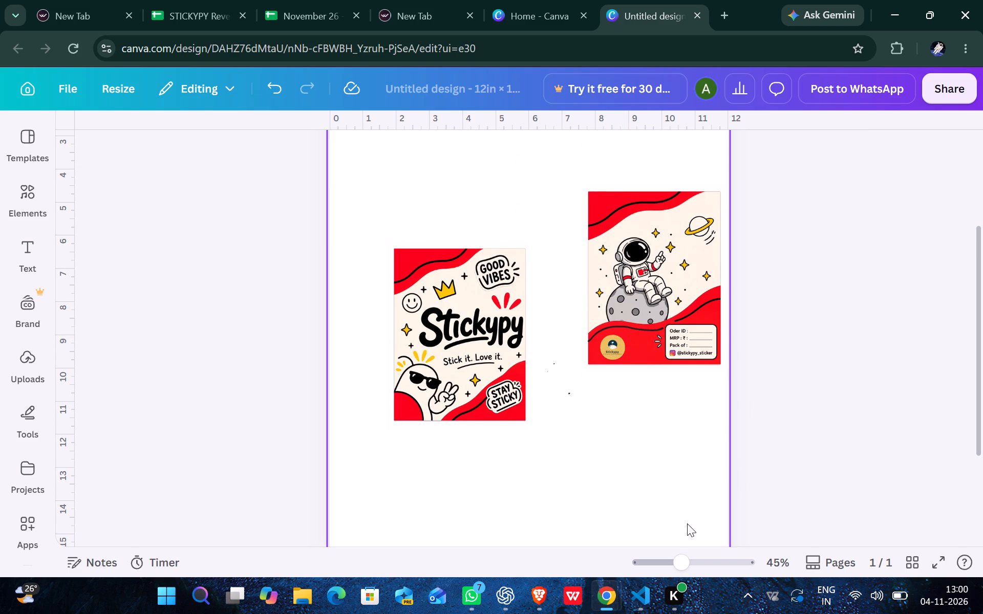
Nudge the yellow logo slightly upward within the back panel's lower red area.
left_click_drag(681, 560, 716, 559)
left_click_drag(698, 540, 770, 524)
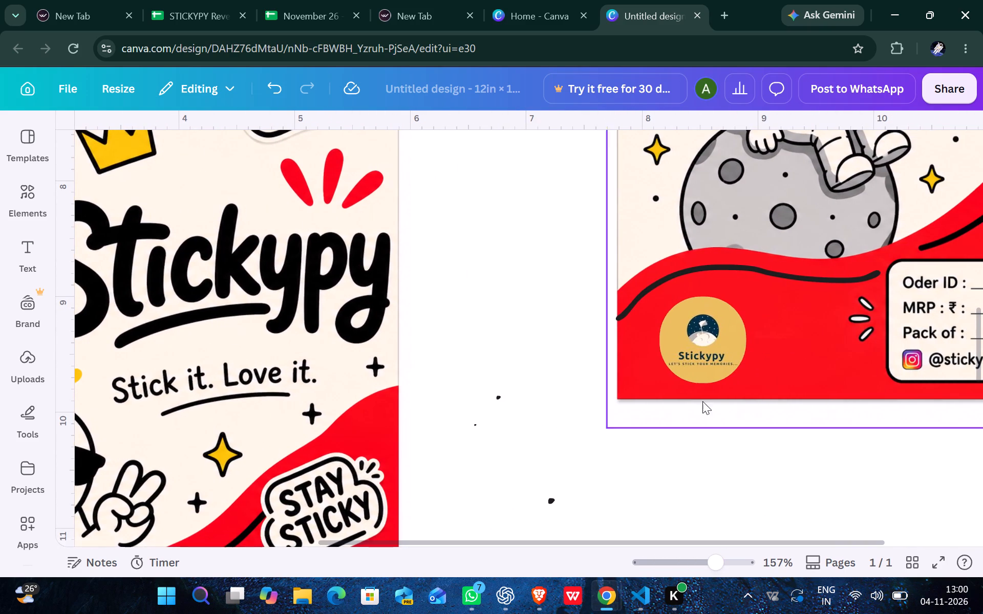
left_click_drag(700, 347, 700, 342)
left_click_drag(713, 561, 696, 577)
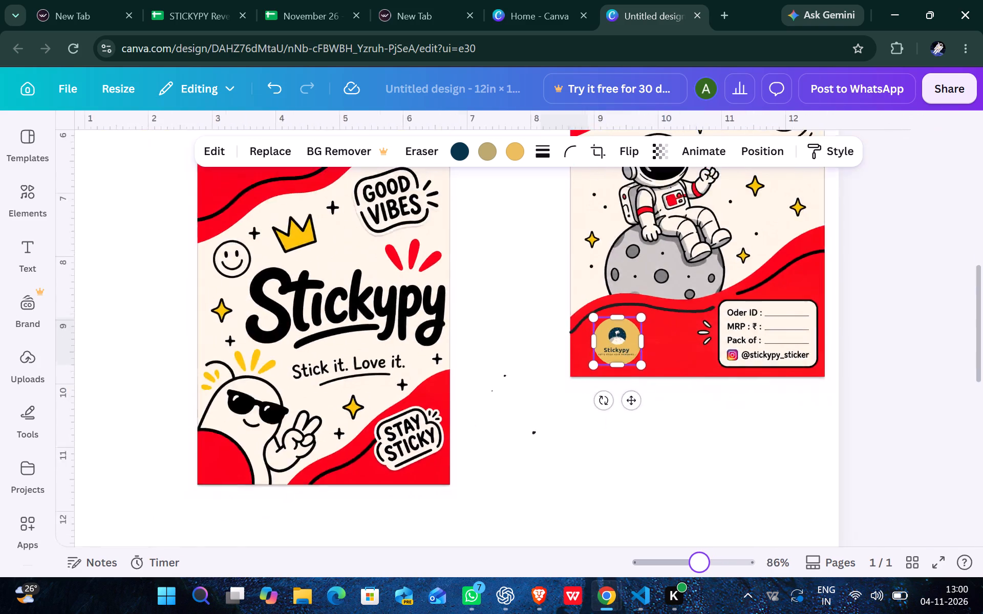
left_click_drag(696, 577, 681, 583)
left_click(814, 406)
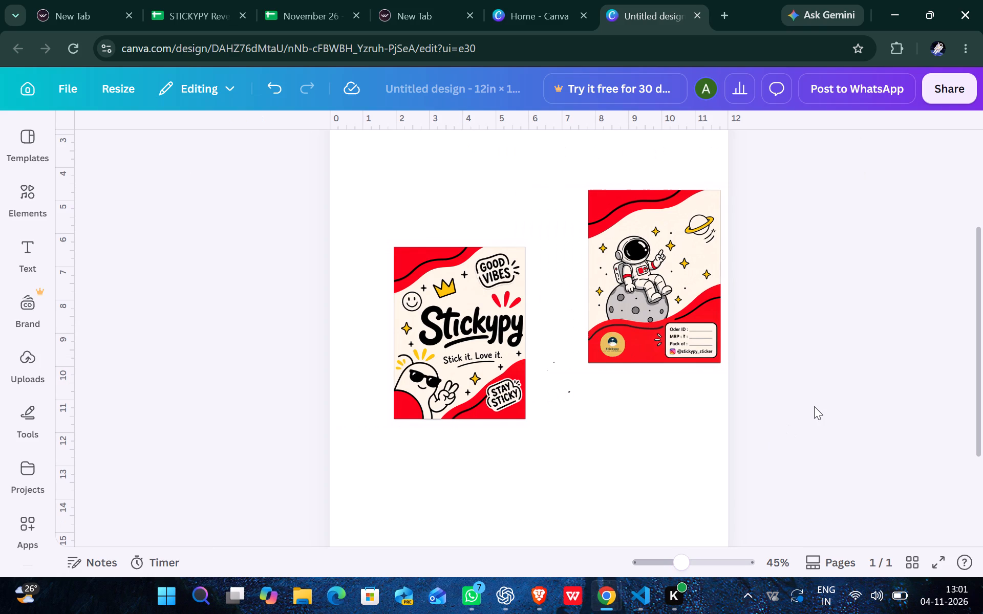
Reduce the yellow logo's corner rounding to give it a rounded-square shape.
left_click_drag(678, 566, 690, 566)
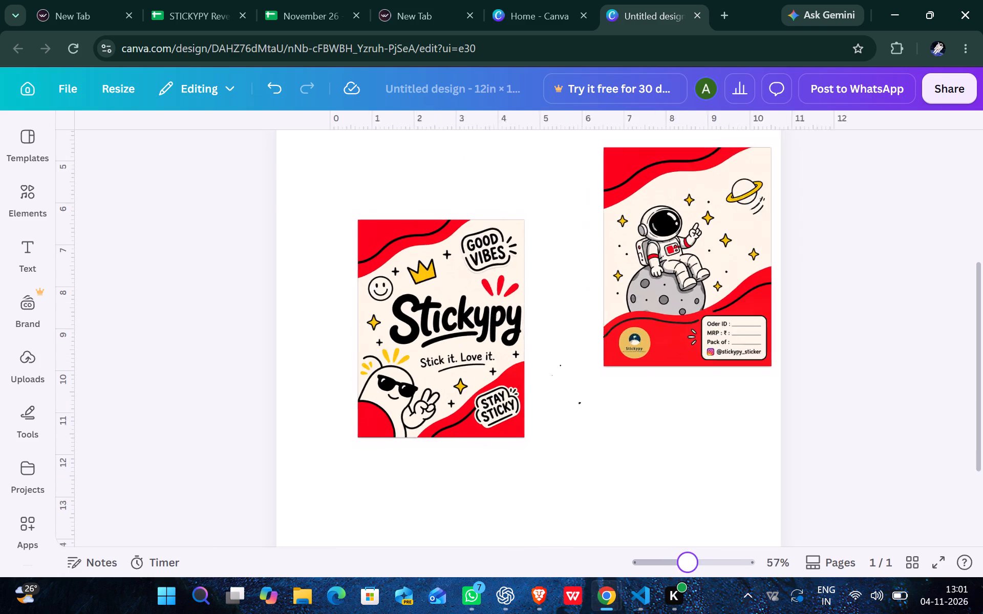
left_click_drag(690, 566, 715, 564)
left_click_drag(697, 540, 896, 527)
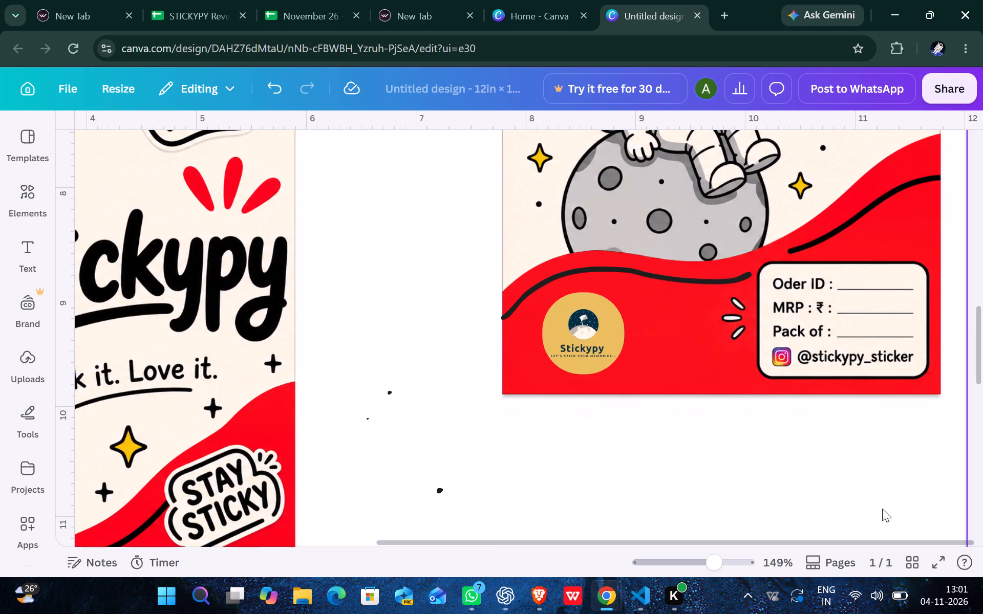
left_click(593, 320)
left_click(574, 152)
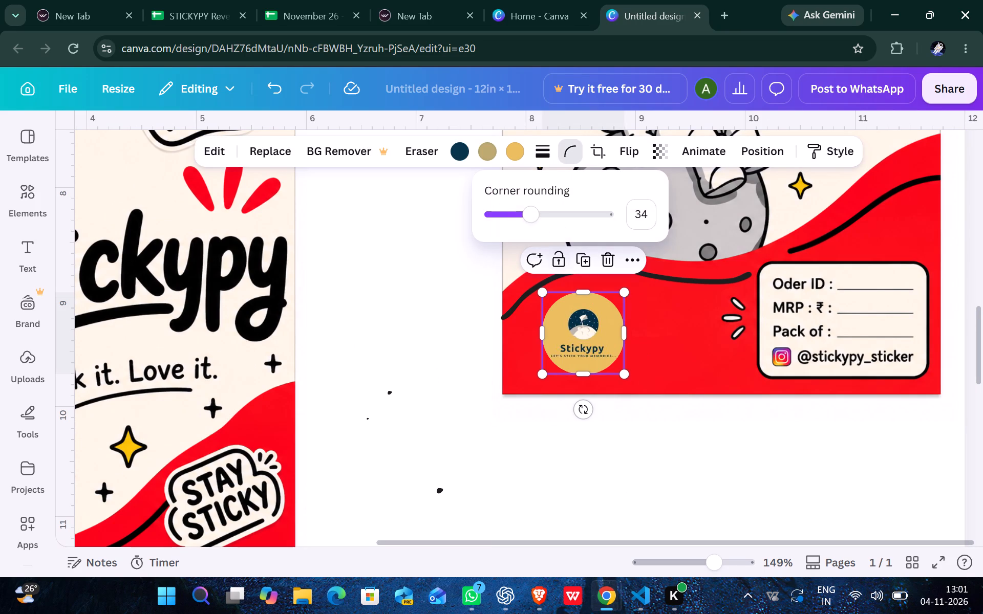
left_click_drag(533, 213, 512, 224)
left_click(735, 494)
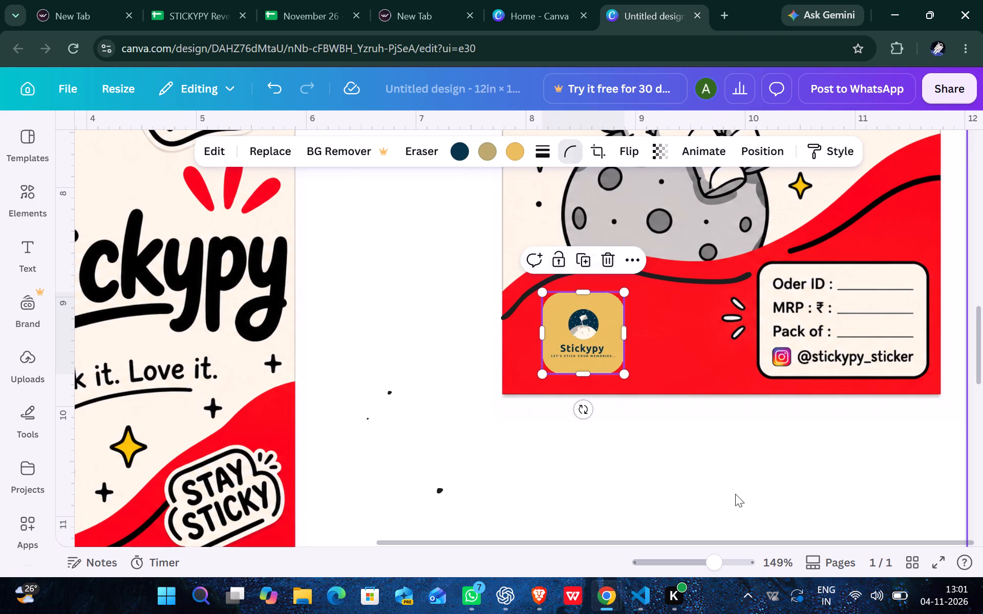
Delete the two stray black marks on the blank page between the front and back panels.
left_click_drag(707, 562, 688, 567)
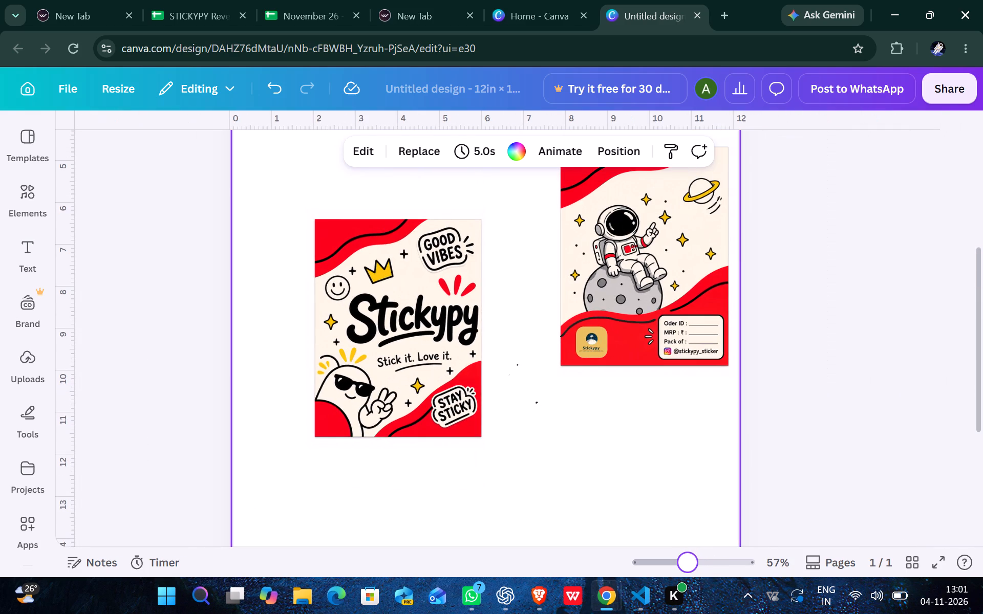
left_click_drag(688, 567, 683, 571)
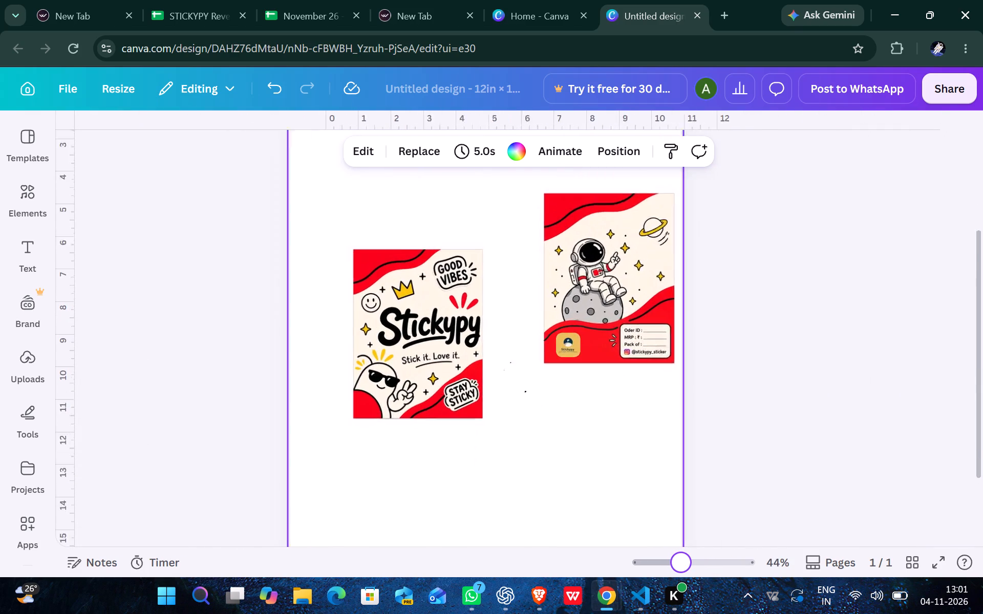
left_click_drag(683, 571, 691, 571)
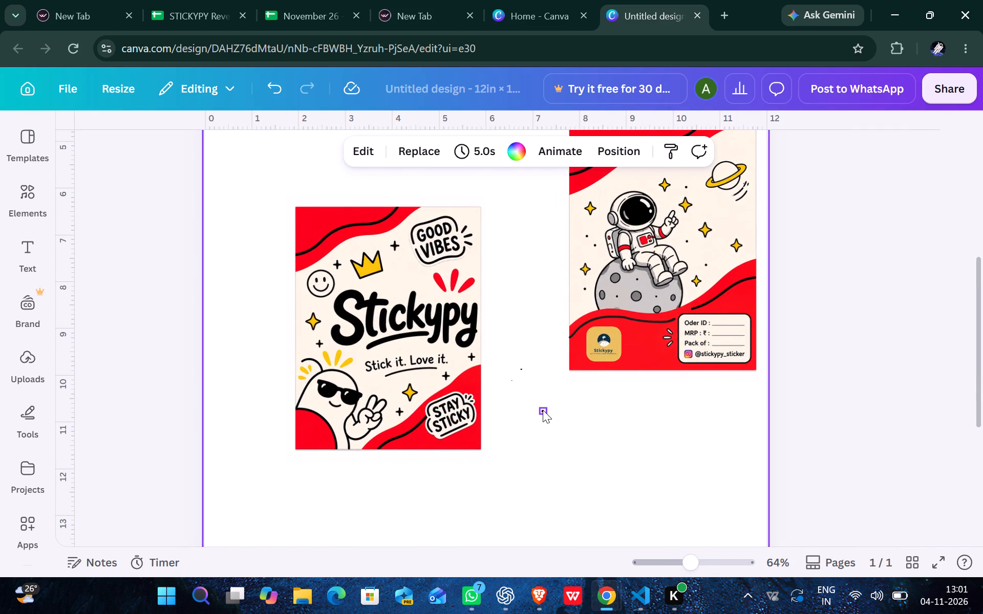
left_click(543, 410)
left_click(611, 374)
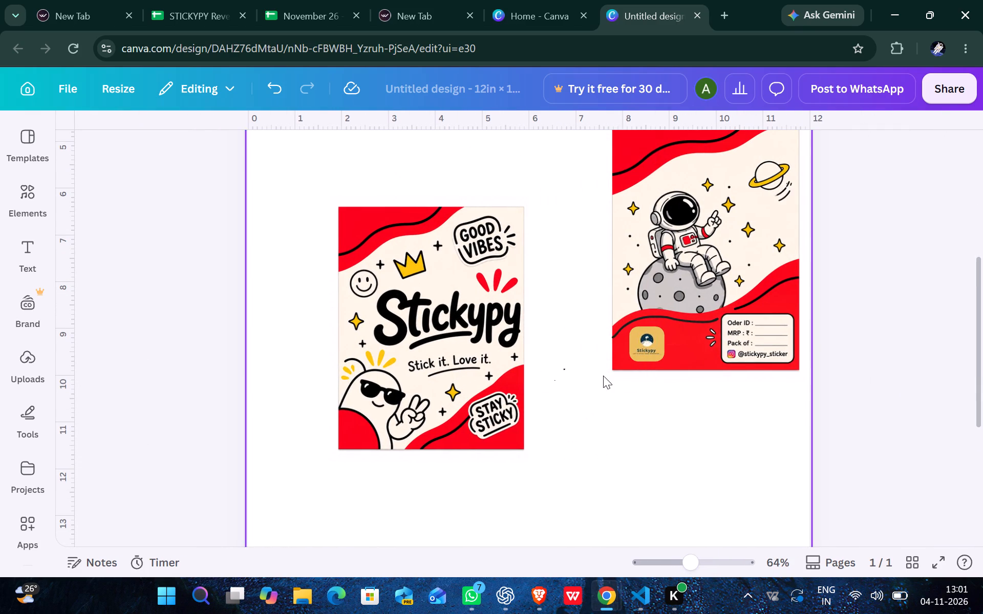
left_click(565, 370)
left_click(590, 328)
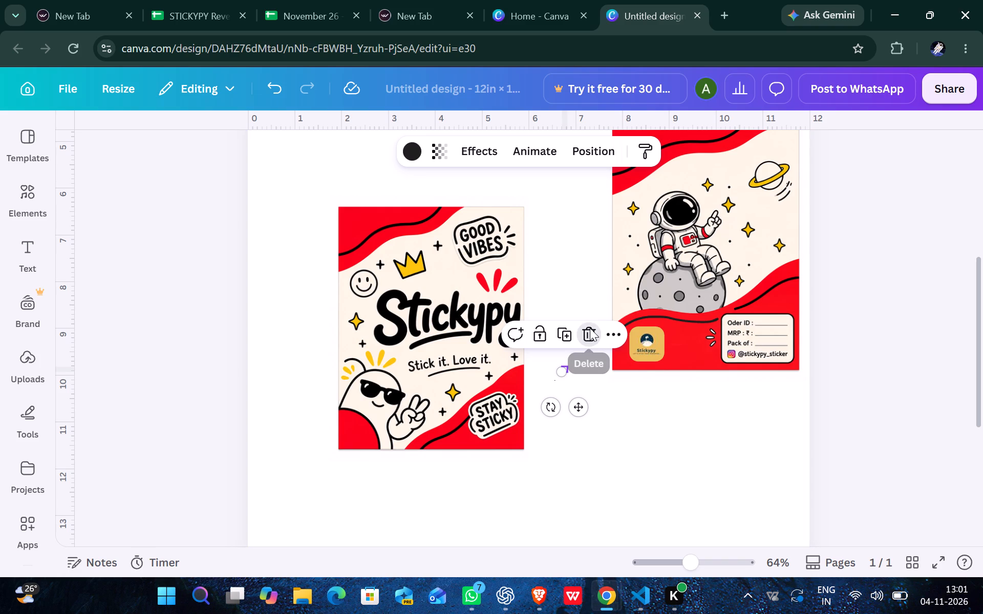
left_click_drag(689, 557, 679, 567)
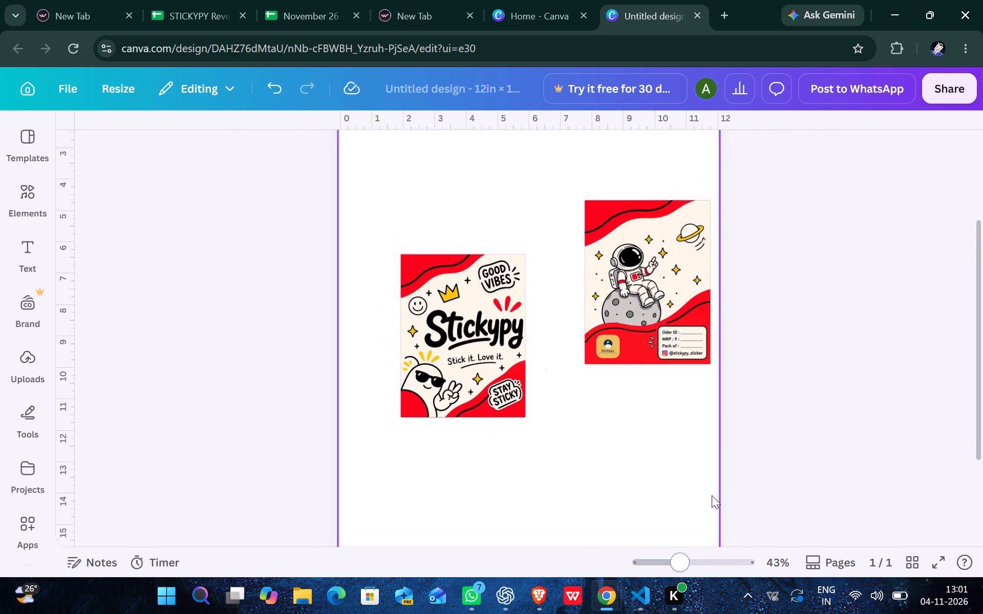
left_click(765, 441)
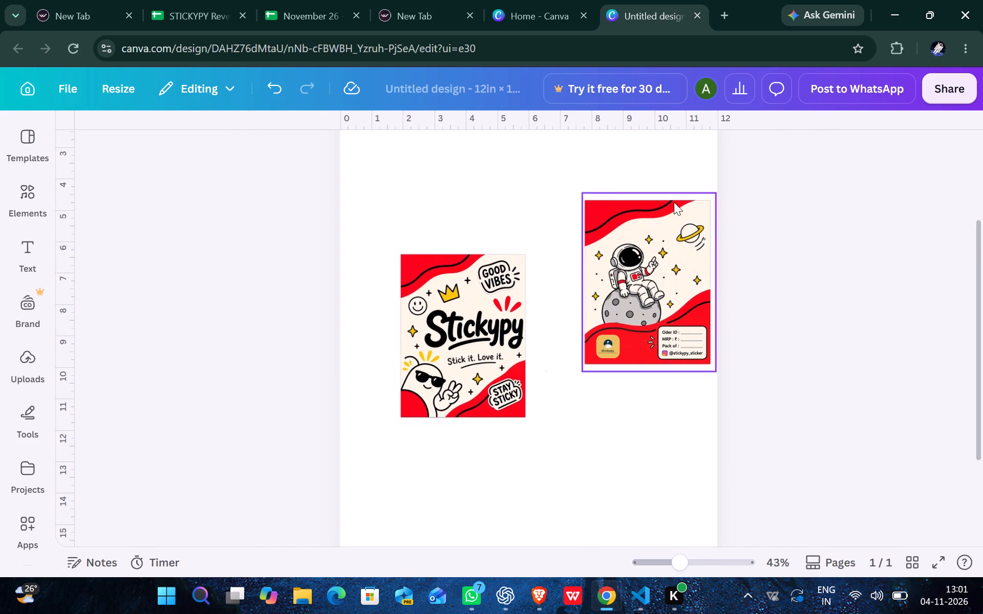
left_click(739, 239)
Move the front panel artwork to the page's upper-left corner and enlarge it slightly.
left_click_drag(463, 345, 452, 287)
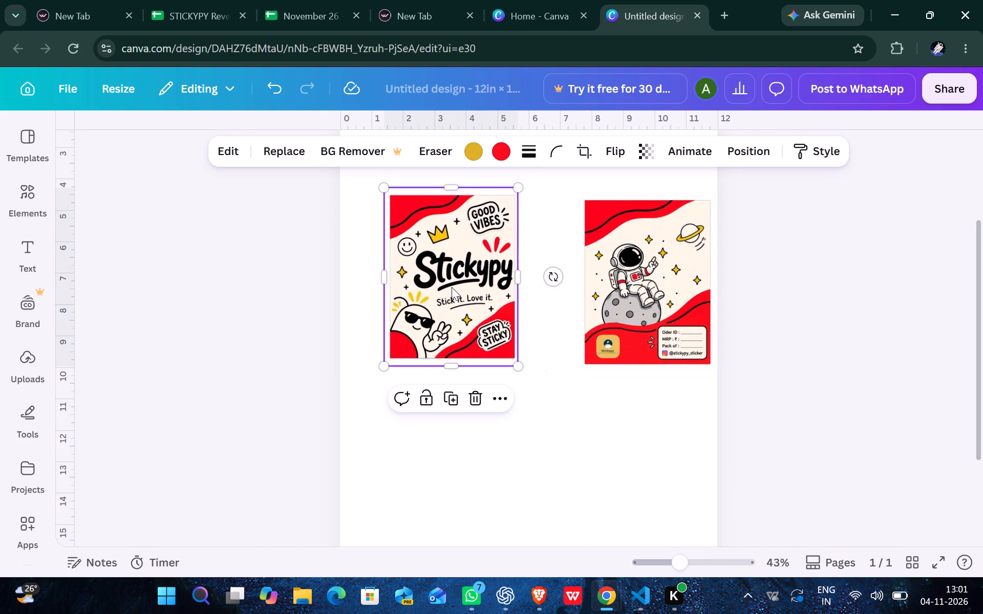
scroll(452, 289, "up", 3)
left_click_drag(442, 408, 409, 286)
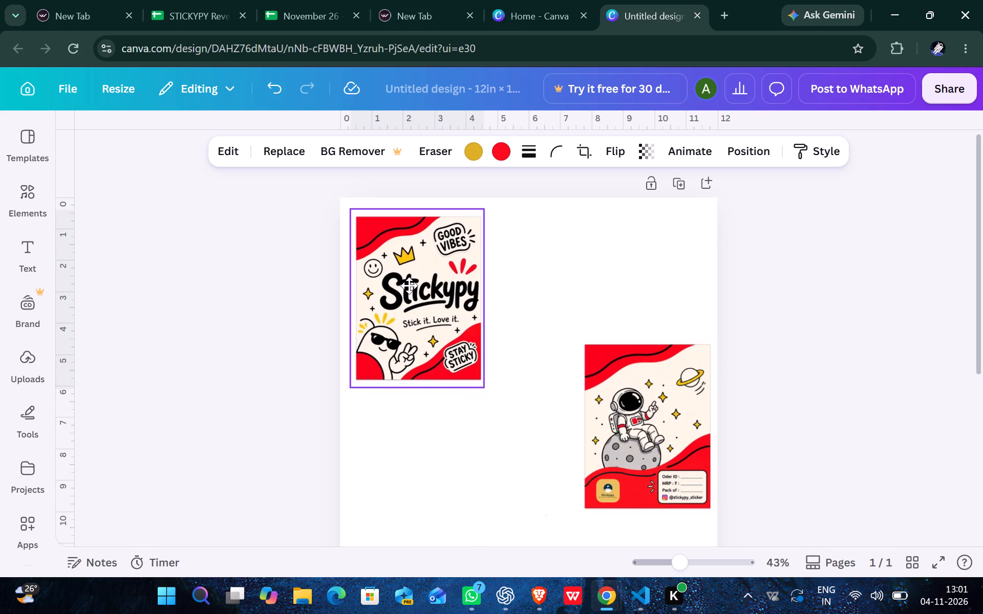
left_click_drag(409, 286, 408, 280)
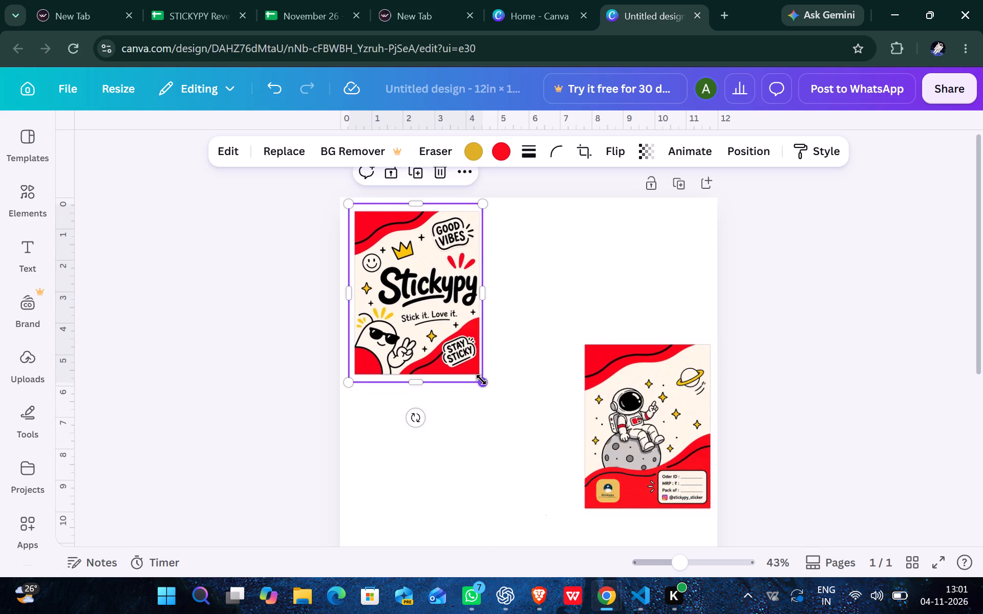
left_click_drag(482, 380, 491, 391)
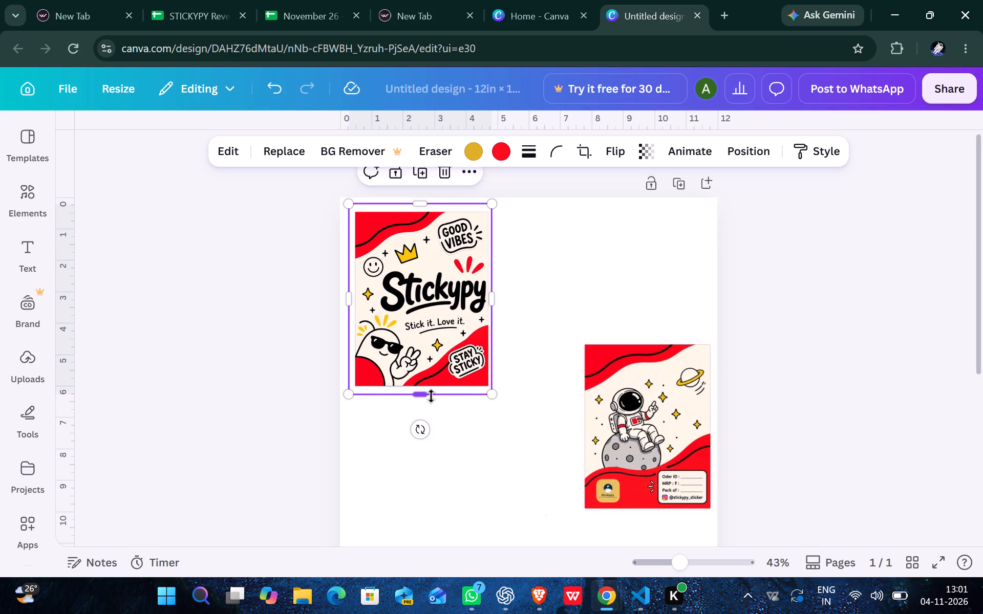
Crop the white margins off all four sides of the front panel image.
left_click_drag(417, 394, 430, 388)
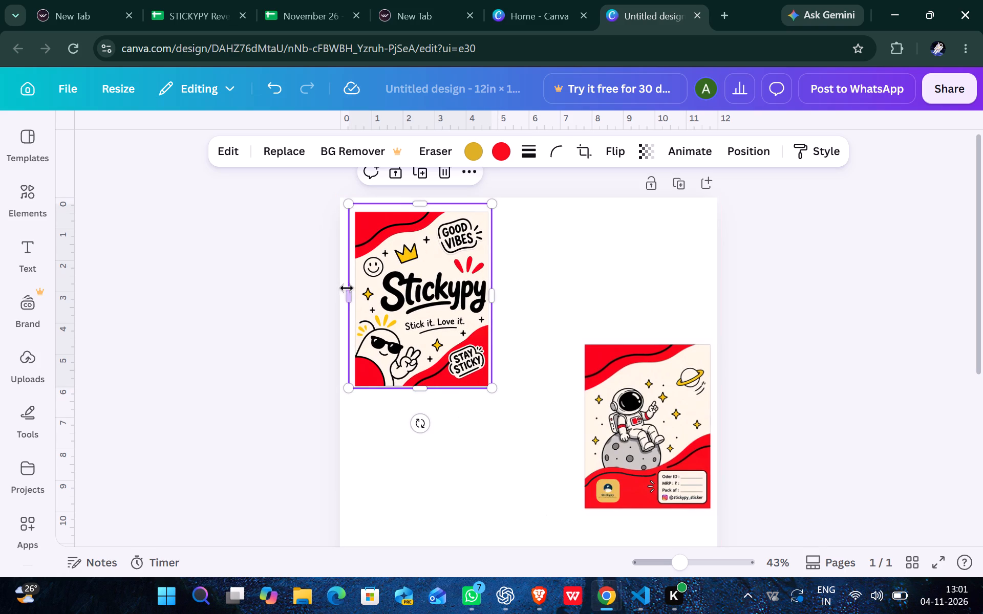
left_click_drag(349, 292, 353, 298)
left_click_drag(424, 208, 433, 215)
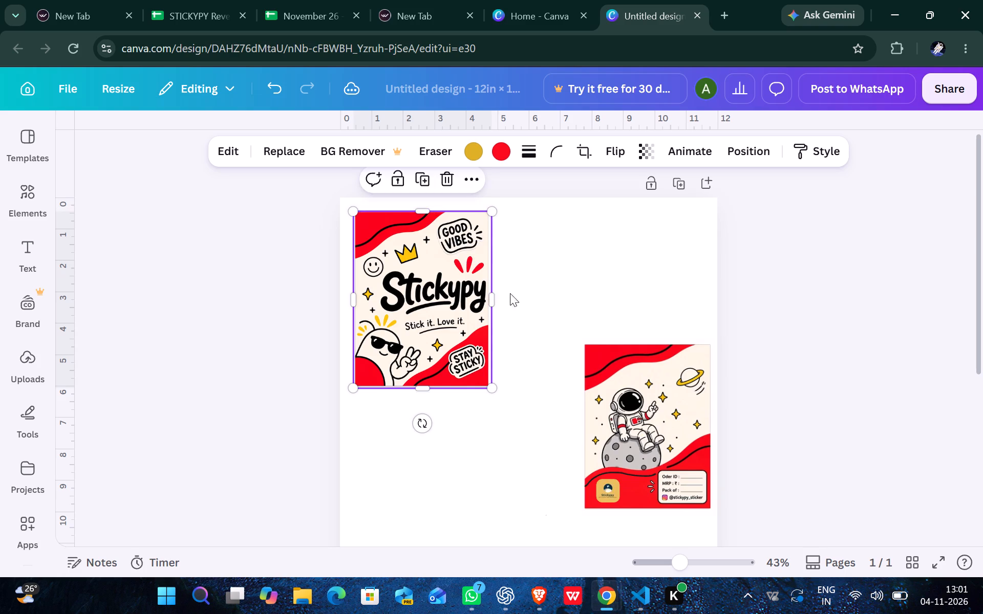
left_click_drag(490, 298, 487, 303)
left_click(782, 270)
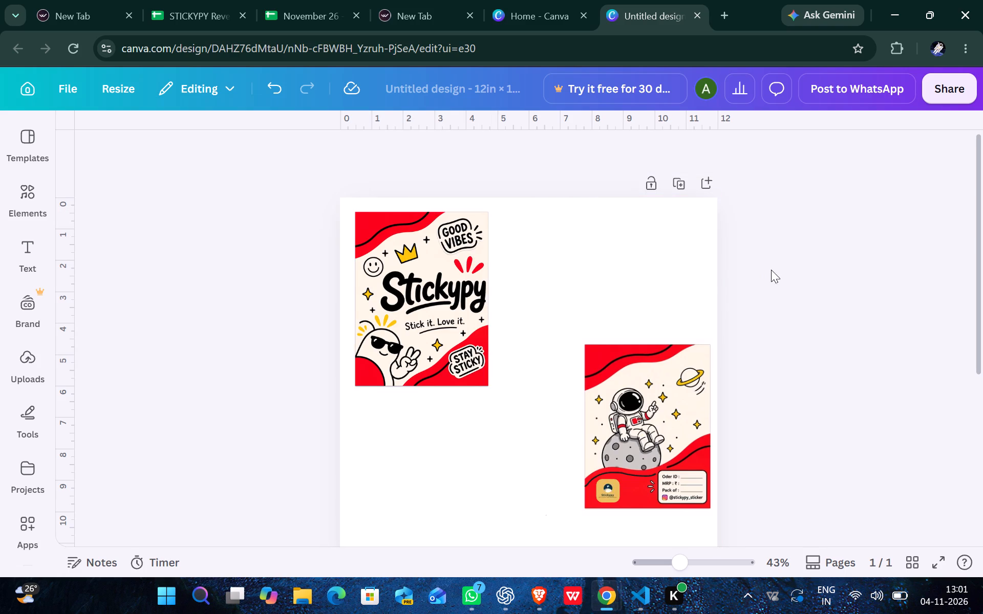
Shift the cropped front panel closer to the page's upper-left corner and enlarge it to about 4.5 in wide.
left_click(445, 317)
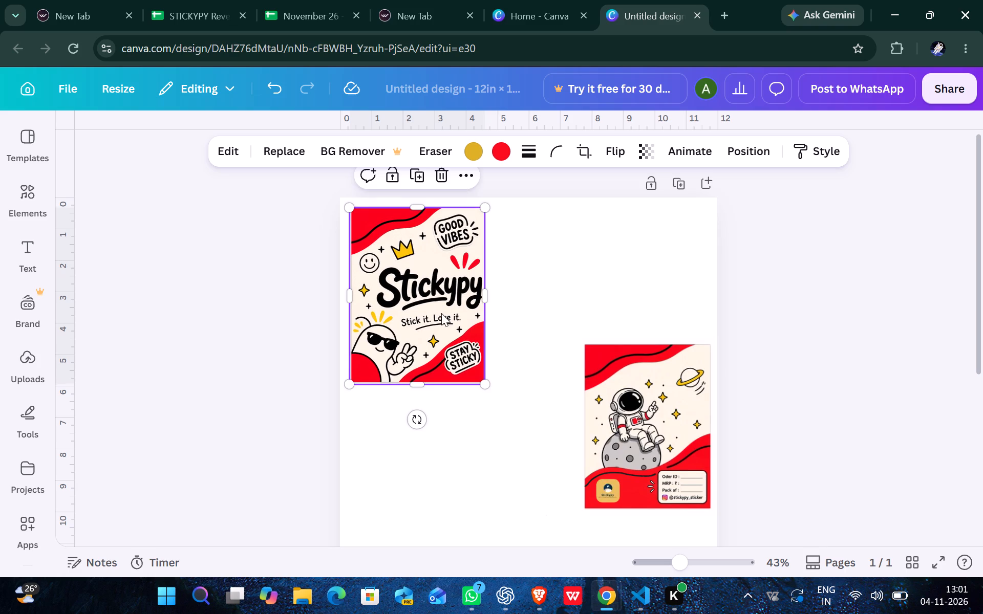
left_click_drag(482, 382, 484, 388)
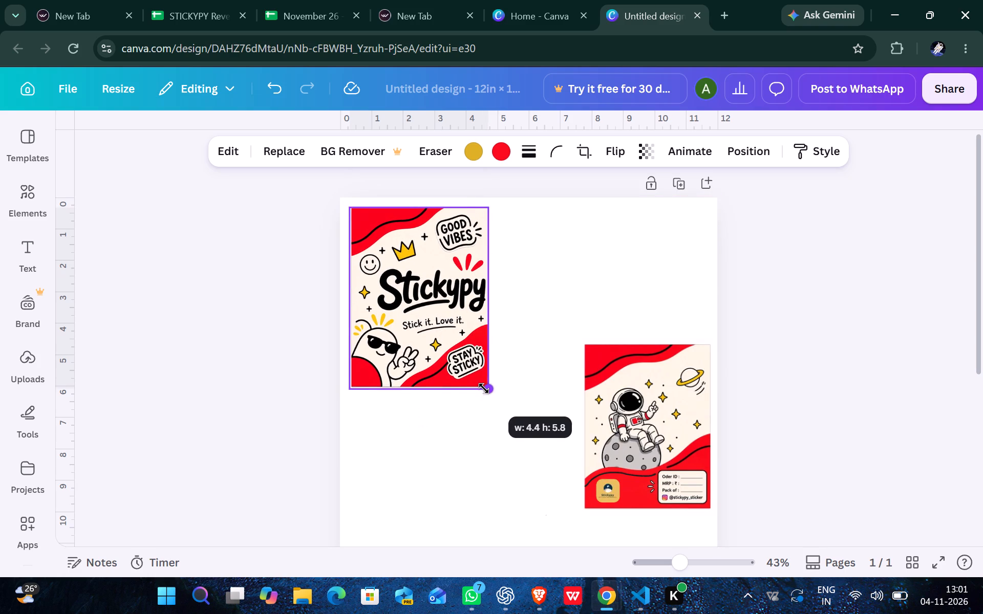
left_click_drag(484, 388, 489, 393)
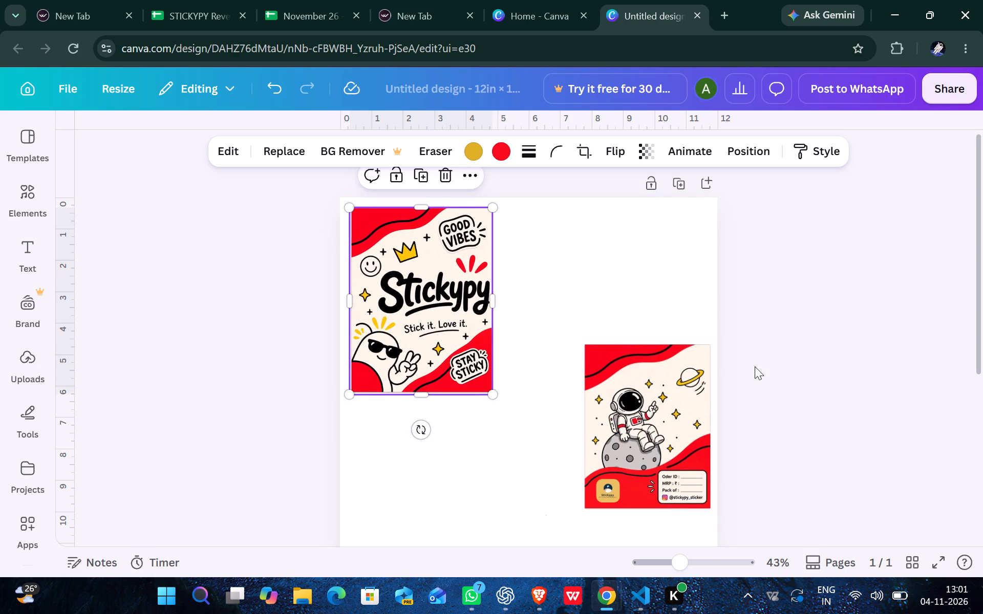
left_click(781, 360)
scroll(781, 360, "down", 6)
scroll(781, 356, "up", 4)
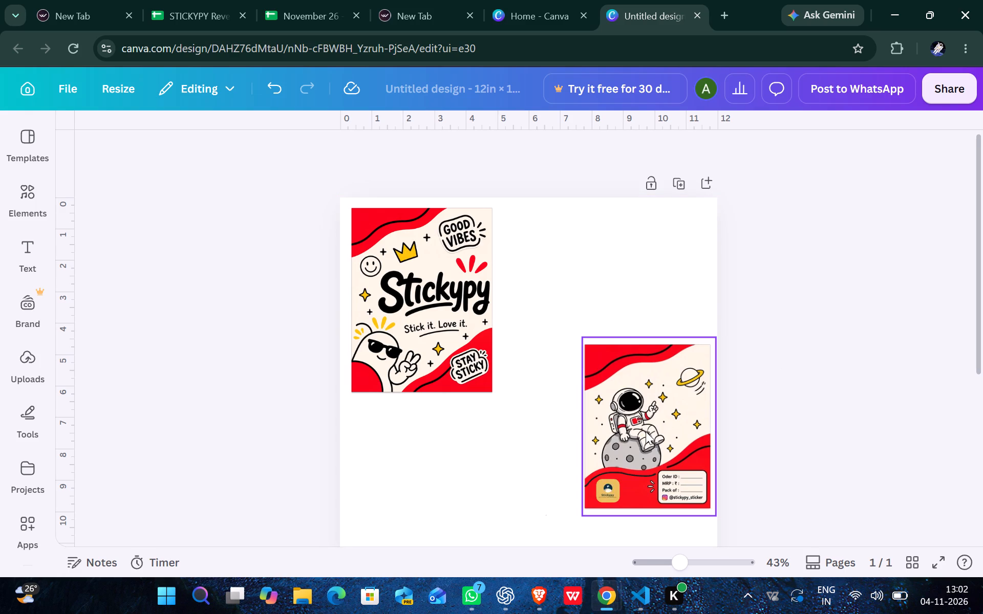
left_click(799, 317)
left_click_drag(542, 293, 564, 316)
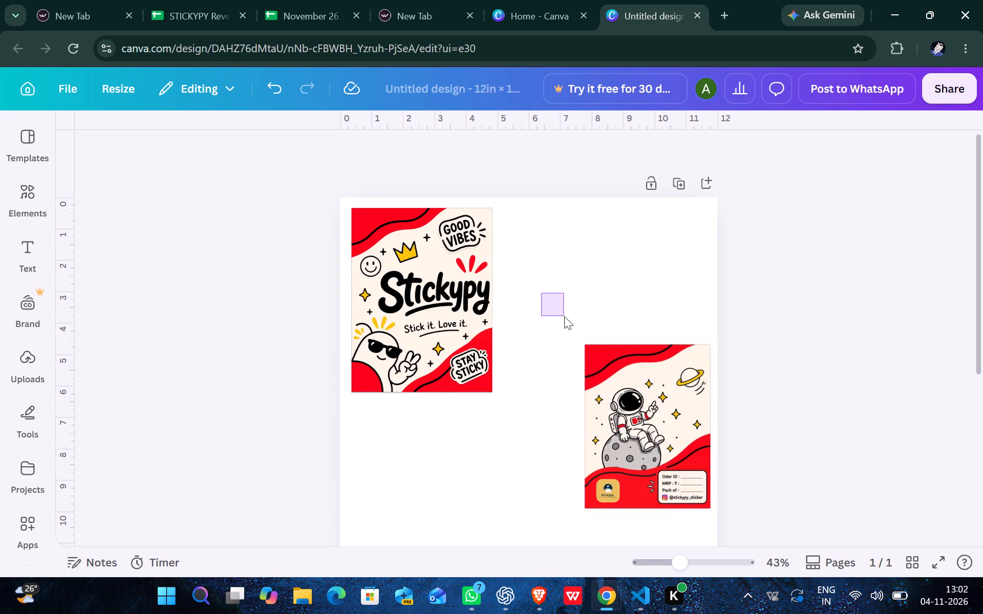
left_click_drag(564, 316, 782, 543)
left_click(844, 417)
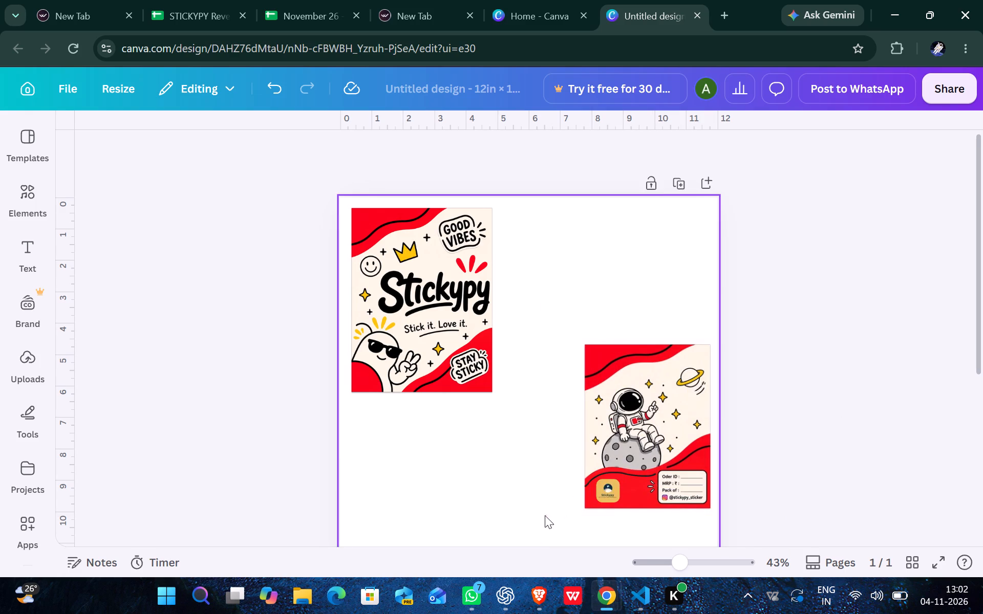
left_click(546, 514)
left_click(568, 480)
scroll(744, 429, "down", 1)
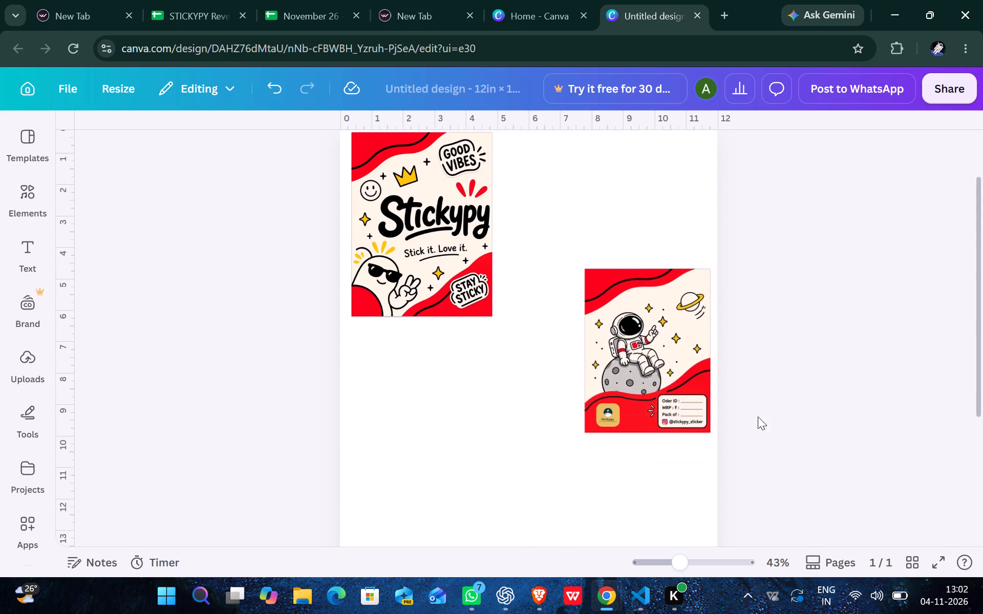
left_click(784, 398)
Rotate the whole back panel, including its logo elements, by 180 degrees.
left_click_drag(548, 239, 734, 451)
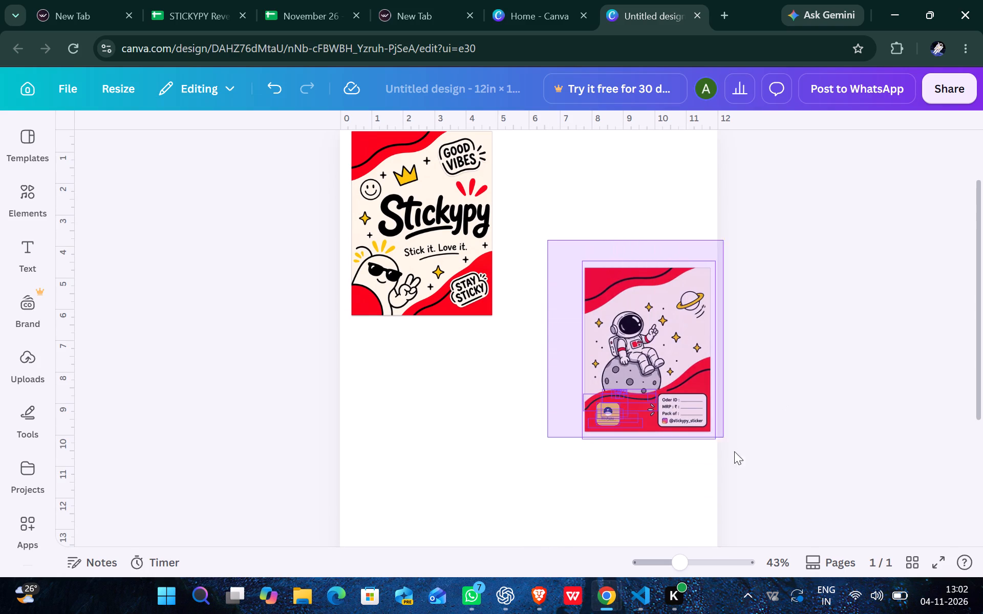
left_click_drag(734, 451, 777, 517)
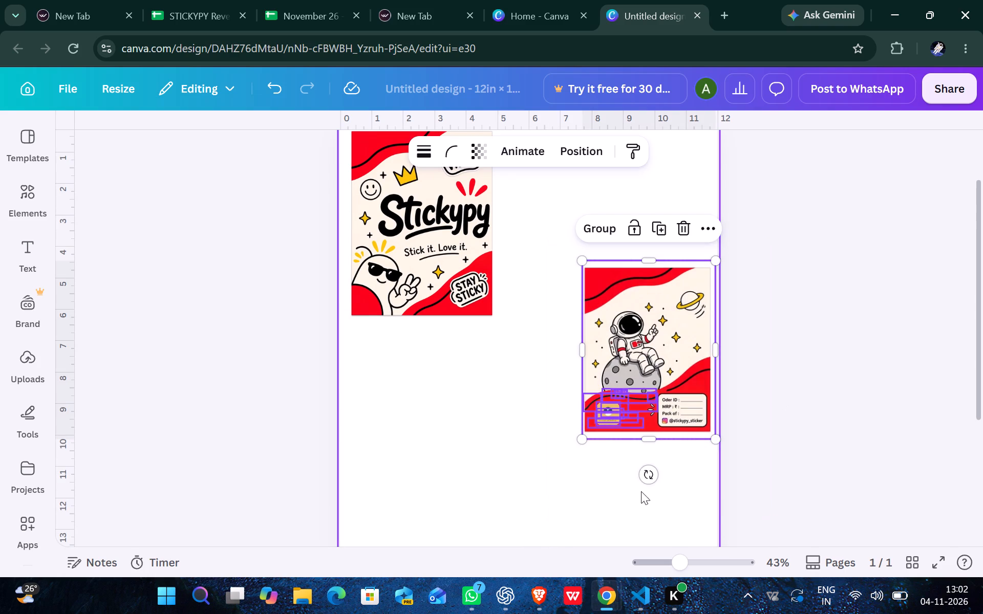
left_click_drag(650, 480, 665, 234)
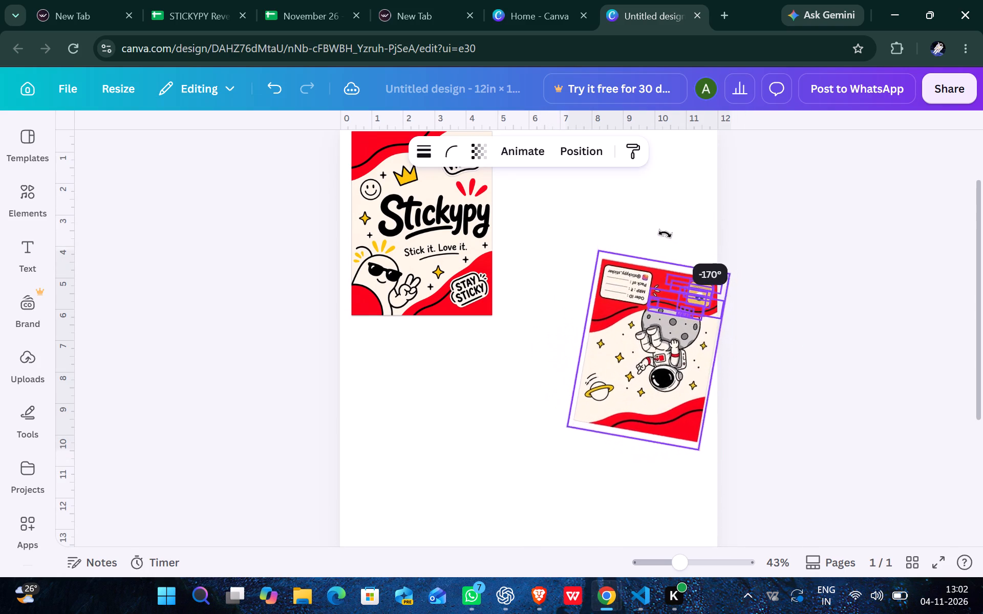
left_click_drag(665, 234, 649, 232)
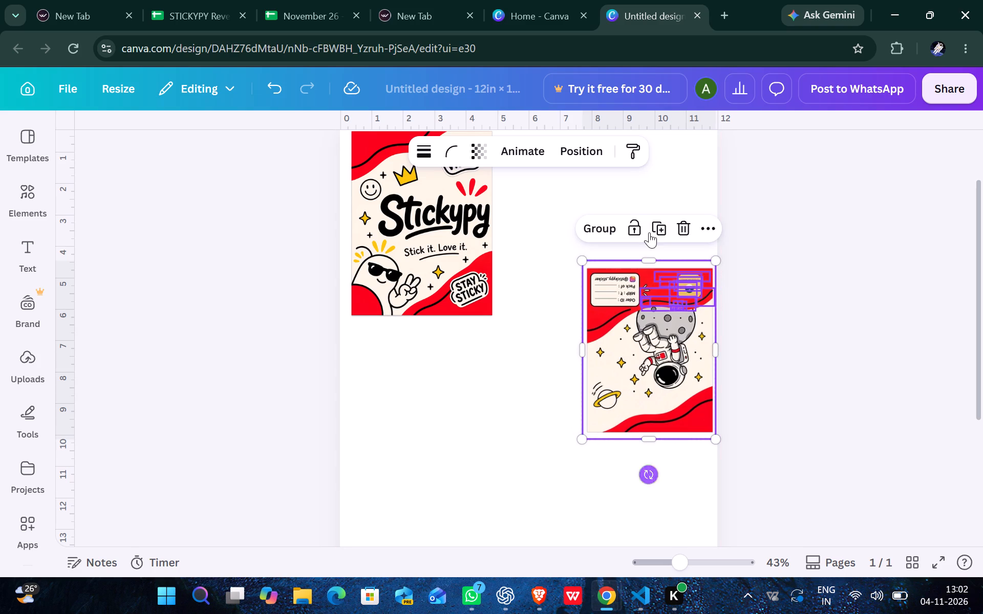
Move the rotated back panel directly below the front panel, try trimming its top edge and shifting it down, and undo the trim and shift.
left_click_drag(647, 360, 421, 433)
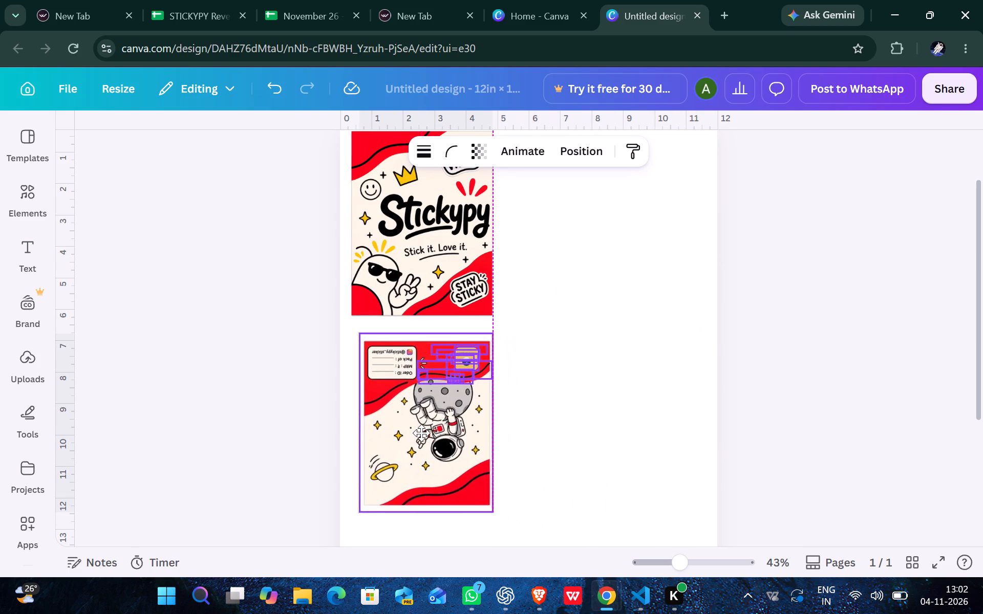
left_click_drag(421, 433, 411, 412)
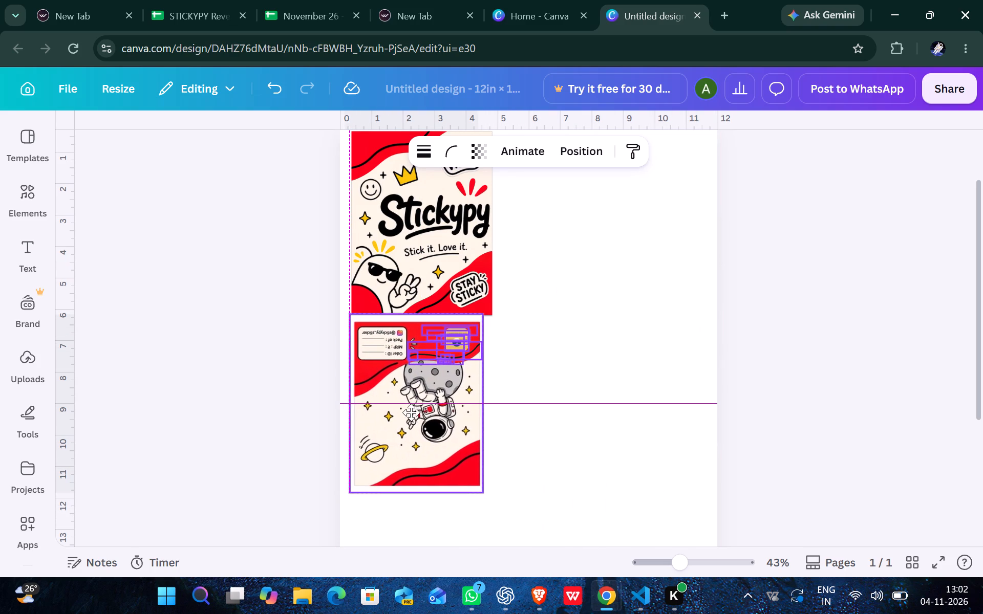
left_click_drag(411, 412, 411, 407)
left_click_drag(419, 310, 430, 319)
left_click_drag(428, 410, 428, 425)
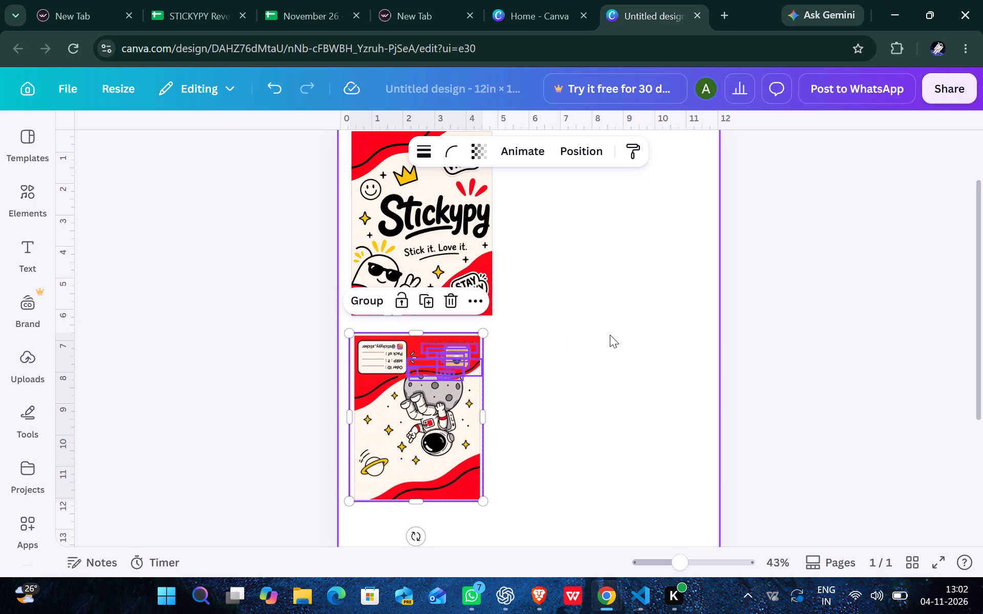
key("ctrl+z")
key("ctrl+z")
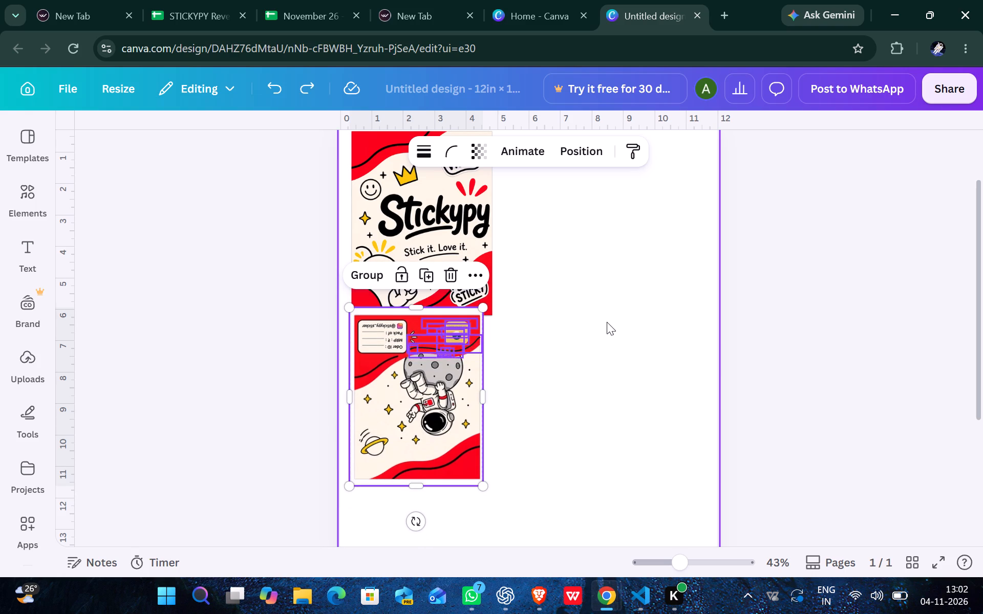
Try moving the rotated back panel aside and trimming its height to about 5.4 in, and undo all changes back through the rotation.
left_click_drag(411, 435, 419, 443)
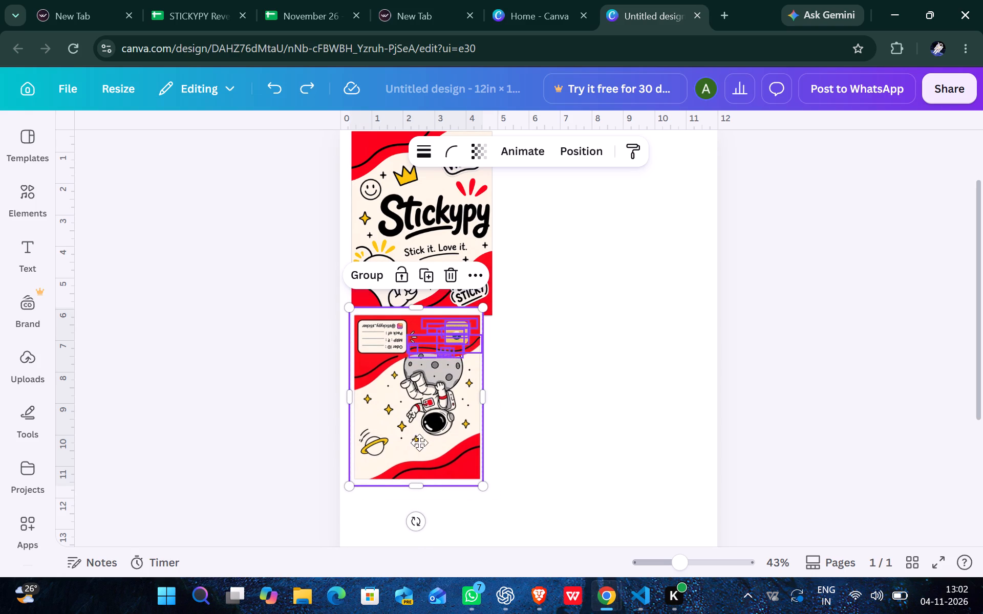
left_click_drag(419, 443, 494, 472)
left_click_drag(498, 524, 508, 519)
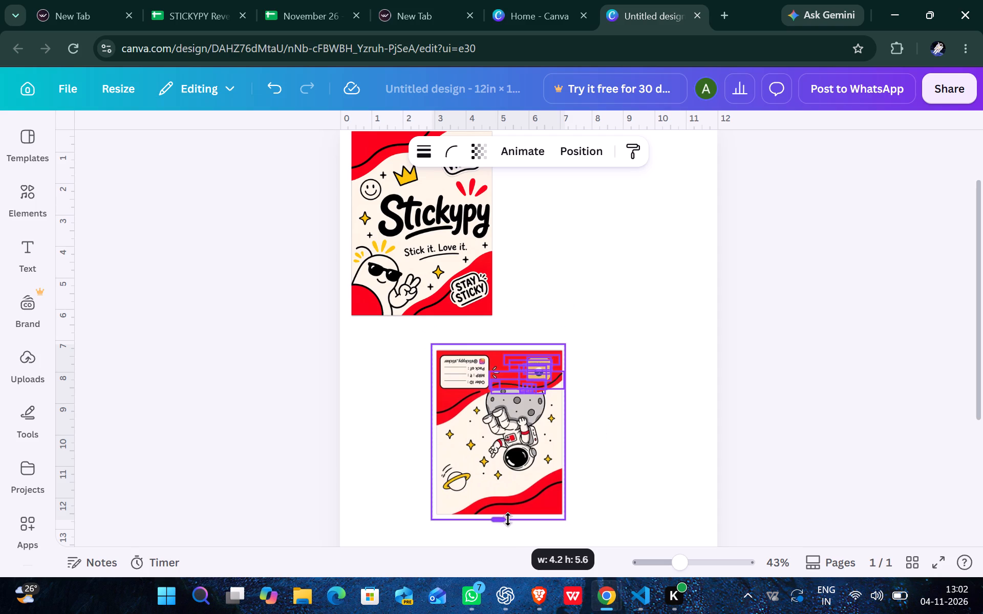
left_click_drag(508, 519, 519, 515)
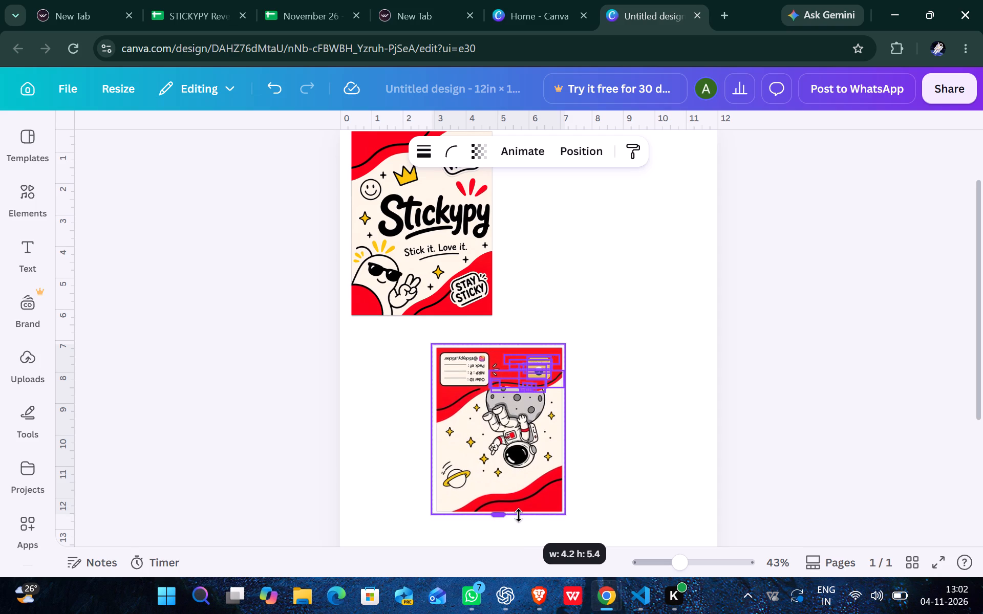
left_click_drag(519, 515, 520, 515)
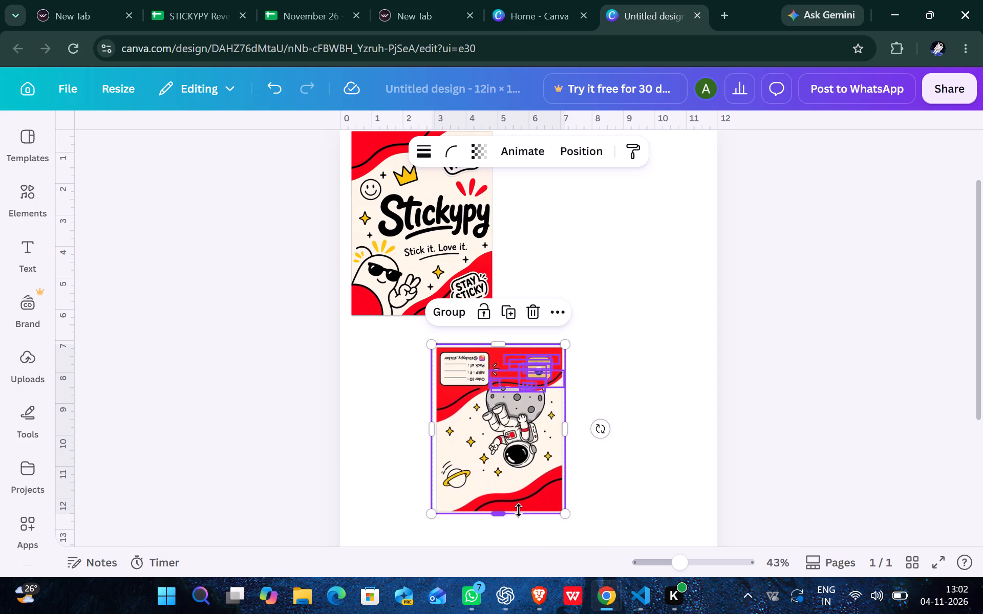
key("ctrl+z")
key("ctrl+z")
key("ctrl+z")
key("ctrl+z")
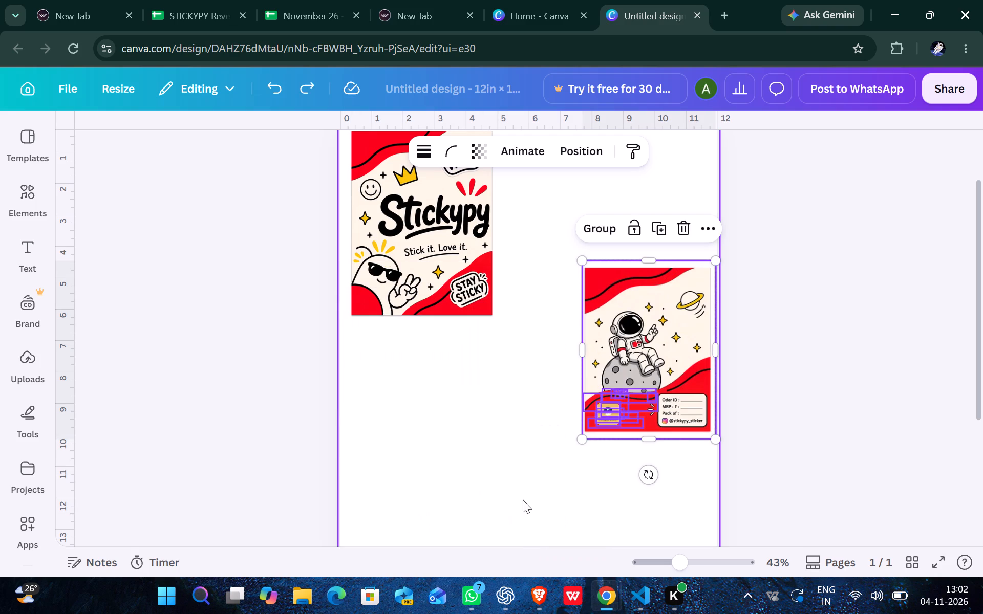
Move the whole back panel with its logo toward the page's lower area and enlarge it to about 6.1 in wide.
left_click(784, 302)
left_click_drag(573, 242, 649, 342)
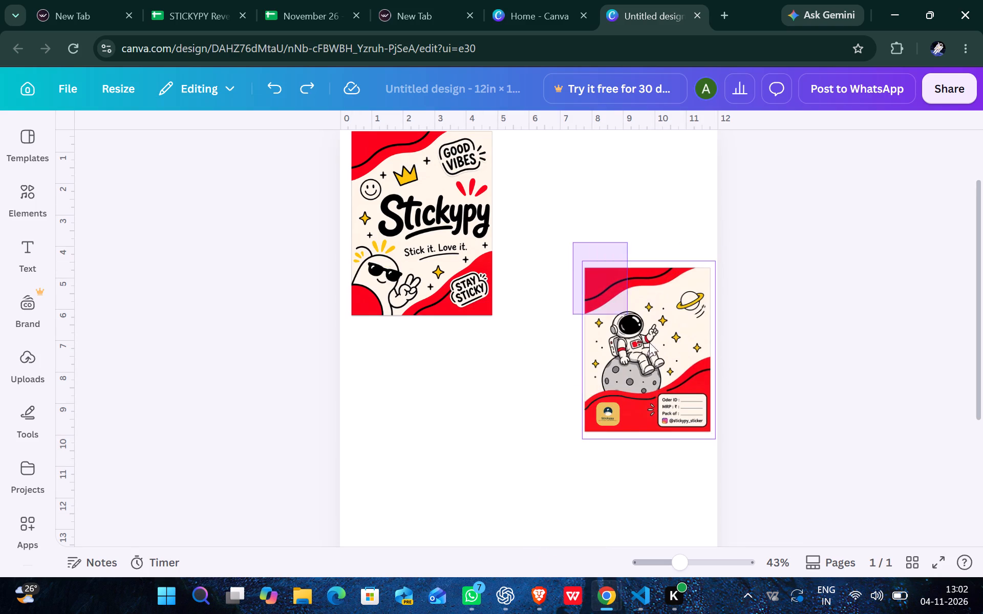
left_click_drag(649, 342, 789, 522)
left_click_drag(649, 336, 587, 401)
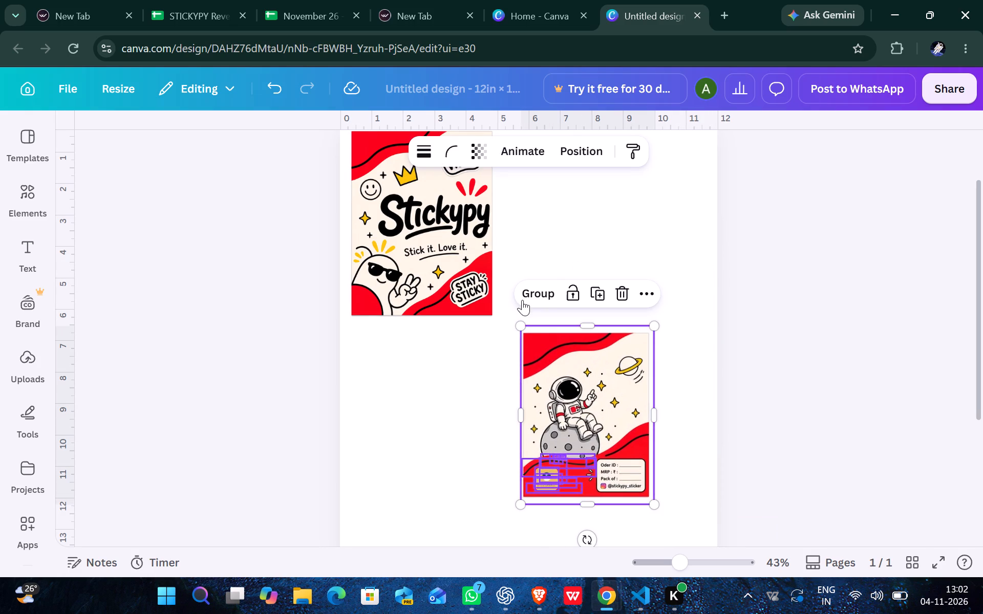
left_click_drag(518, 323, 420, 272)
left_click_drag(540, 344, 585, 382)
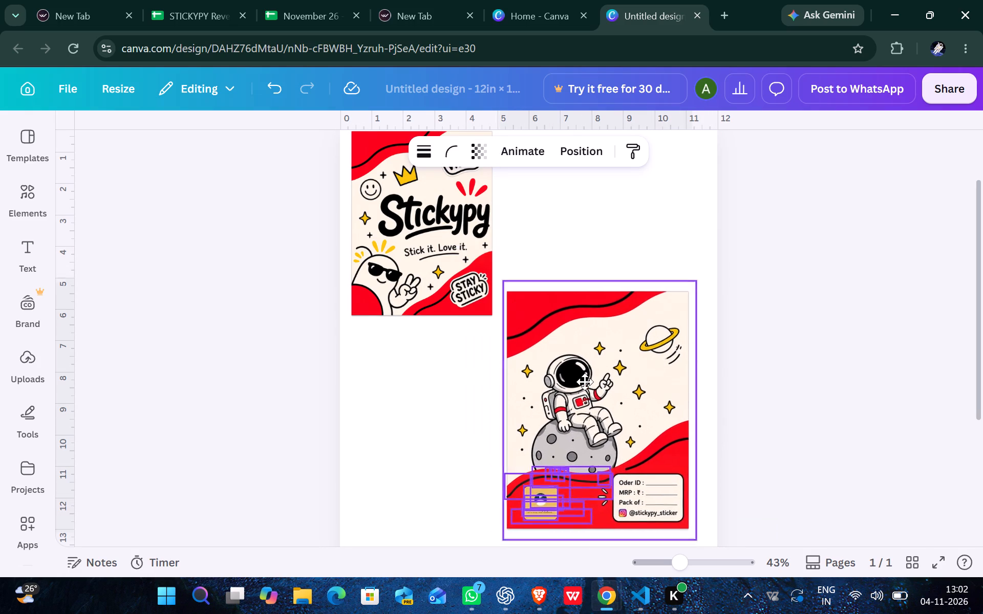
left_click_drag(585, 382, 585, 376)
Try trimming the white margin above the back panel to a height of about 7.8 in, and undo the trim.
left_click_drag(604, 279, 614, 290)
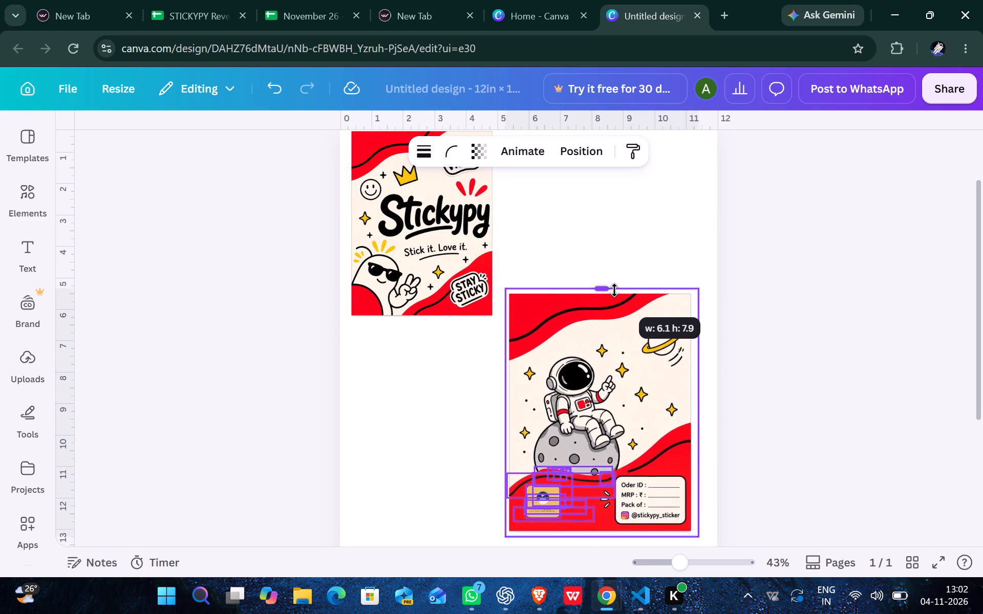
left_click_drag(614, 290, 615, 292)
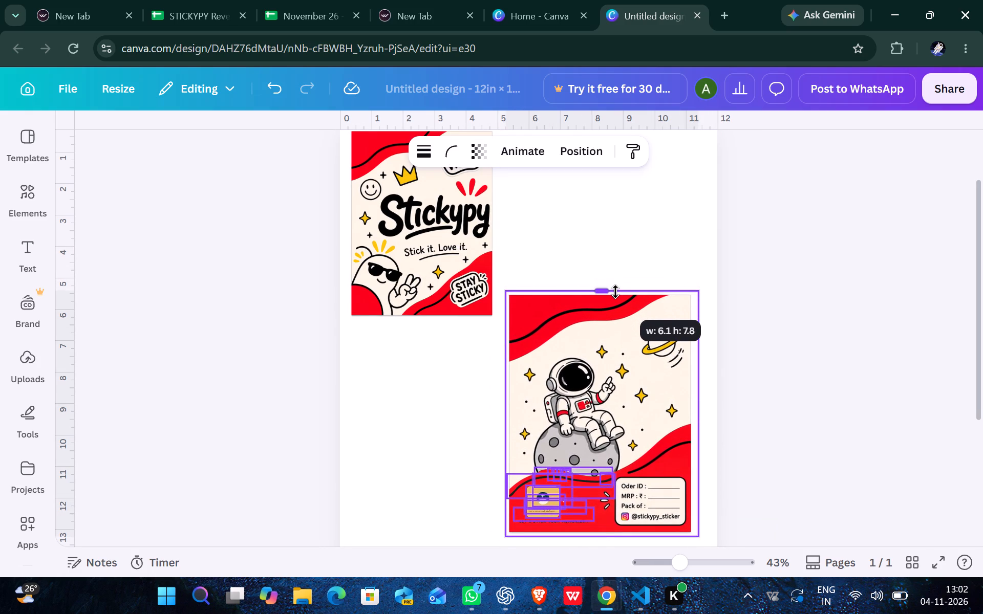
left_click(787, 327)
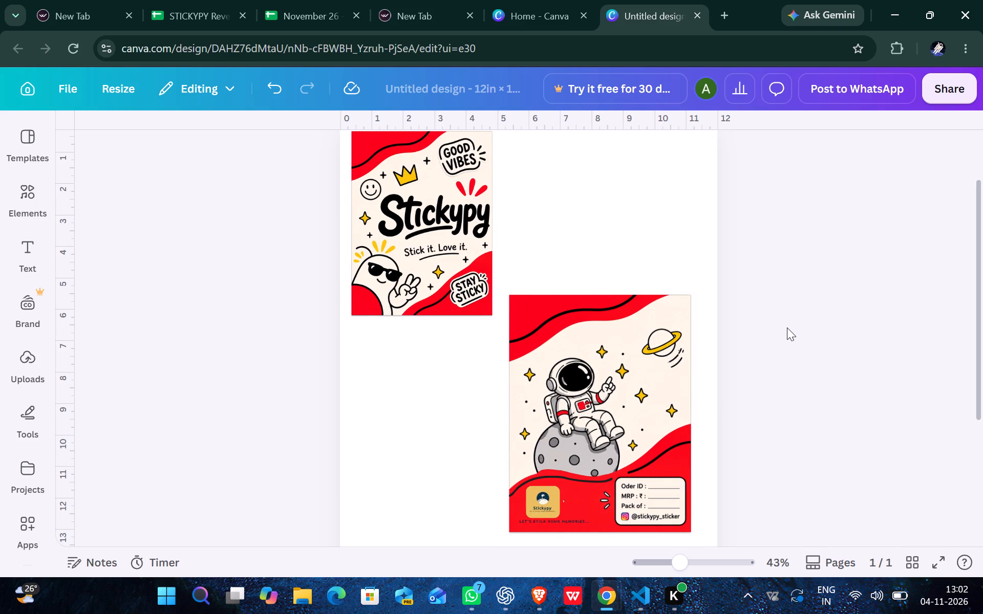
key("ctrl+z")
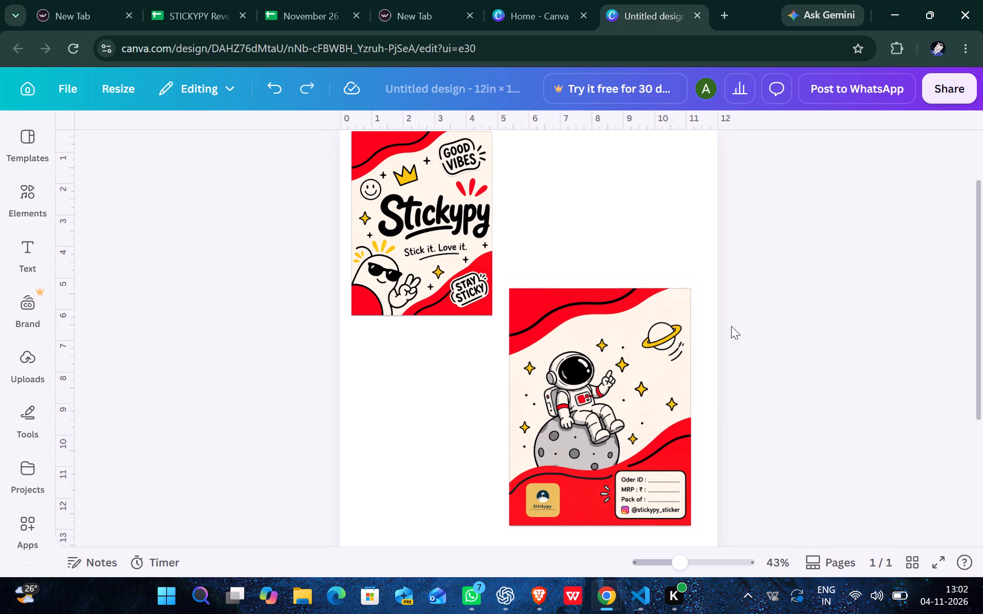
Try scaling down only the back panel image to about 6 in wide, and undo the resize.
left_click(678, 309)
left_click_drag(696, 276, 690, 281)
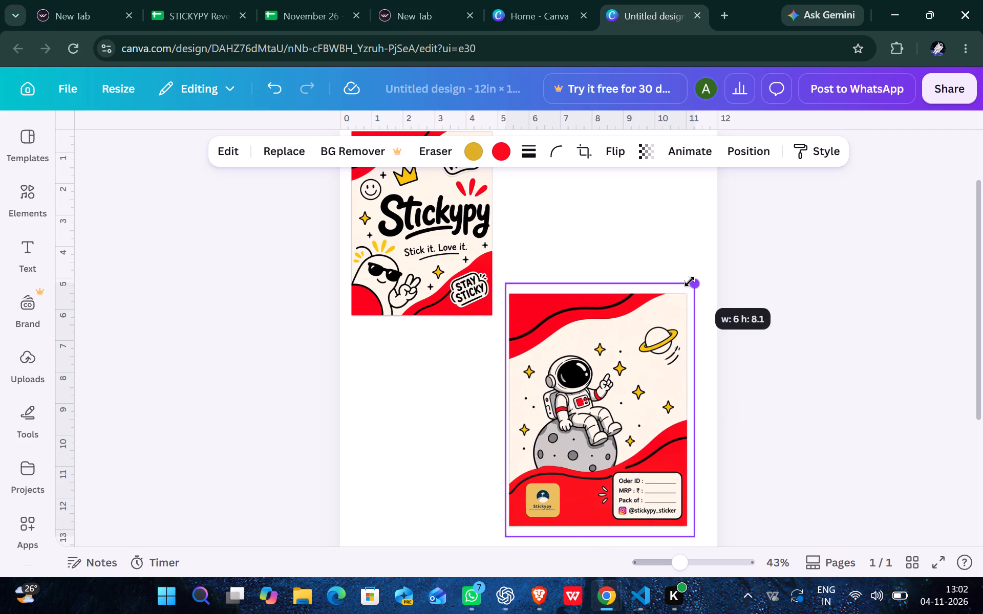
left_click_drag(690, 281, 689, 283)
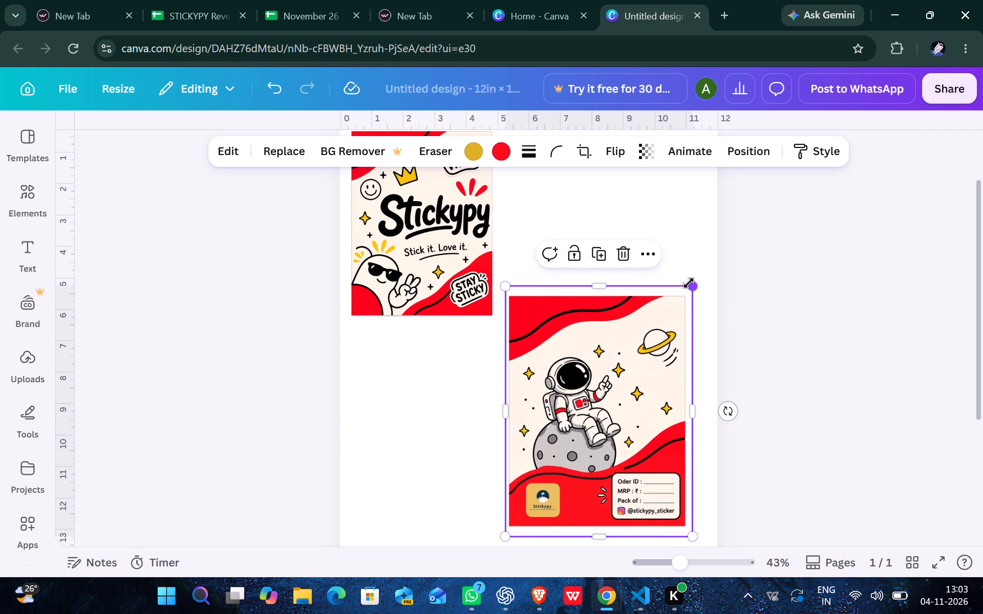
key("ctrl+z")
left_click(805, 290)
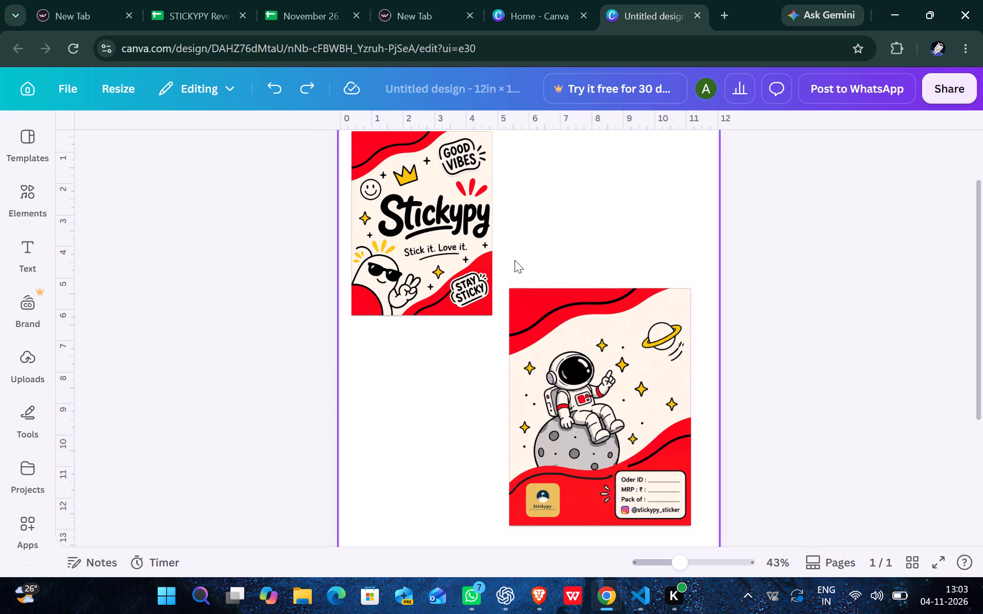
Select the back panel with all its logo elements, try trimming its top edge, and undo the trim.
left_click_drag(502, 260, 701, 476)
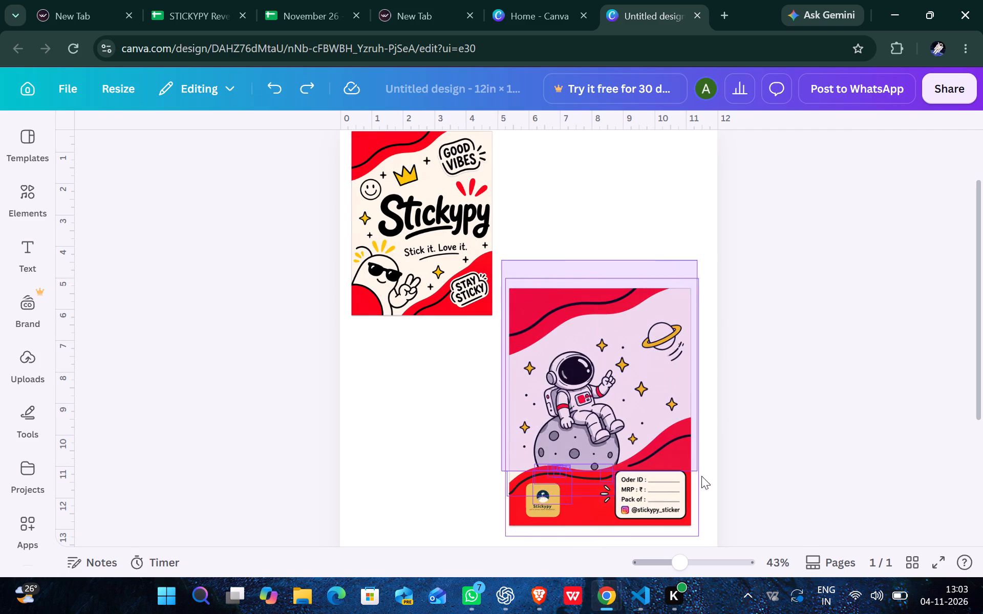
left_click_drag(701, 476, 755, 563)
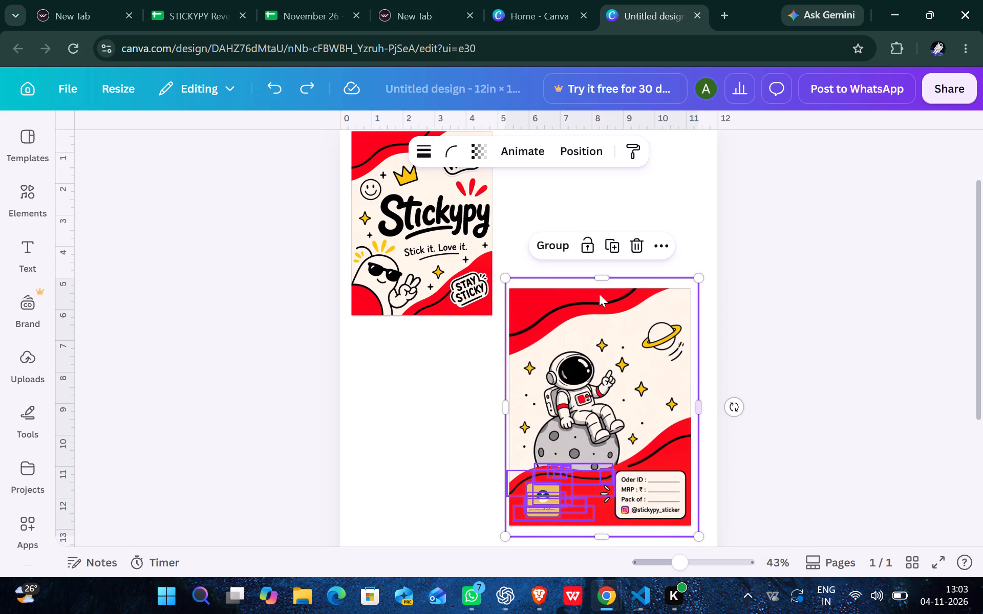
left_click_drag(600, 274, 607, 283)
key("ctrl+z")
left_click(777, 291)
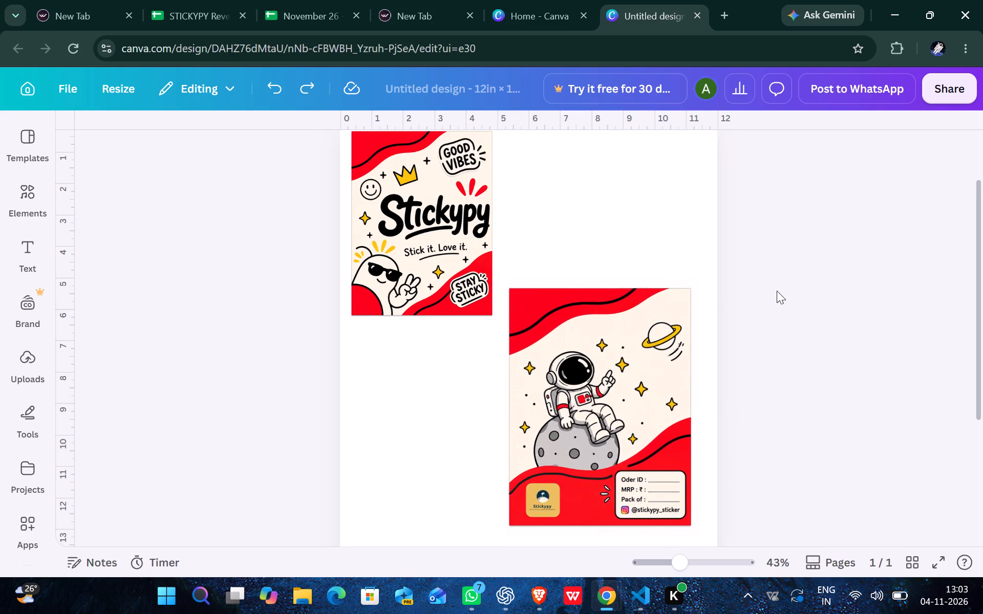
Move the whole back panel with its logo directly below the front panel and shrink it to about the front panel's width.
left_click_drag(514, 261, 733, 517)
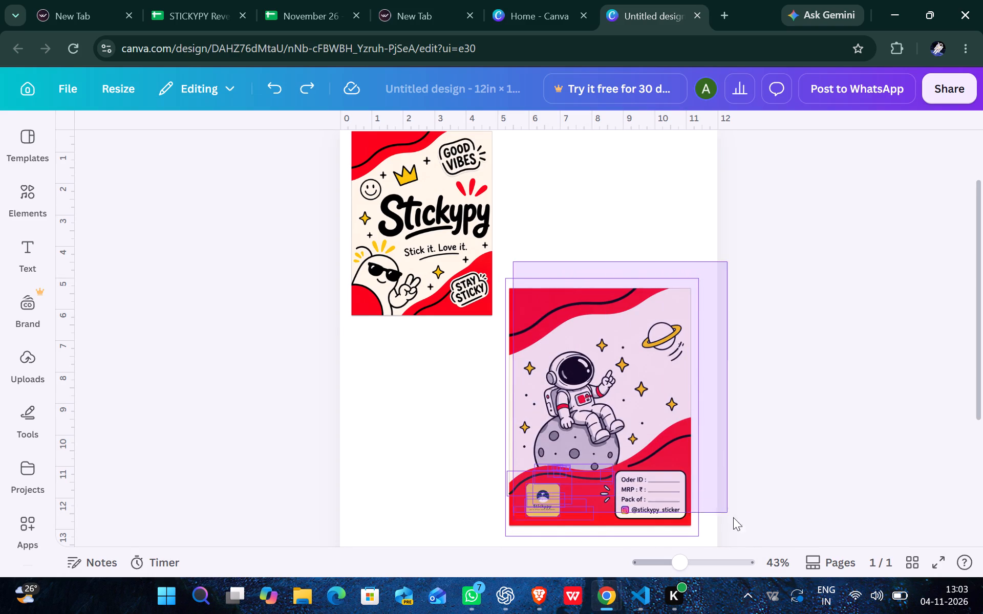
left_click_drag(733, 517, 758, 545)
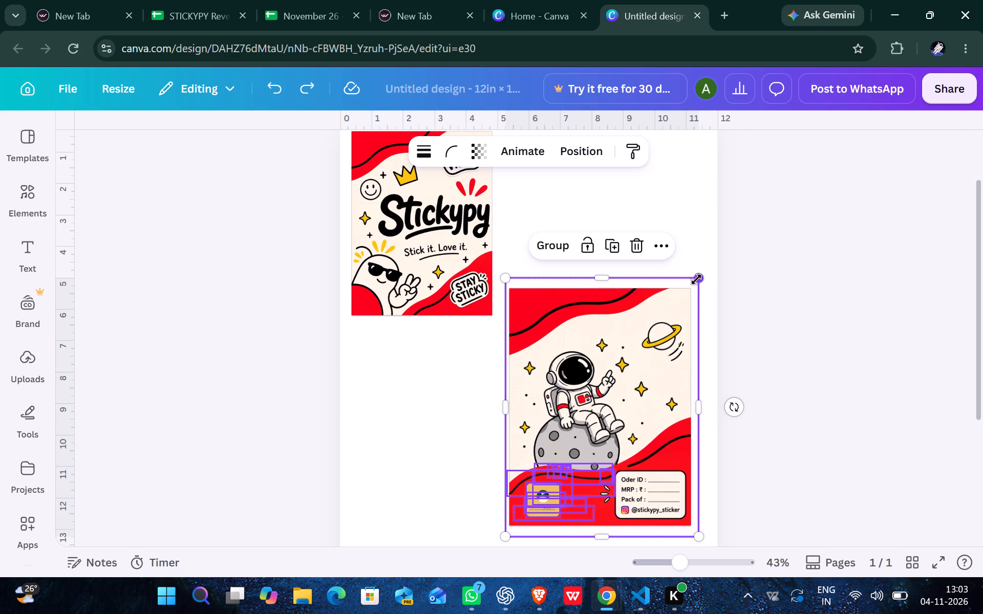
left_click_drag(646, 335, 490, 376)
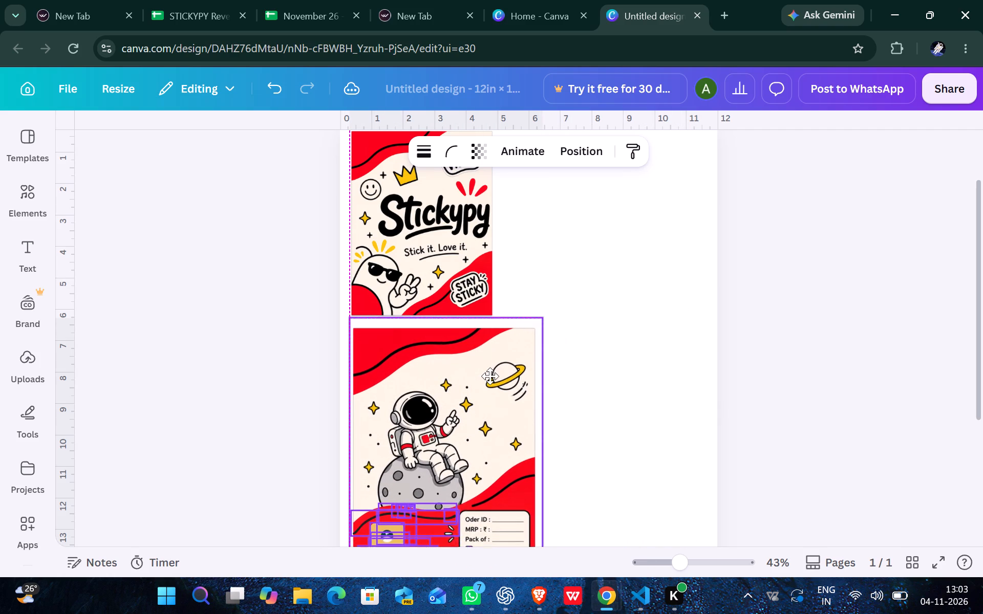
left_click_drag(490, 376, 489, 369)
left_click_drag(546, 311, 485, 358)
left_click_drag(418, 455, 418, 410)
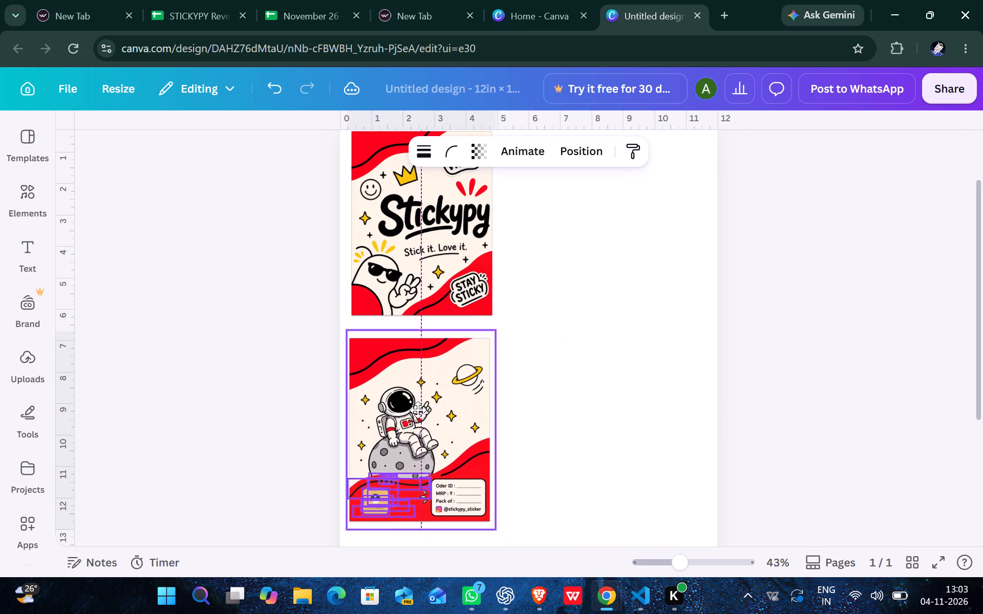
left_click_drag(418, 410, 419, 394)
left_click(497, 313)
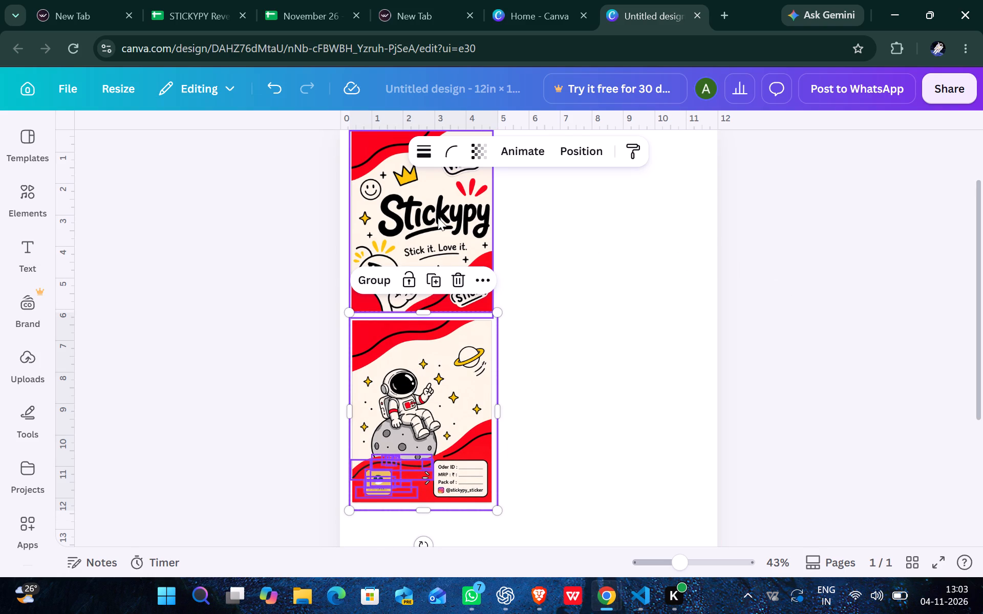
Send the selected back panel and its logo elements one layer backward.
left_click(573, 147)
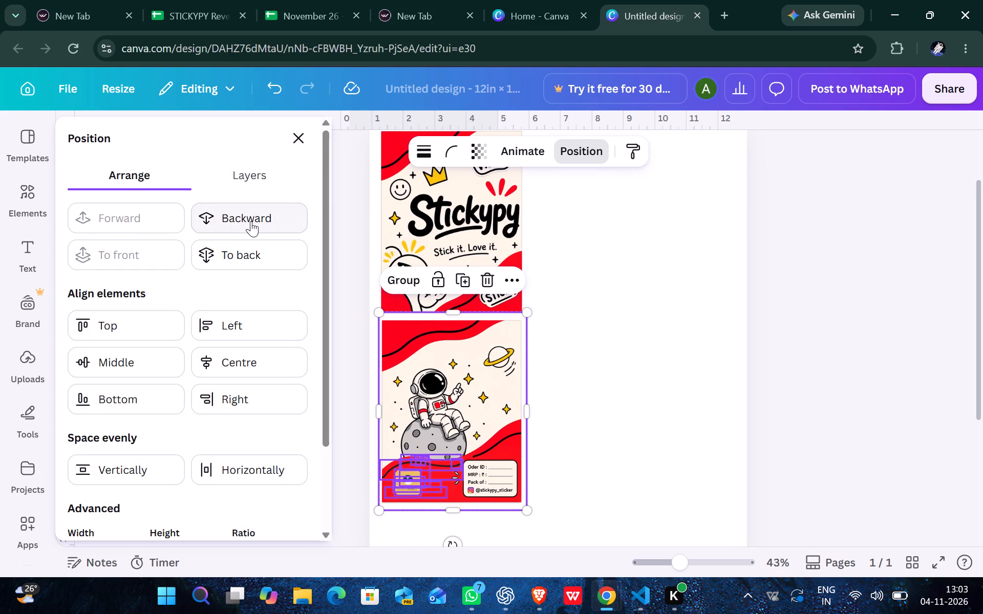
left_click(250, 221)
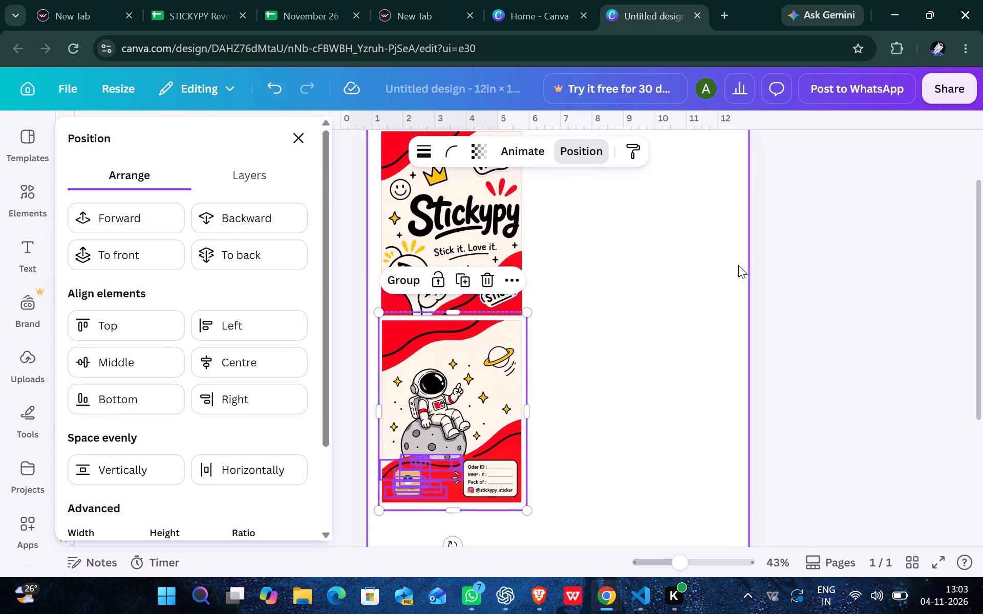
left_click(817, 265)
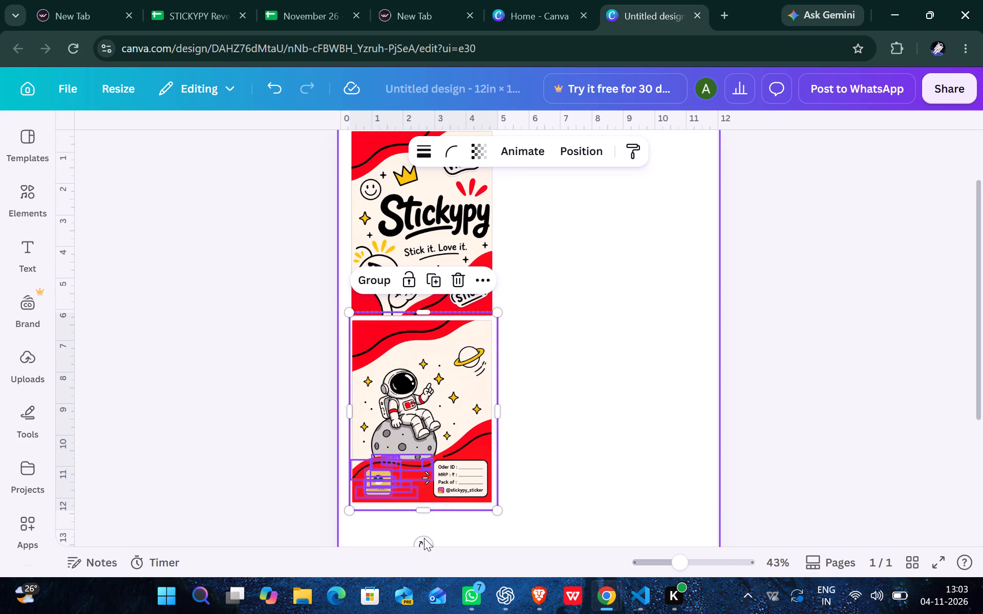
Rotate the whole back panel with its logo 180° and place it centred below the front panel with a small gap.
left_click_drag(425, 544, 437, 268)
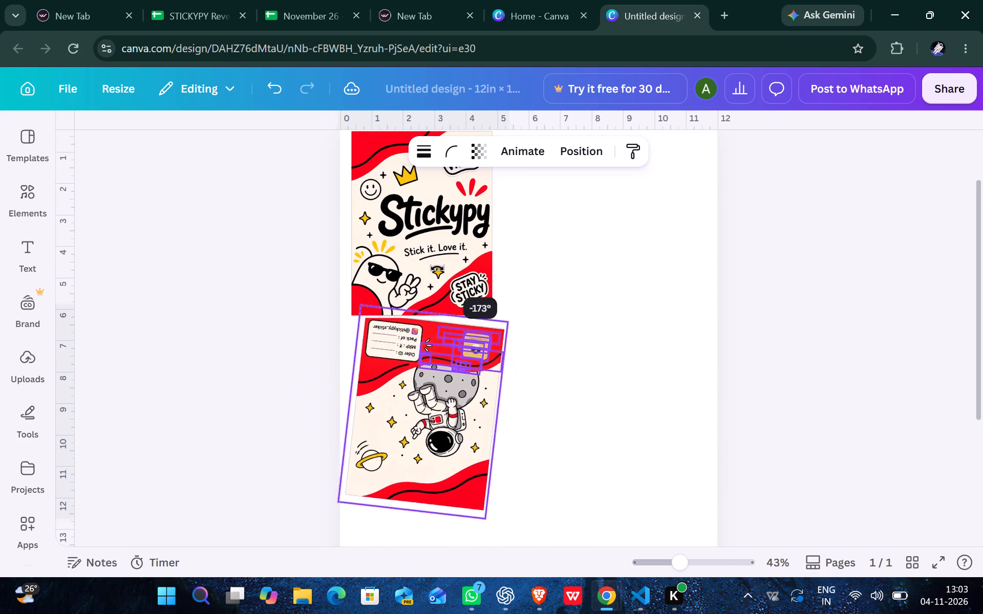
left_click_drag(437, 268, 422, 256)
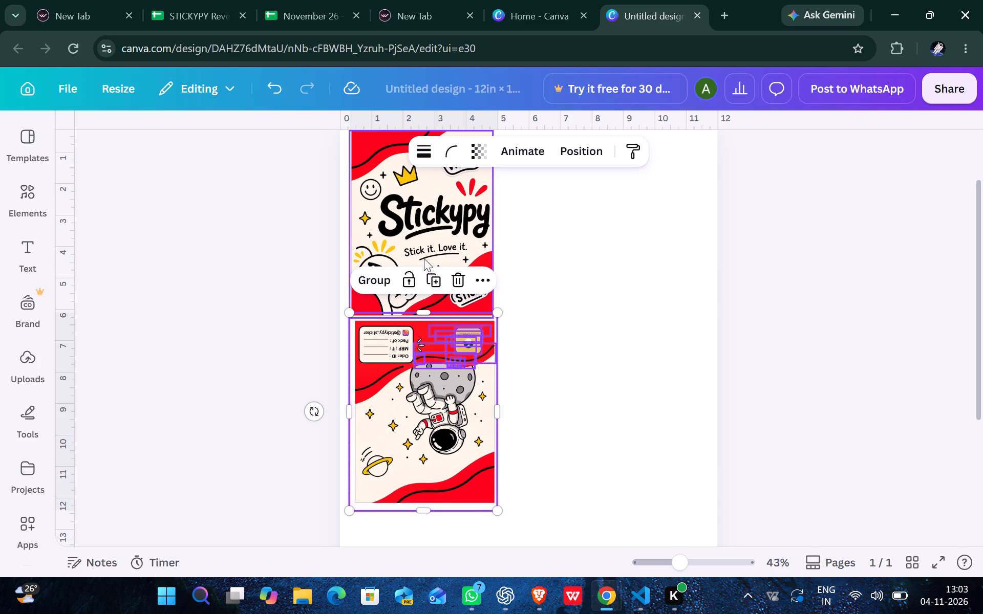
left_click_drag(421, 398, 417, 398)
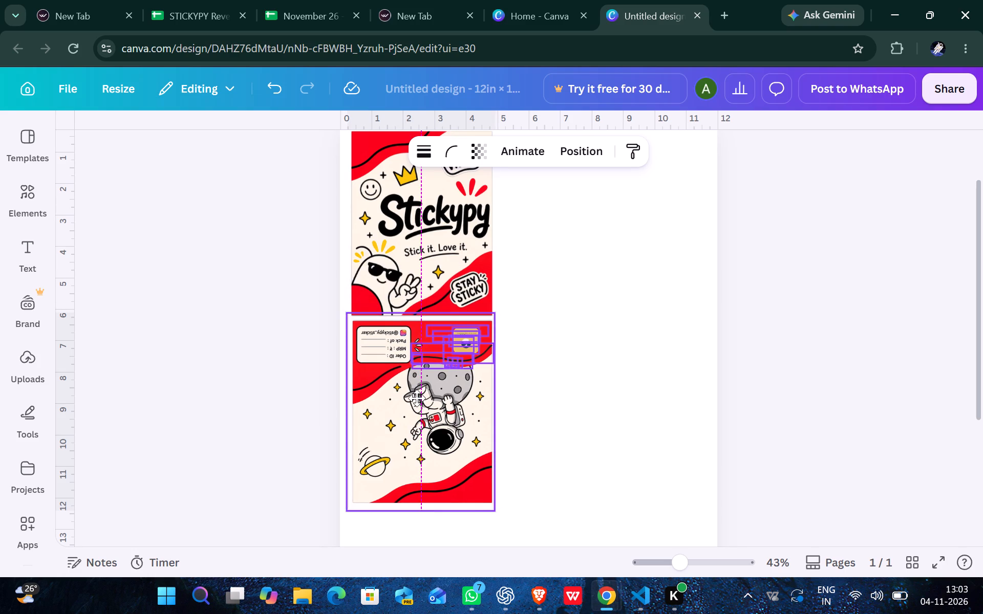
left_click_drag(417, 398, 418, 392)
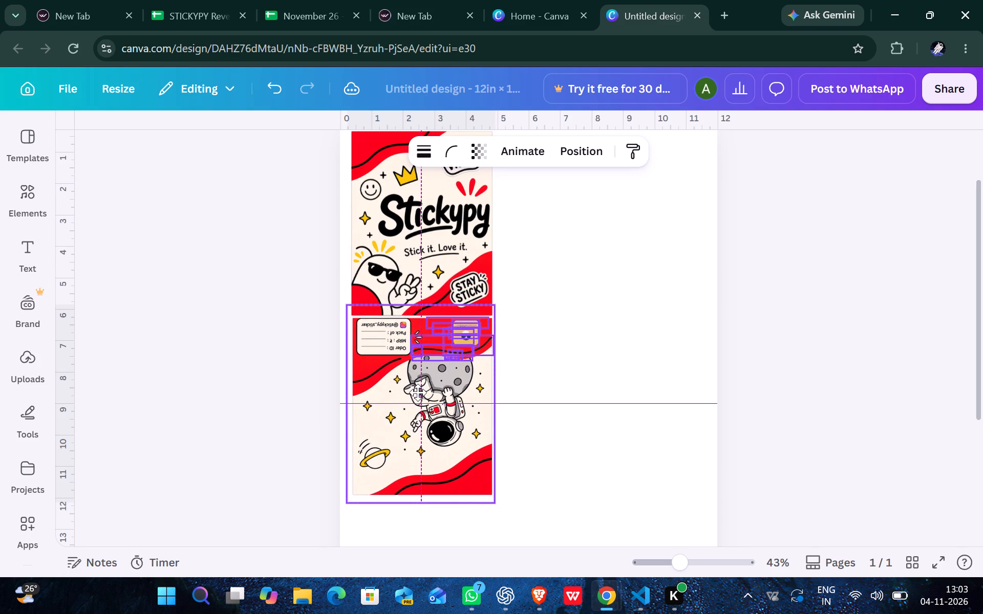
left_click_drag(418, 392, 422, 398)
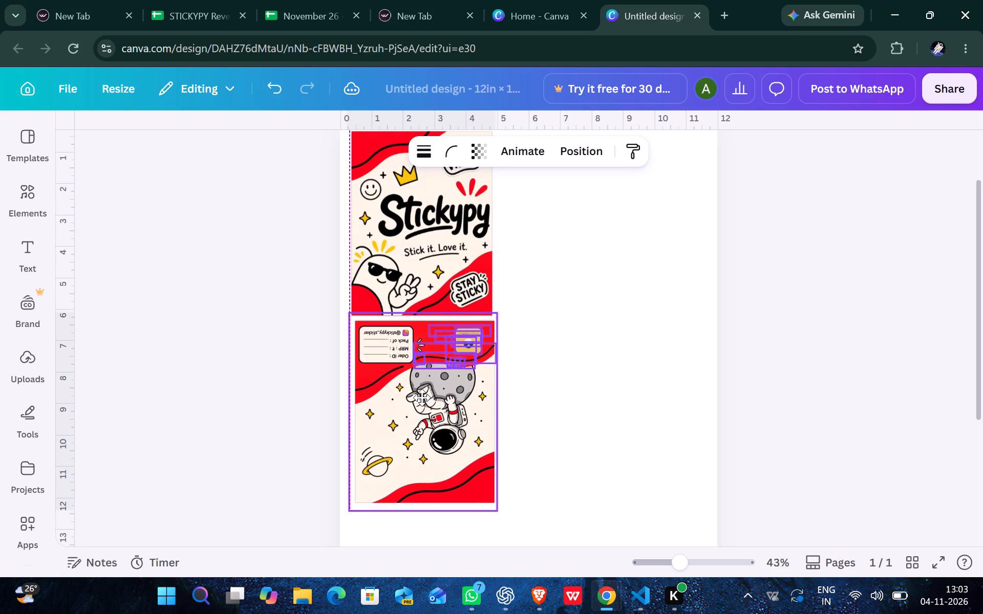
left_click_drag(422, 398, 418, 419)
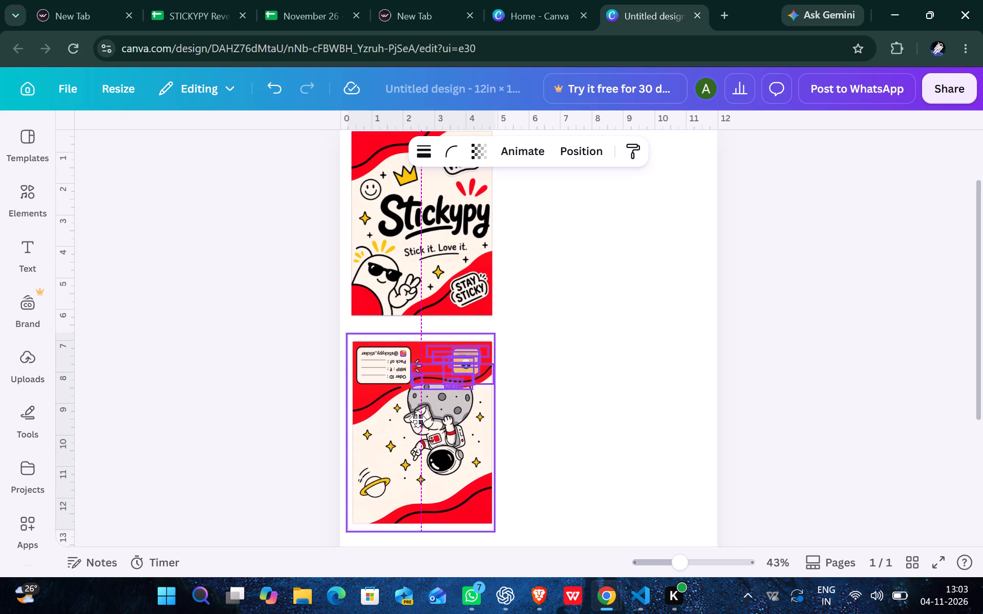
left_click_drag(418, 419, 418, 421)
left_click(777, 319)
Adjust the front panel image's bottom edge to a height of about 6 in.
left_click(386, 246)
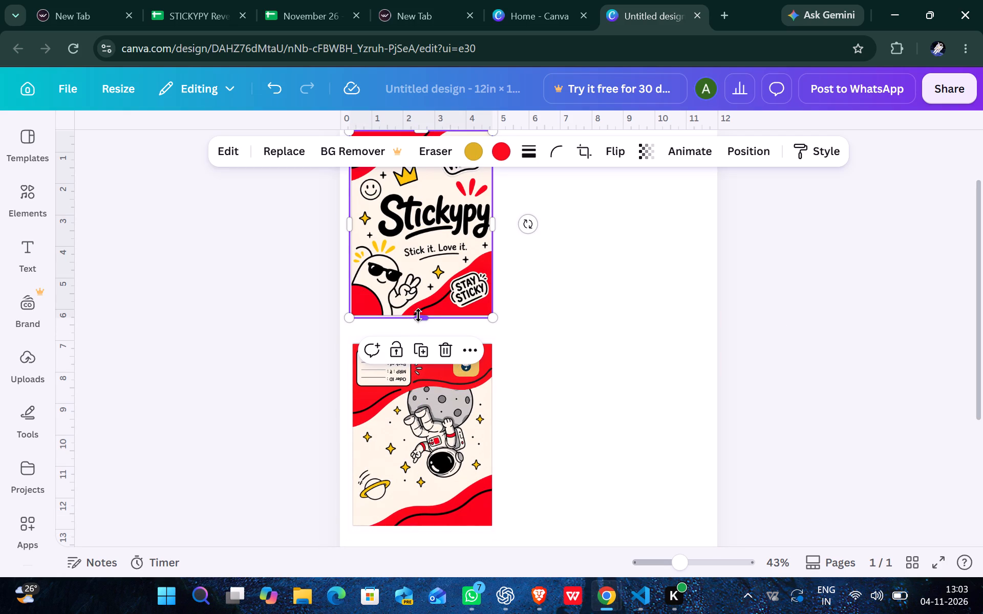
left_click_drag(418, 315, 432, 315)
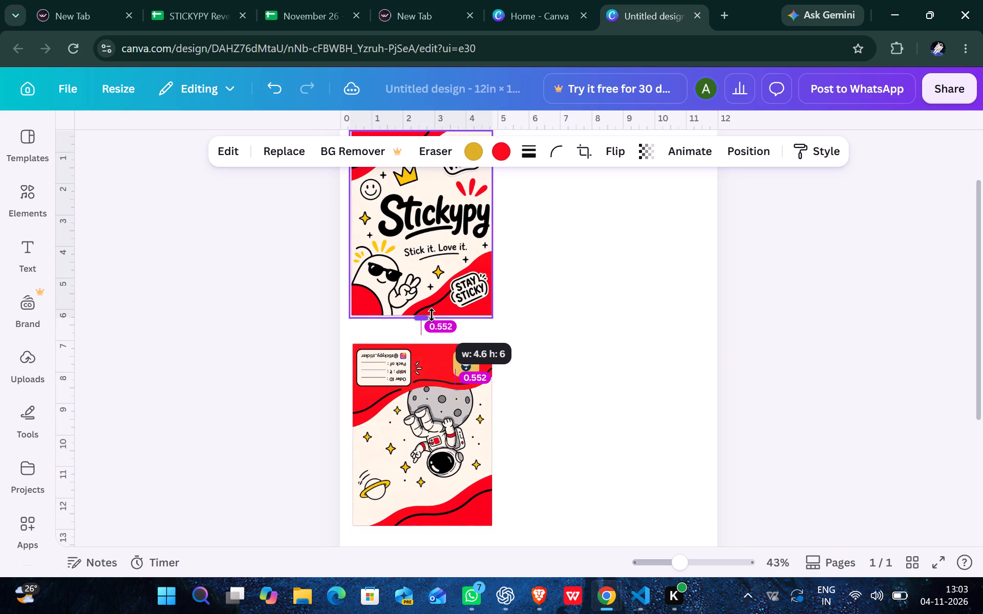
left_click_drag(432, 315, 432, 314)
left_click(719, 302)
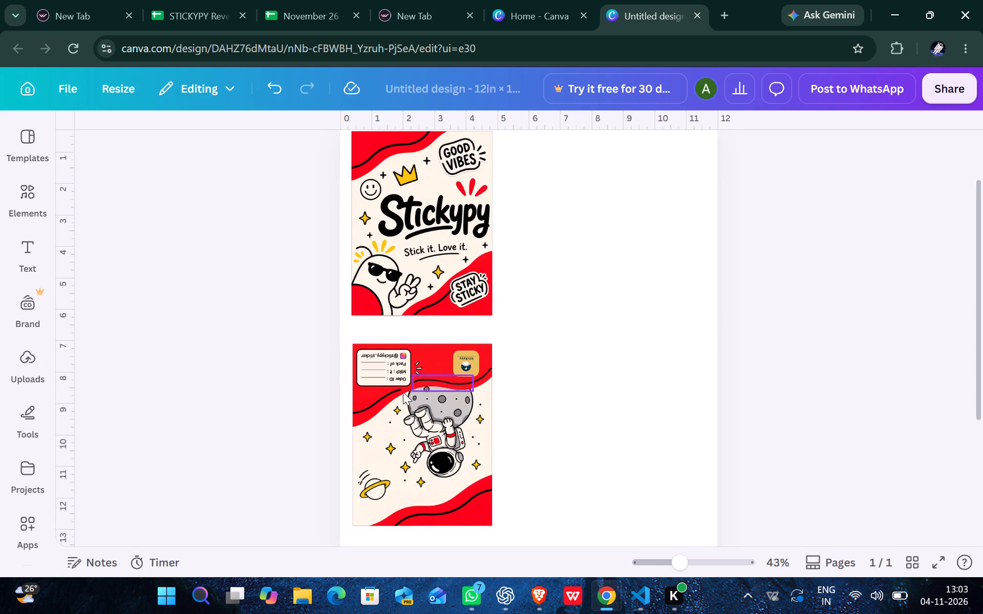
Select the upside-down back panel with all its logo elements and move it up close against the front panel's bottom edge.
left_click_drag(303, 331, 559, 563)
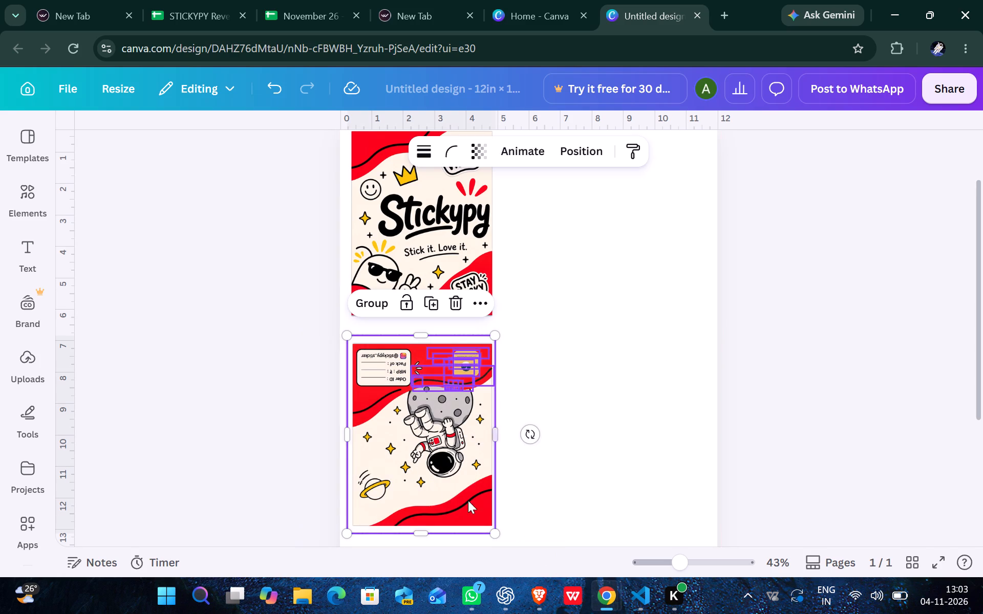
left_click_drag(433, 469, 434, 443)
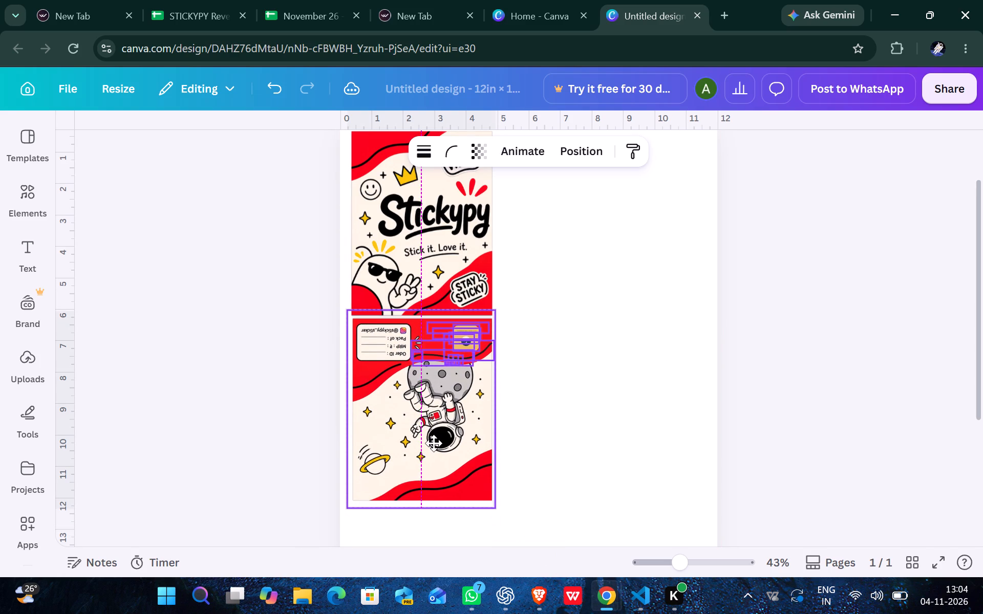
left_click_drag(434, 443, 433, 443)
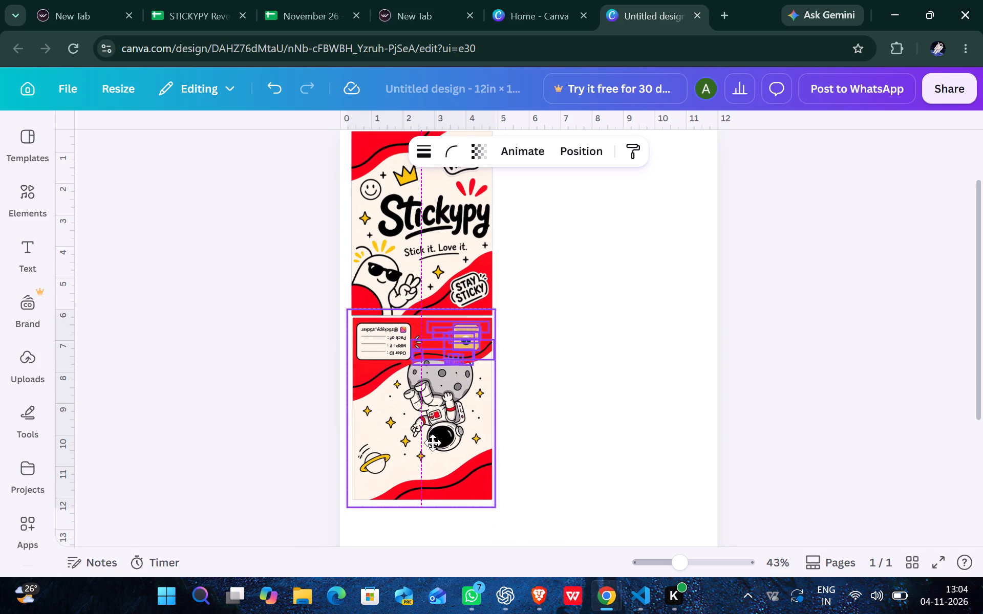
left_click_drag(433, 443, 430, 444)
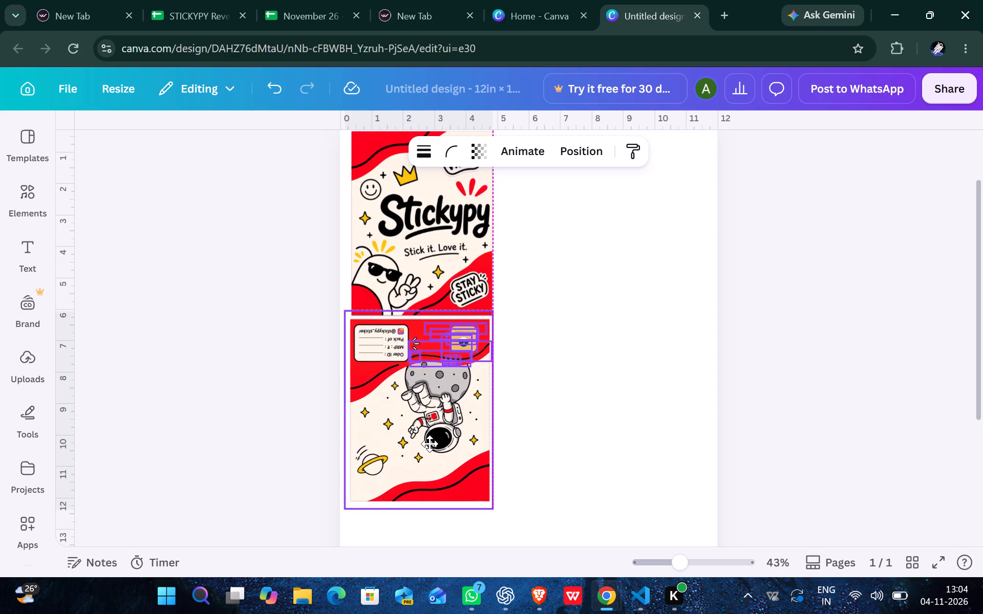
left_click_drag(430, 444, 433, 443)
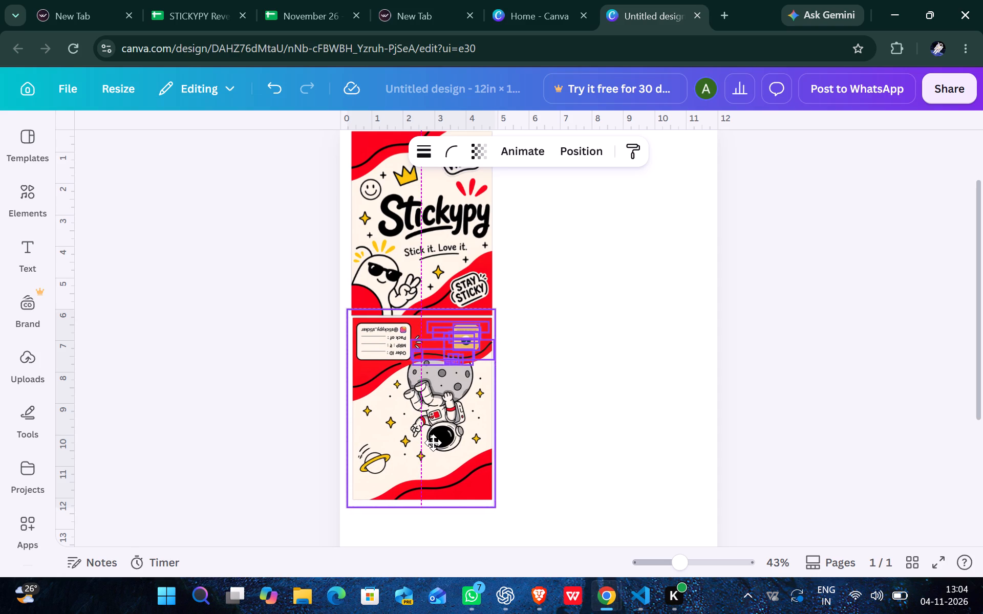
left_click_drag(433, 443, 429, 443)
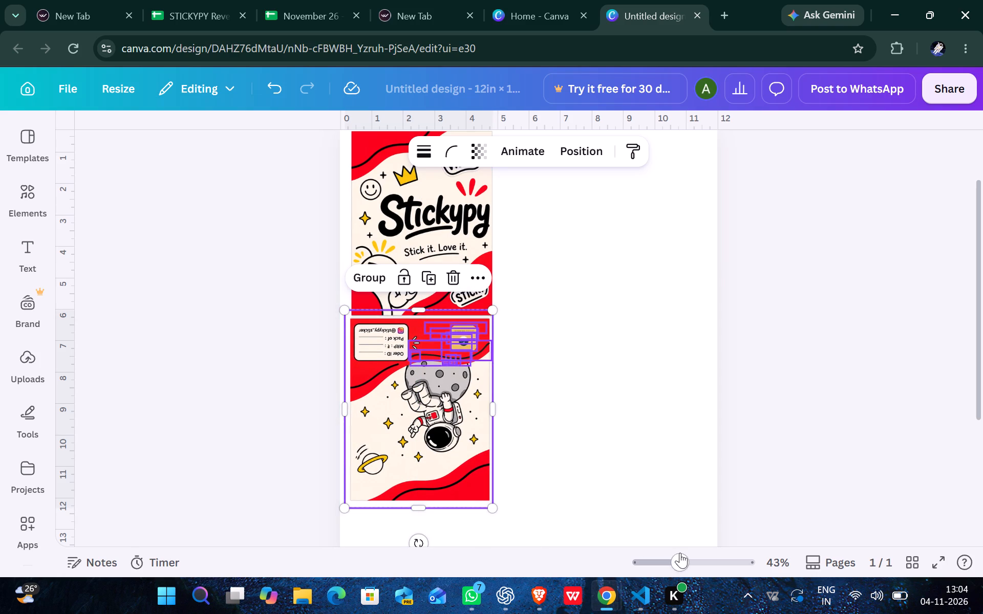
Fine-align the back panel's red artwork with the front panel's left edge and narrow the white gap between the panels.
left_click_drag(680, 553, 708, 544)
scroll(583, 425, "up", 1)
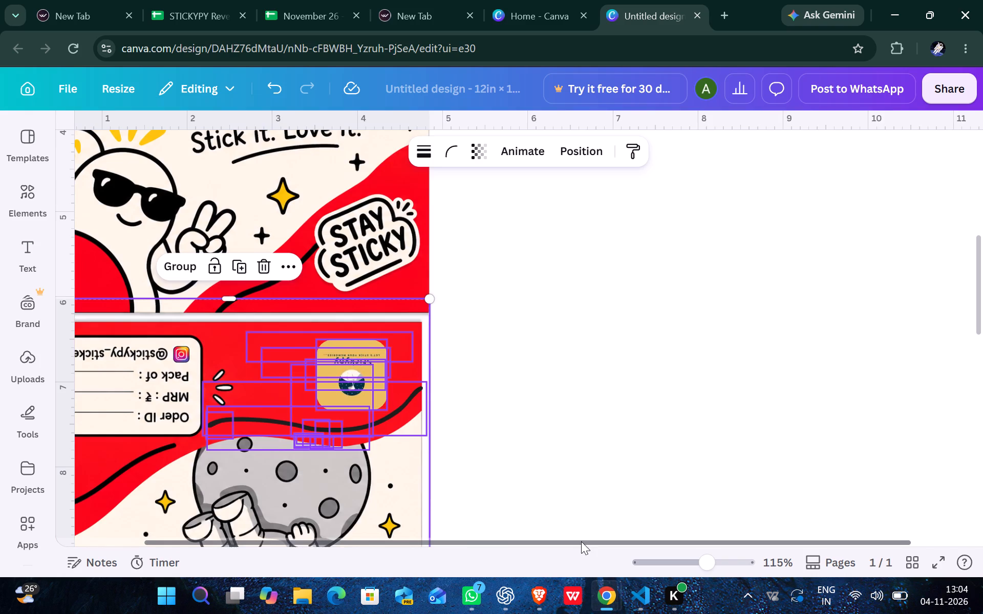
left_click_drag(581, 541, 368, 542)
left_click_drag(241, 481, 246, 481)
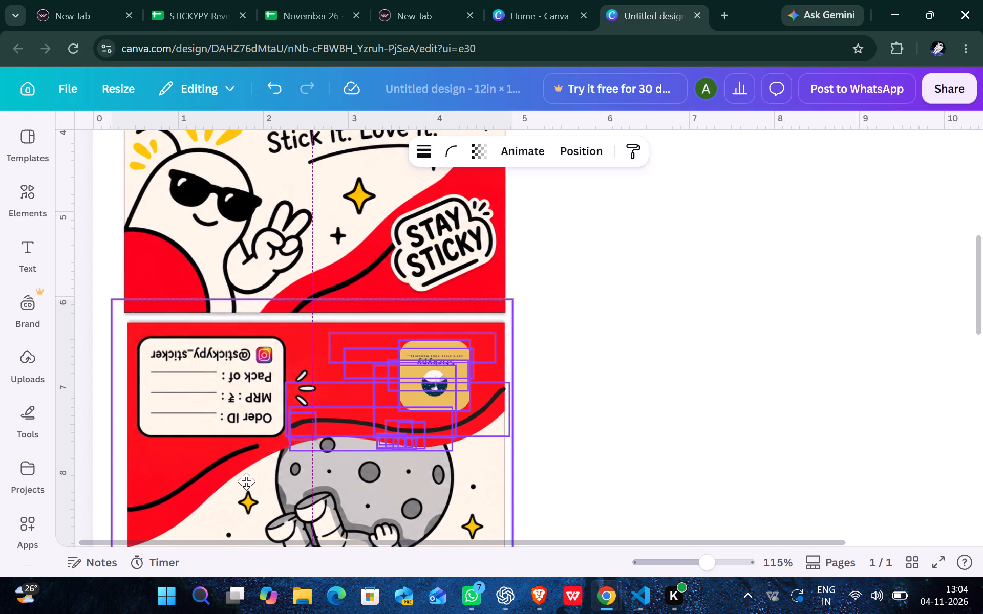
left_click_drag(246, 481, 246, 480)
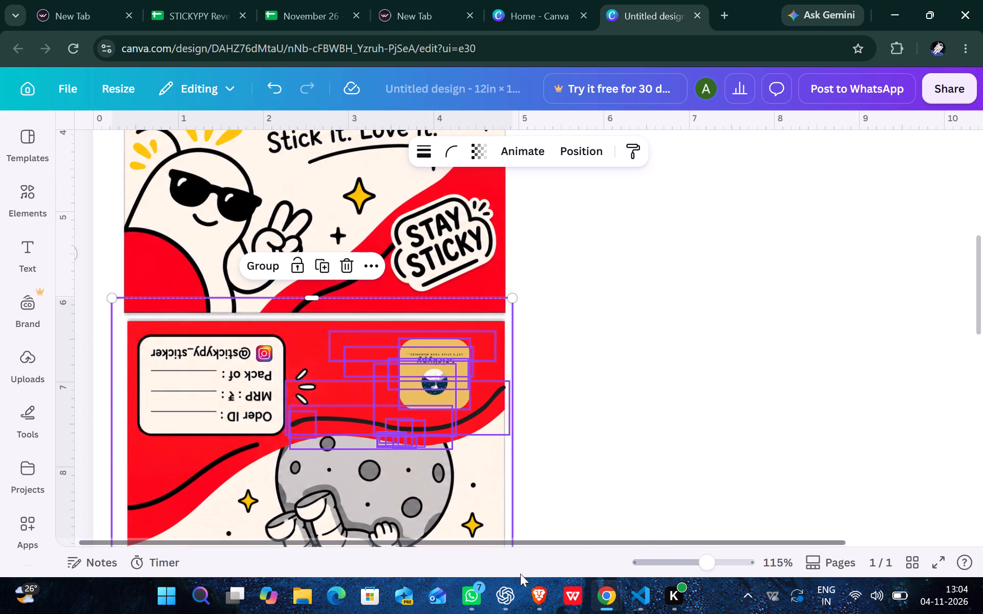
left_click_drag(704, 556, 731, 558)
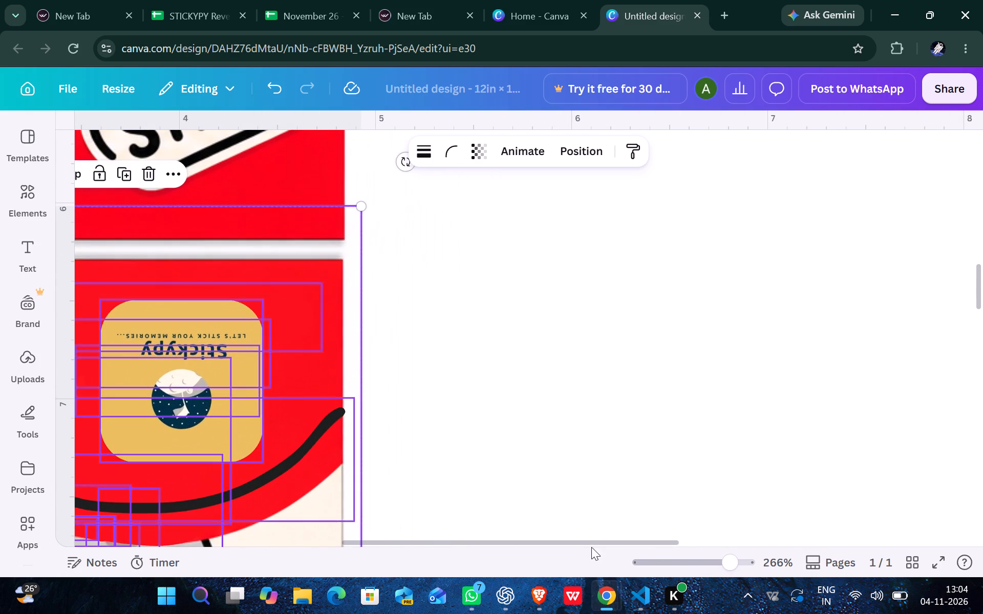
left_click_drag(602, 540, 295, 556)
left_click_drag(482, 413, 468, 411, "ctrl")
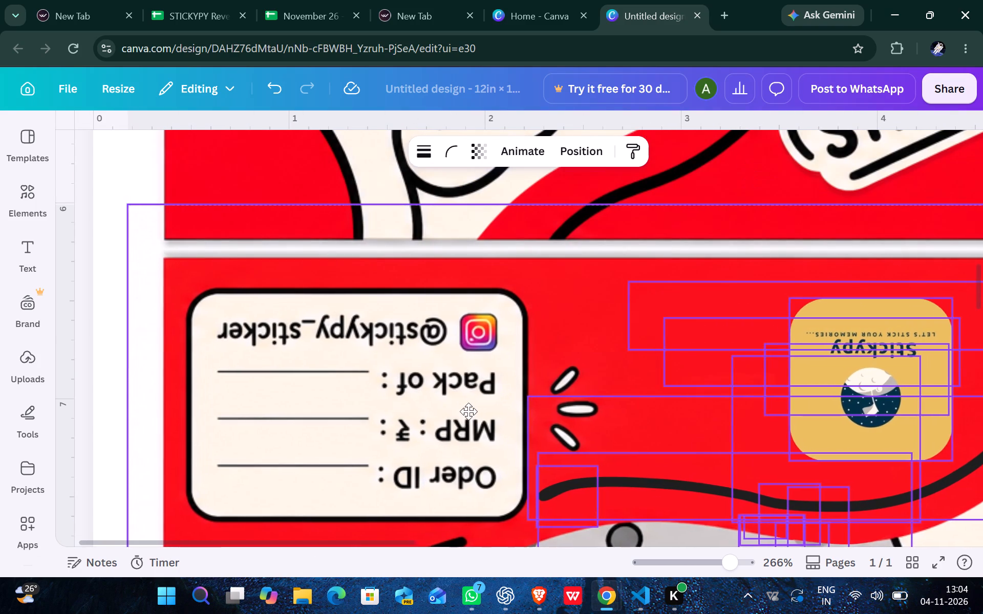
left_click_drag(468, 411, 473, 408, "ctrl")
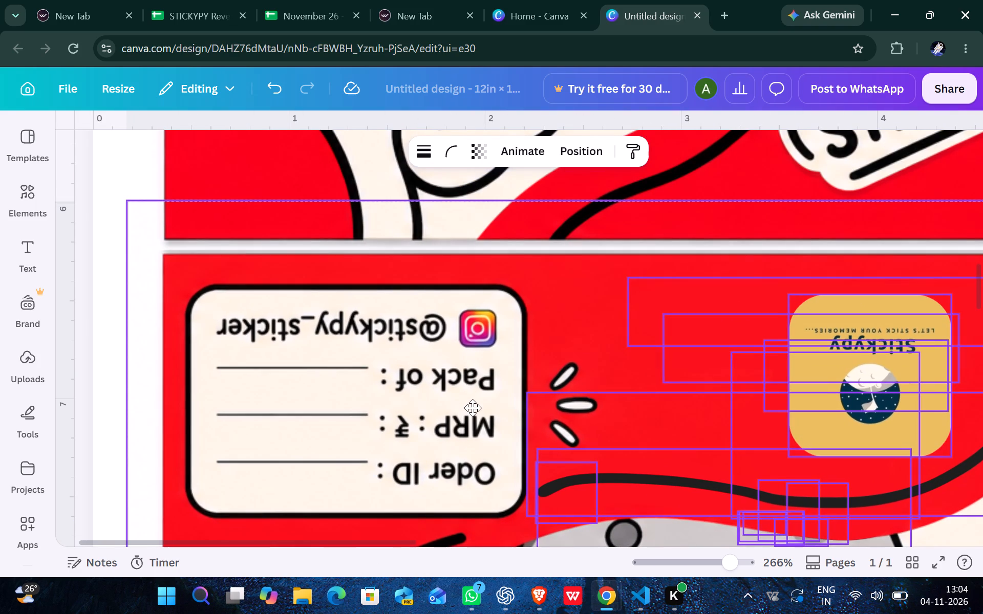
left_click_drag(473, 408, 475, 408, "ctrl")
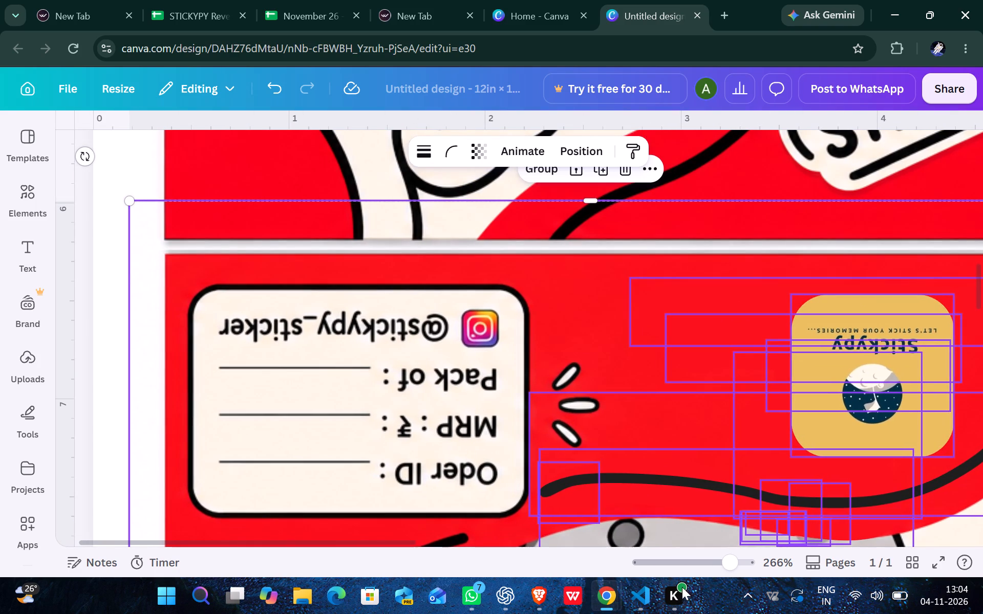
Enlarge the back panel with its logo slightly so its artwork matches the front panel's width.
left_click_drag(728, 556, 707, 572)
left_click_drag(497, 298, 500, 298)
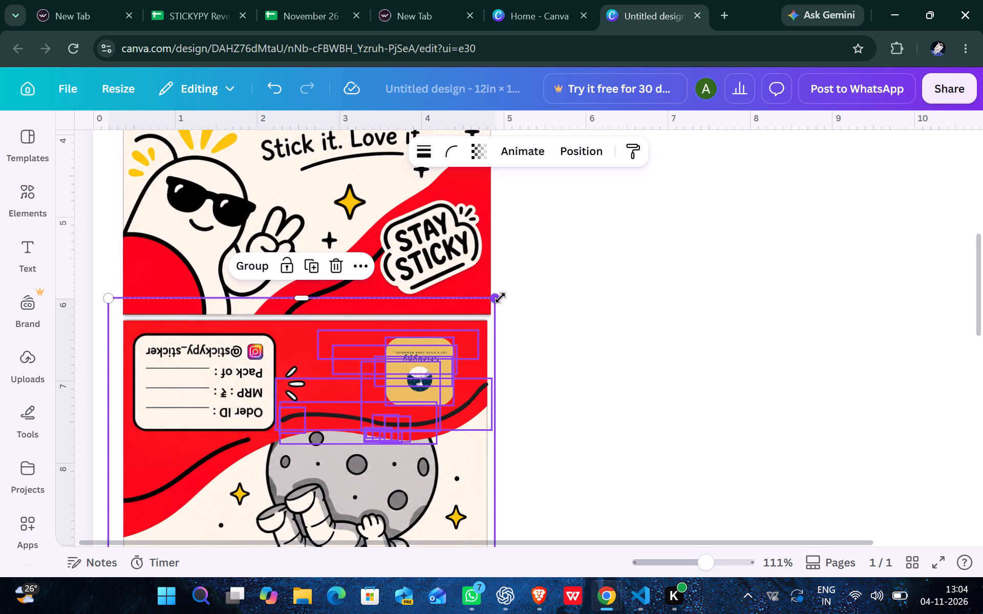
left_click_drag(500, 298, 507, 298)
left_click(768, 326)
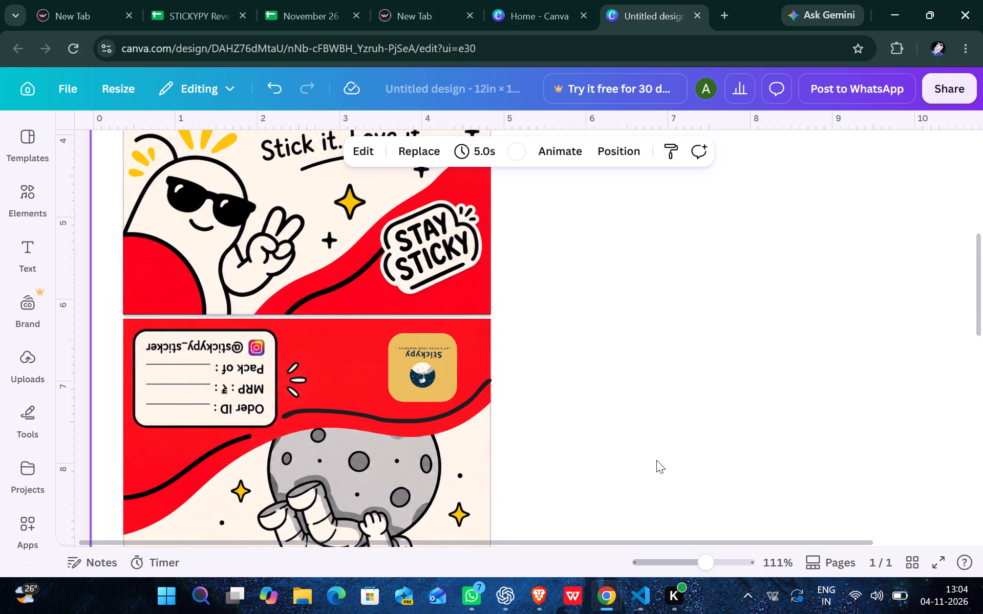
Select both stacked panels with all logo elements and scale them down together to about 3.8 in wide.
left_click_drag(708, 557, 675, 576)
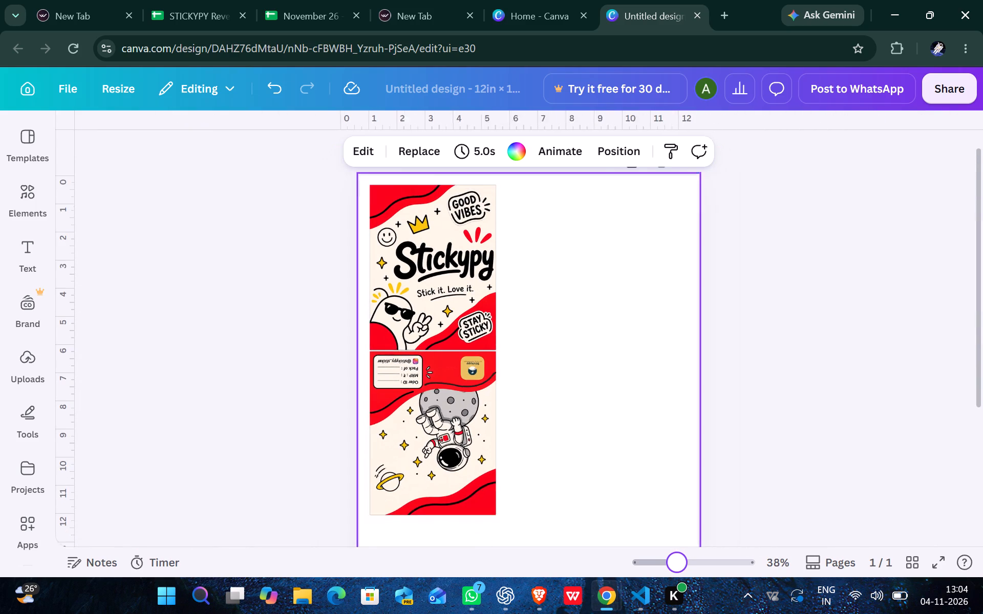
left_click_drag(675, 576, 657, 584)
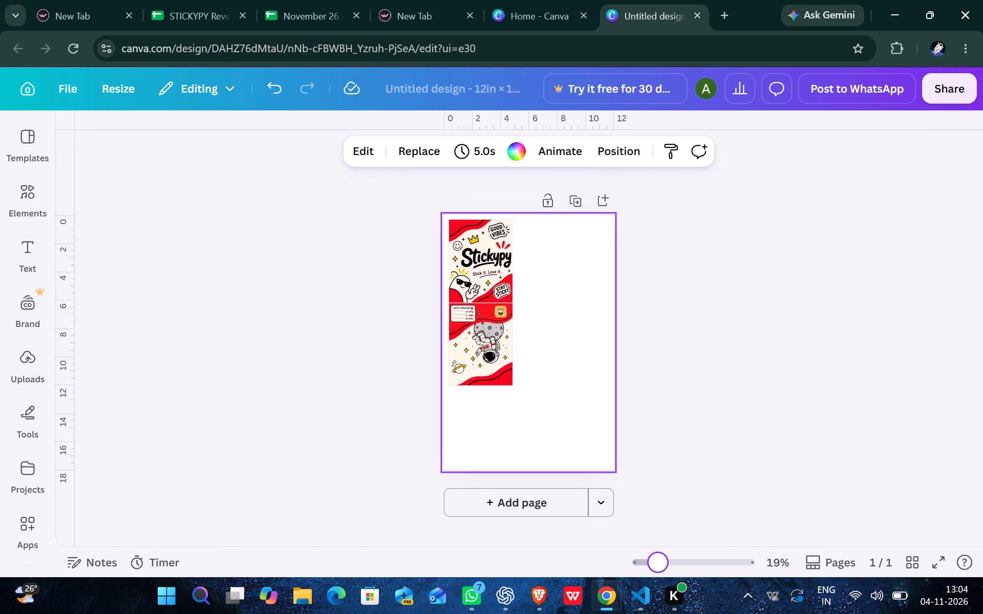
left_click_drag(657, 584, 670, 584)
left_click(788, 412)
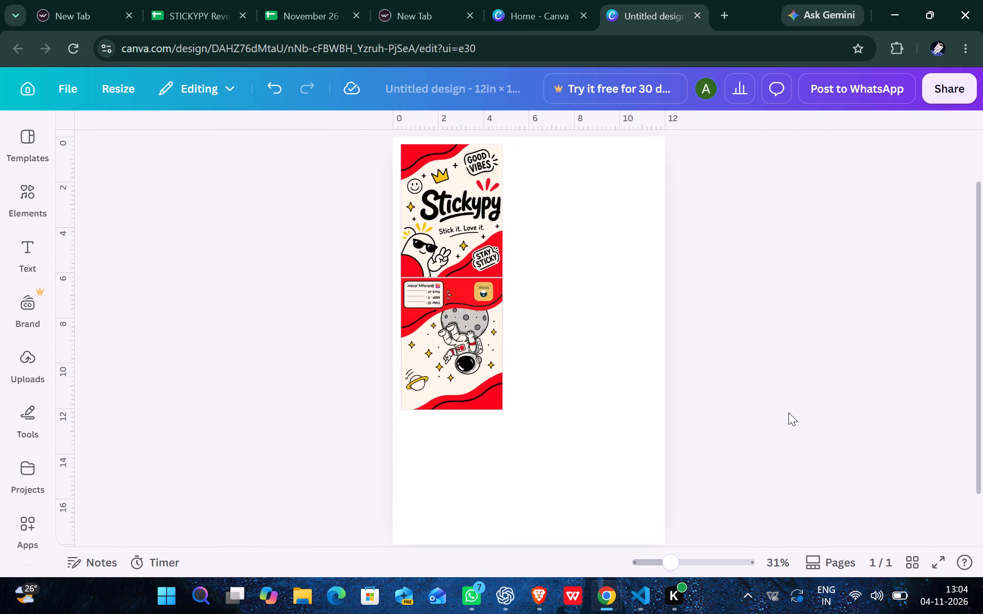
scroll(788, 412, "up", 1)
left_click_drag(350, 165, 595, 554)
left_click_drag(503, 479, 498, 468)
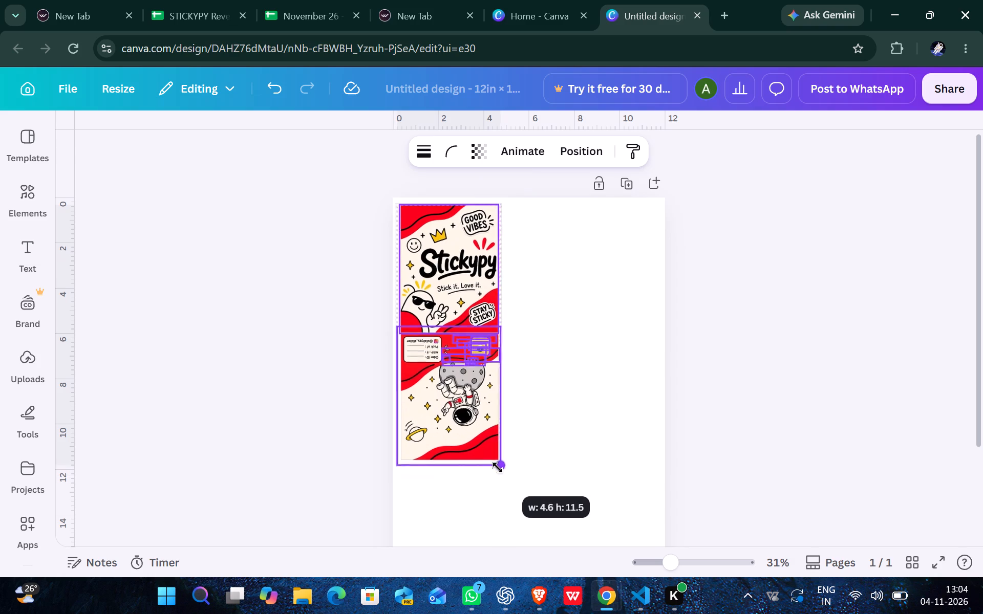
left_click_drag(498, 468, 490, 454)
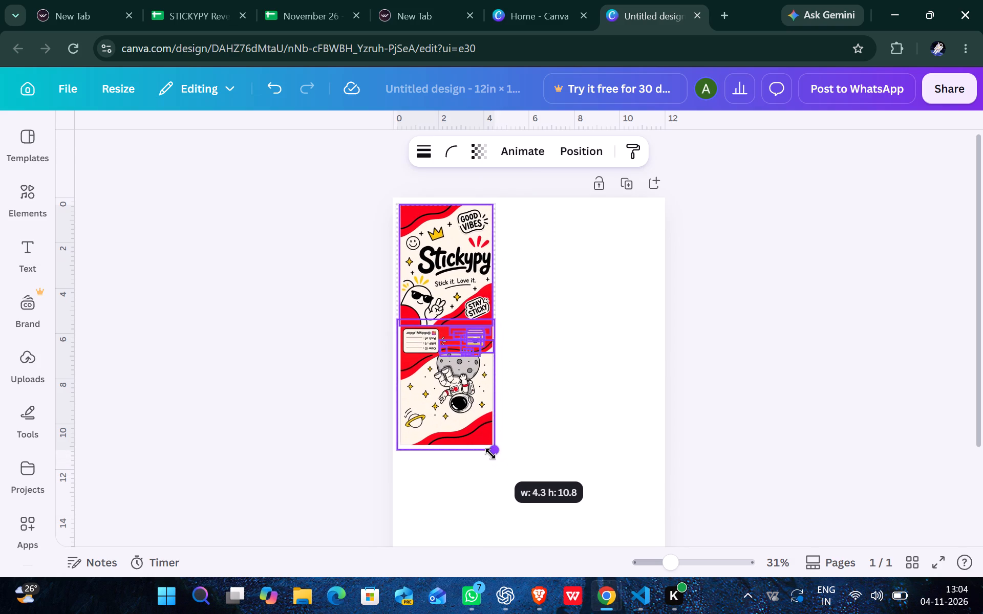
left_click_drag(490, 454, 479, 422)
Duplicate the stacked front and back panels and place the copy directly to the right of the original, level with it.
left_click(450, 172)
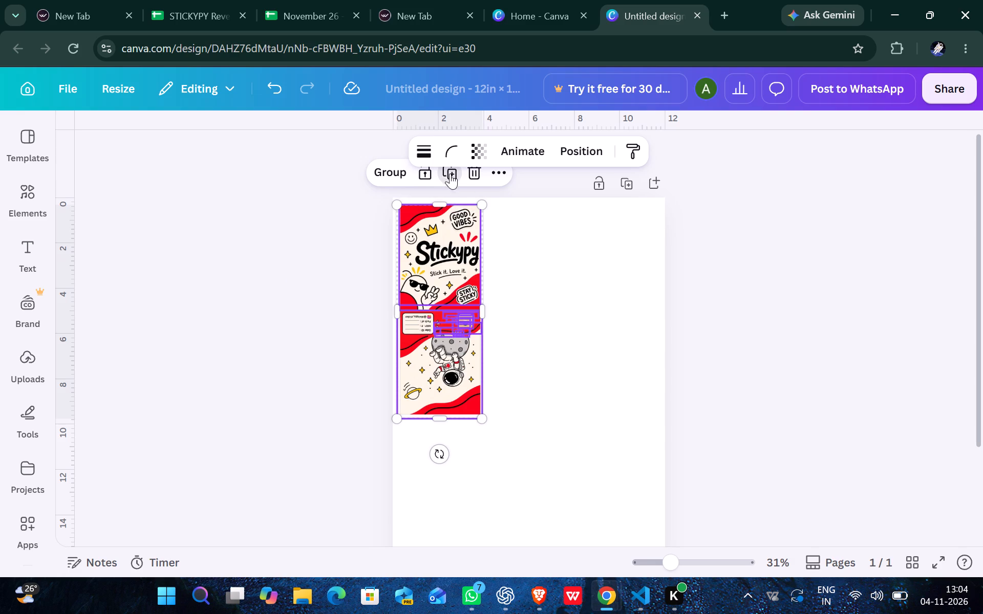
left_click_drag(439, 269, 527, 265)
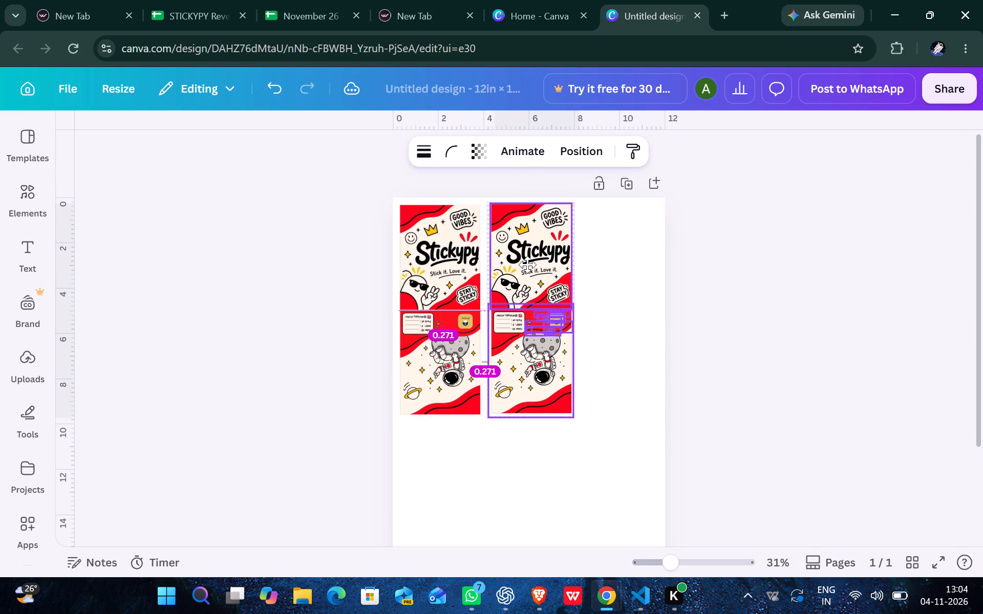
left_click_drag(527, 265, 524, 266)
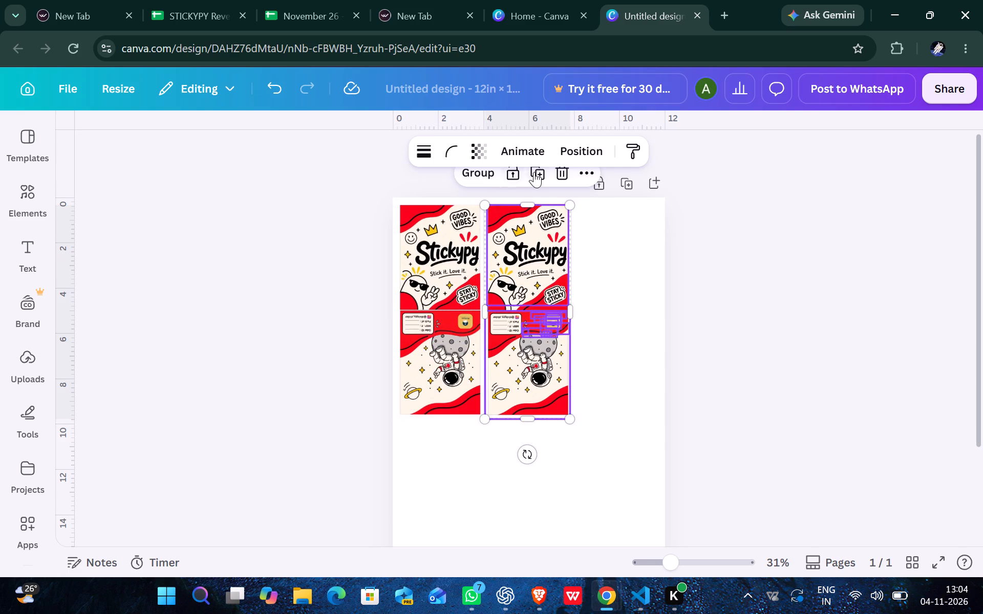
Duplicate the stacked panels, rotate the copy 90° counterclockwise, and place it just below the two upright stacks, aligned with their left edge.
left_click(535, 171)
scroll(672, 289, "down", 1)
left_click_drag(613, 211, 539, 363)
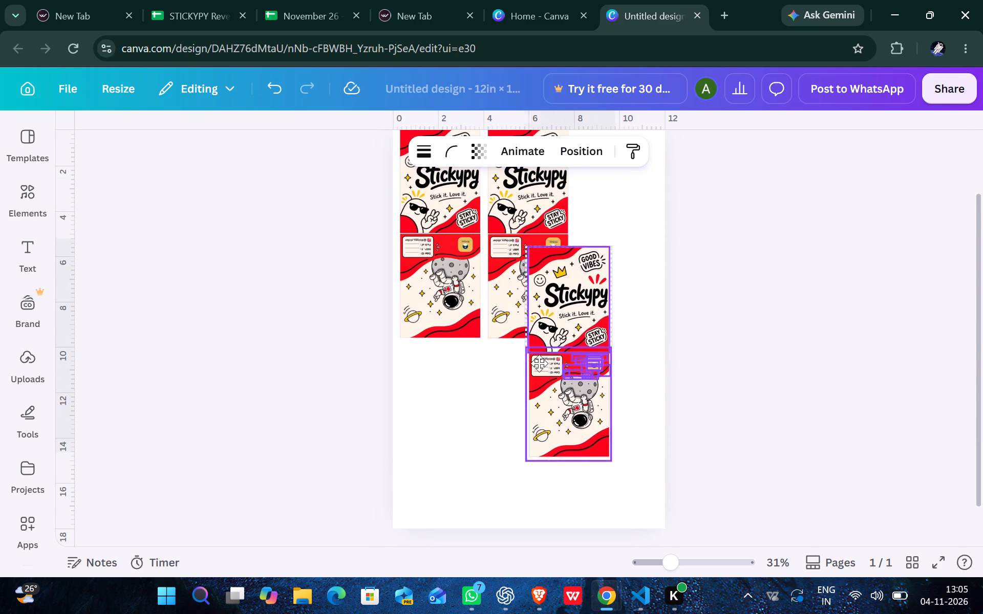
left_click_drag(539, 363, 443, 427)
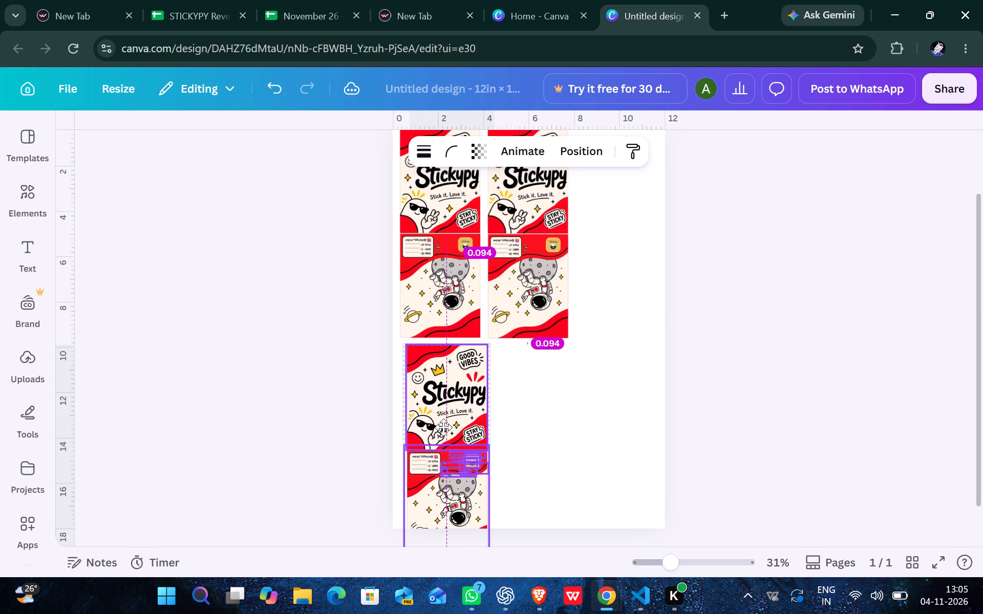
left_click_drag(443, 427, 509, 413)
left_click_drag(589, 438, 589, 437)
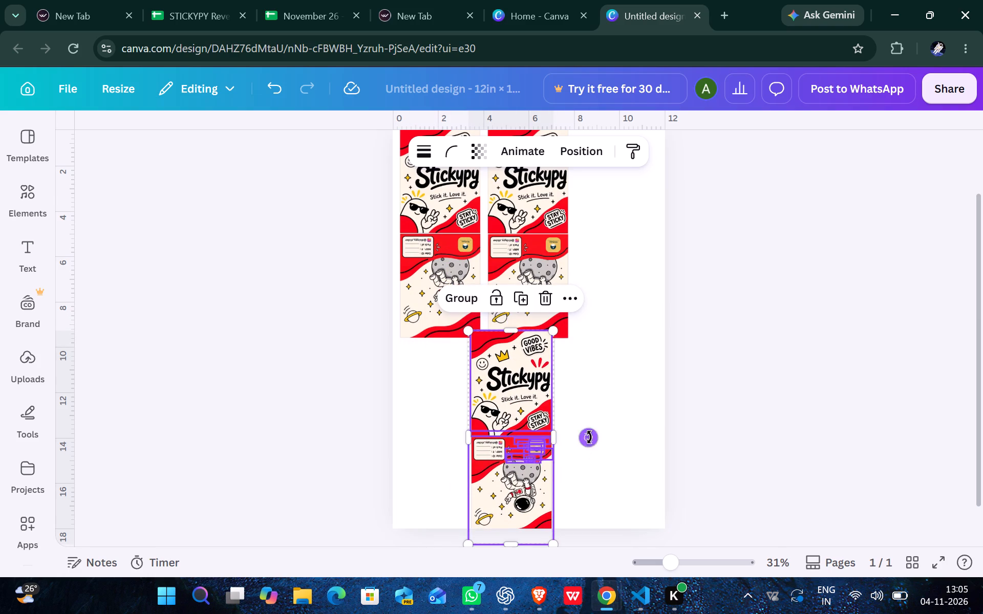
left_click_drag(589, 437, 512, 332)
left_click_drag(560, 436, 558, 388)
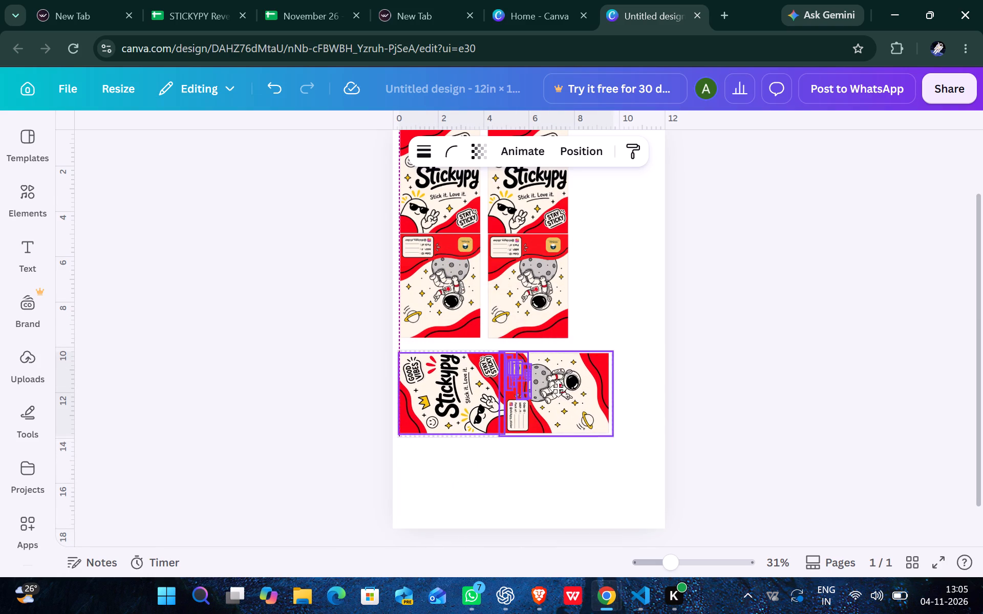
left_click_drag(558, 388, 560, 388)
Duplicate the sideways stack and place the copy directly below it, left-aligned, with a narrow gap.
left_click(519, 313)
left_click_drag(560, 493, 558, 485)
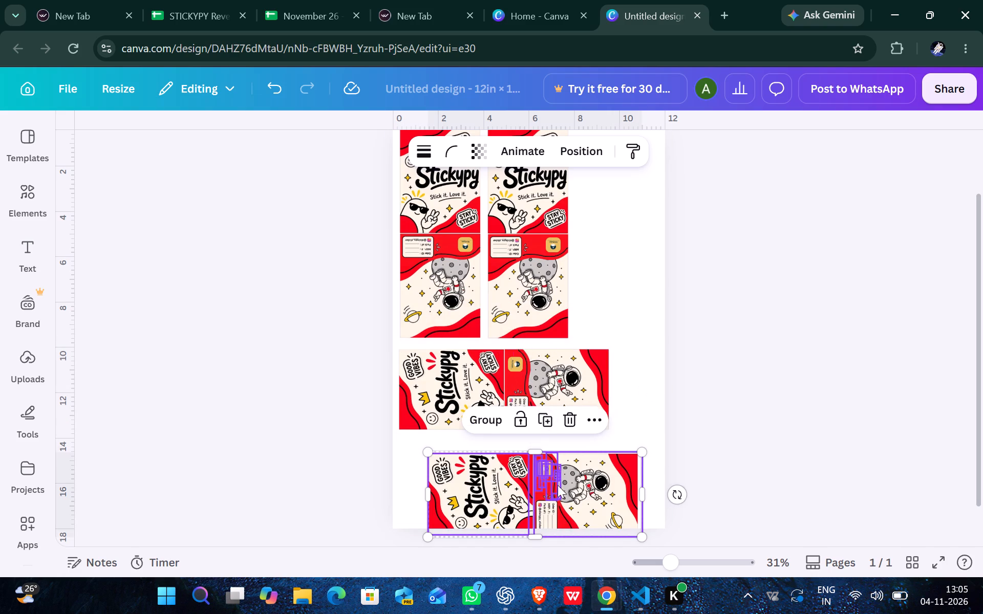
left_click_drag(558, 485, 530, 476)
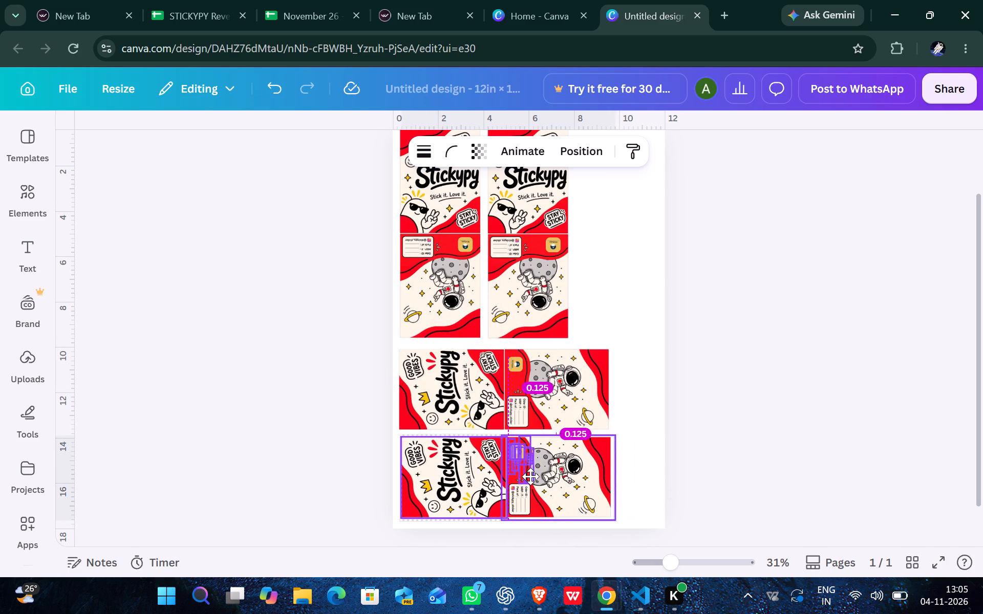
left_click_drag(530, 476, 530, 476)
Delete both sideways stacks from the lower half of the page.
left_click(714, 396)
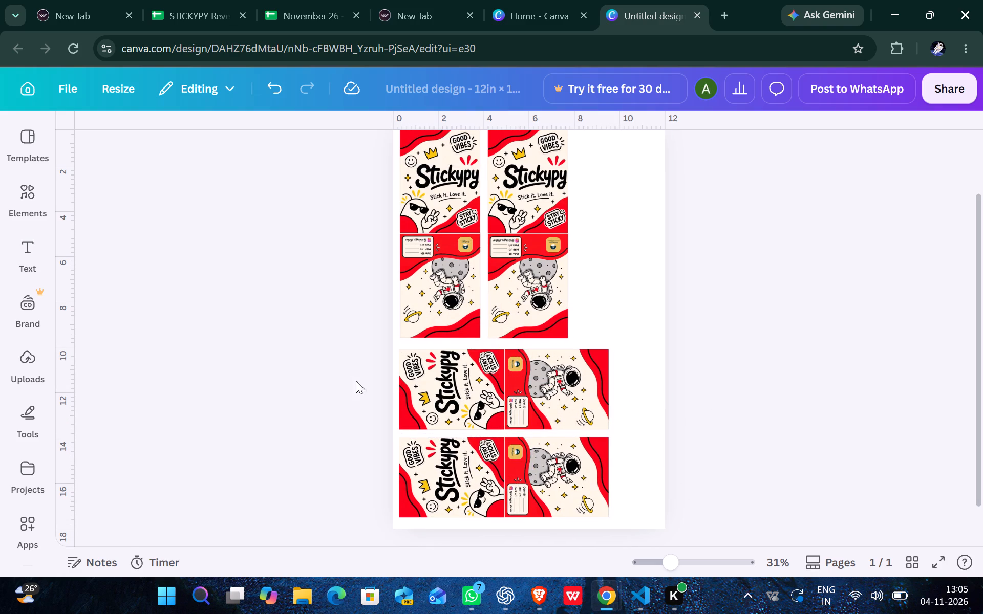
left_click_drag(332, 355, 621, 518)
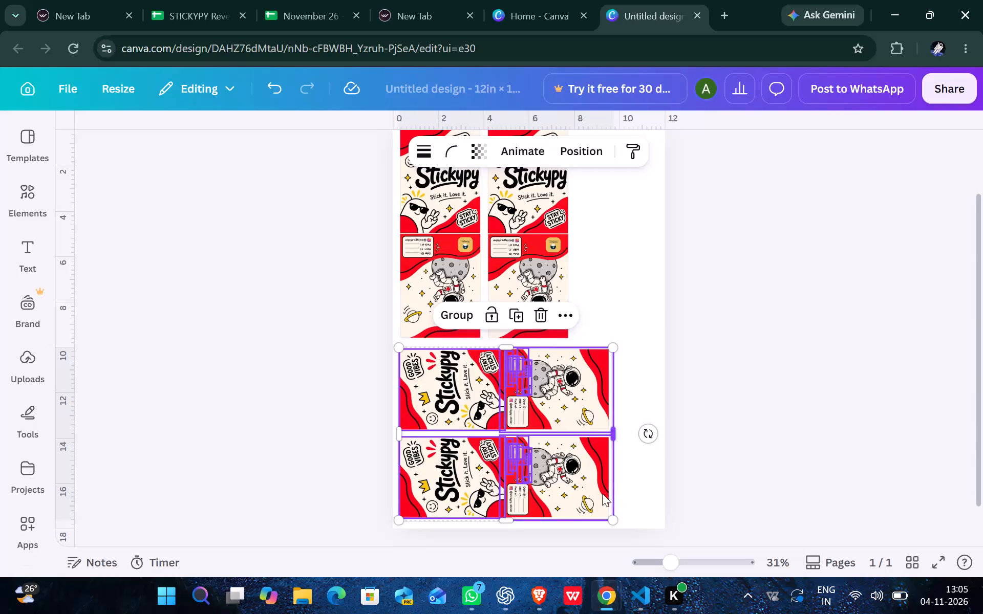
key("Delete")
Select both upright stacks and enlarge them together slightly, to about 8 in wide overall.
scroll(582, 333, "up", 1)
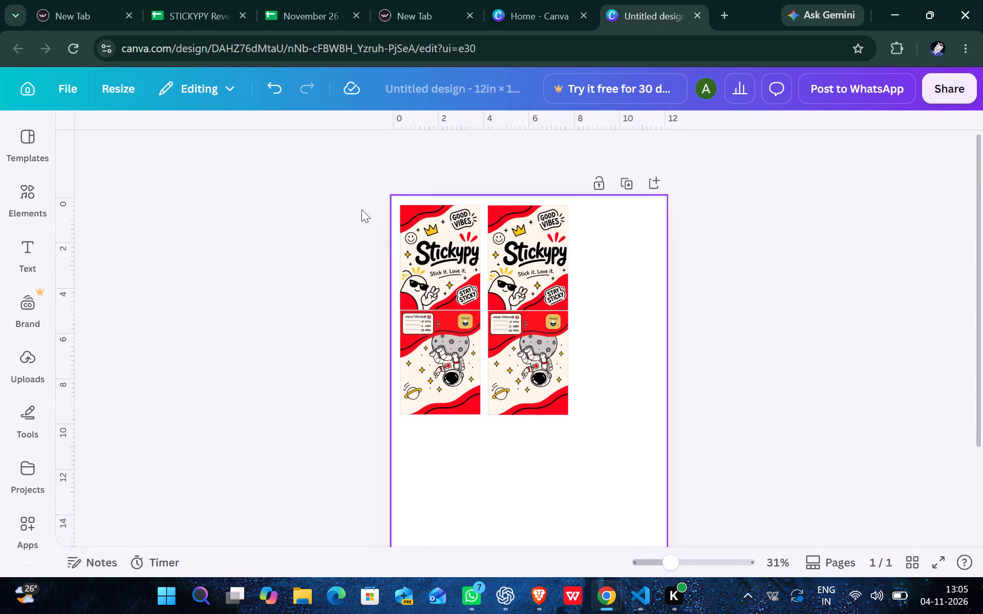
left_click_drag(358, 183, 654, 424)
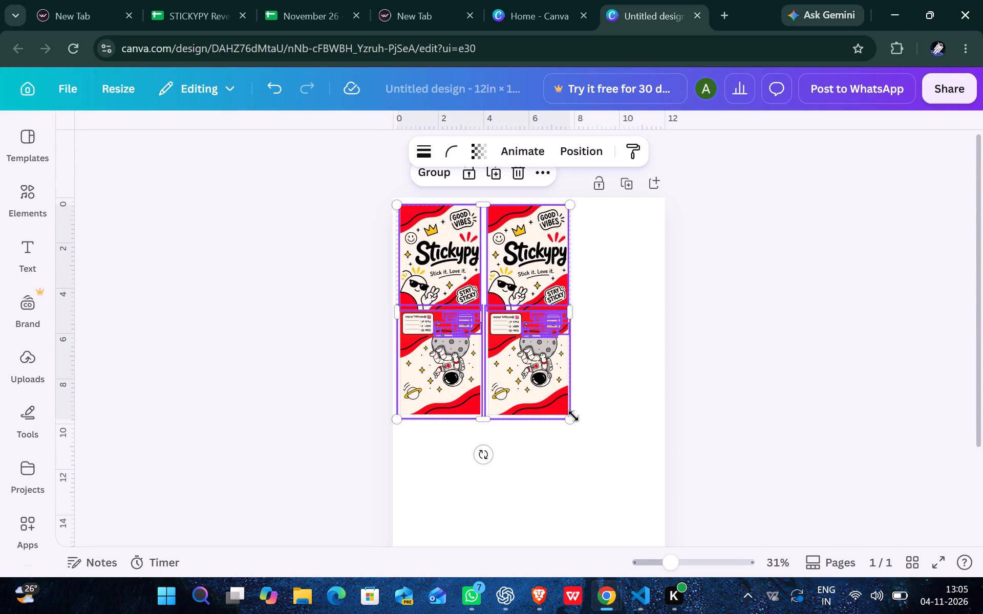
left_click_drag(573, 416, 582, 425)
left_click(771, 332)
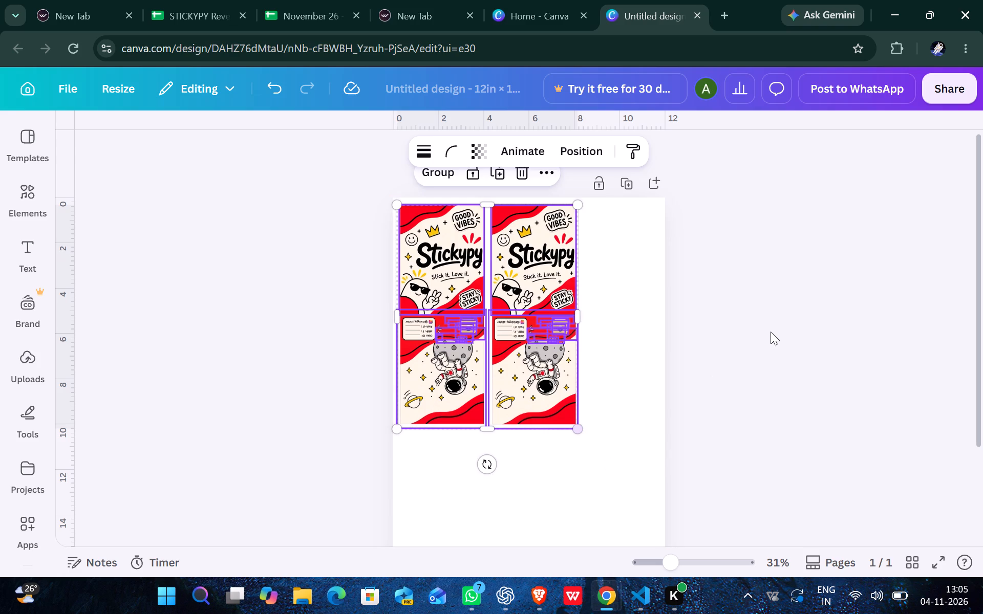
Duplicate the first stack with all its elements and place the copy as a third column beside the second, level with it.
left_click_drag(366, 170, 480, 354)
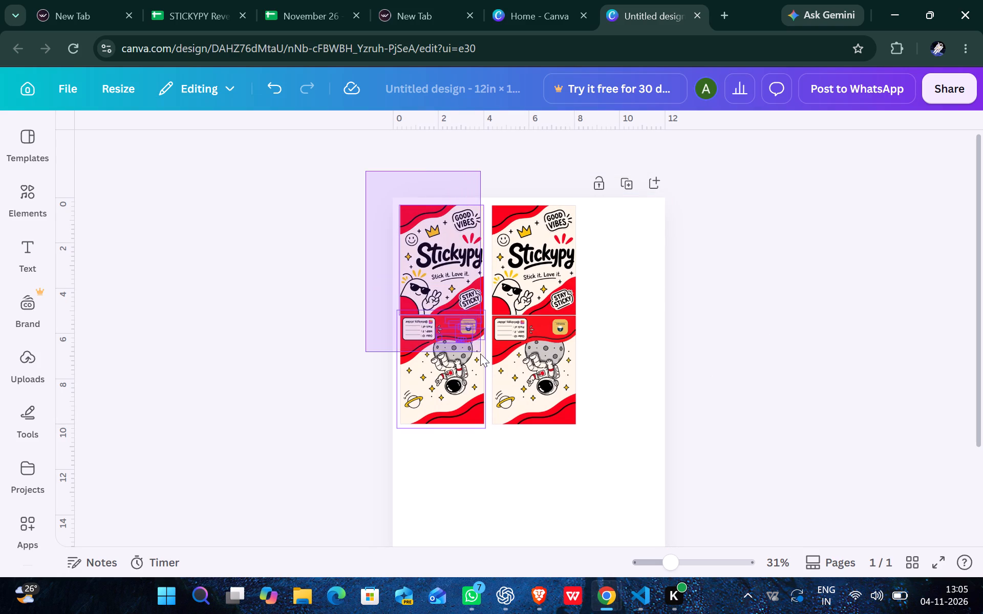
left_click_drag(480, 354, 487, 445)
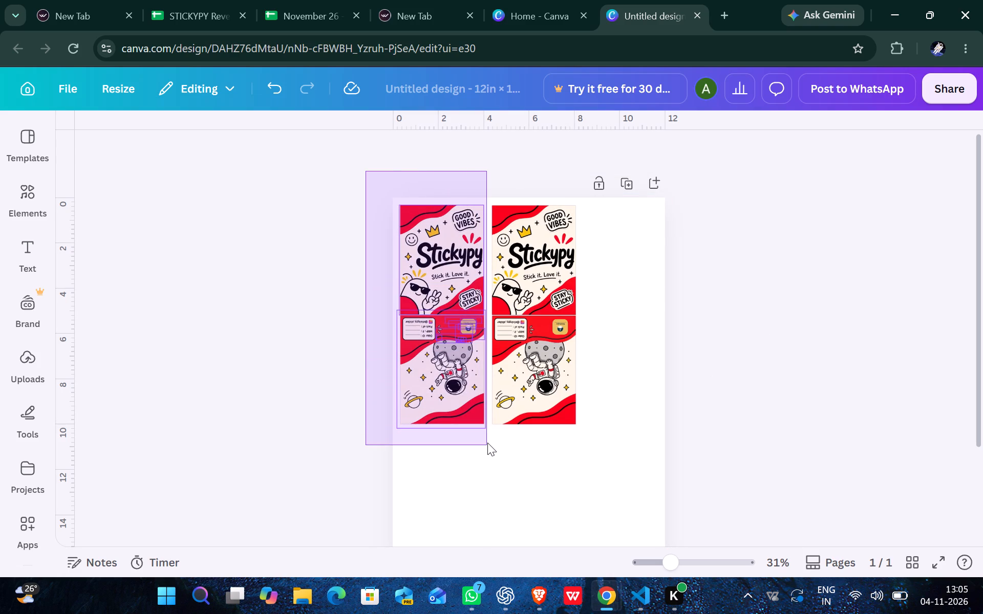
left_click(453, 174)
left_click_drag(440, 290, 639, 276)
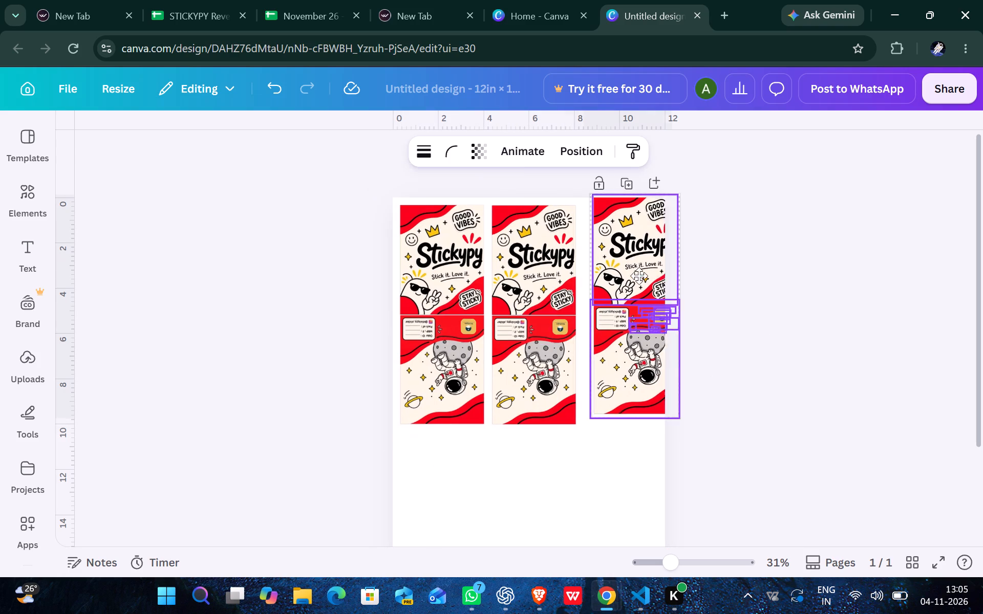
left_click_drag(639, 276, 617, 286)
left_click(732, 261)
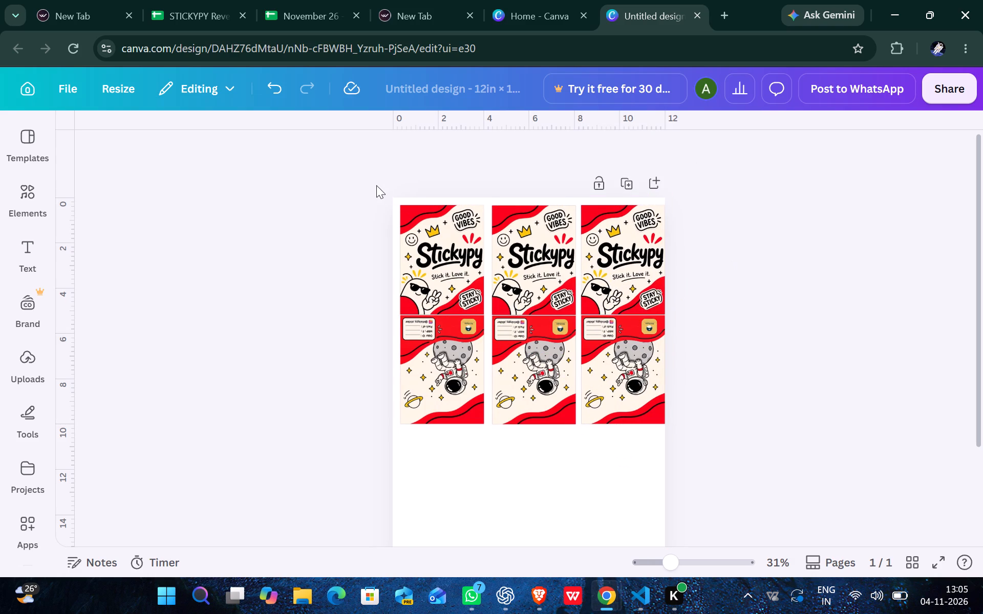
Select the whole middle stack and nudge it left to leave only a narrow gap beside the first stack.
left_click_drag(364, 173, 393, 188)
left_click_drag(495, 166, 568, 399)
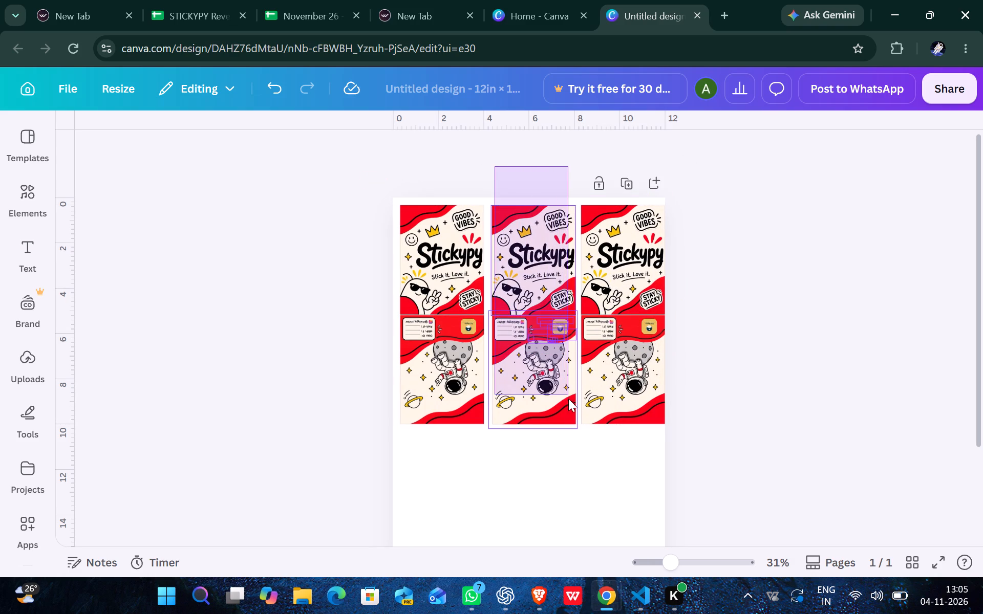
left_click_drag(568, 399, 573, 435)
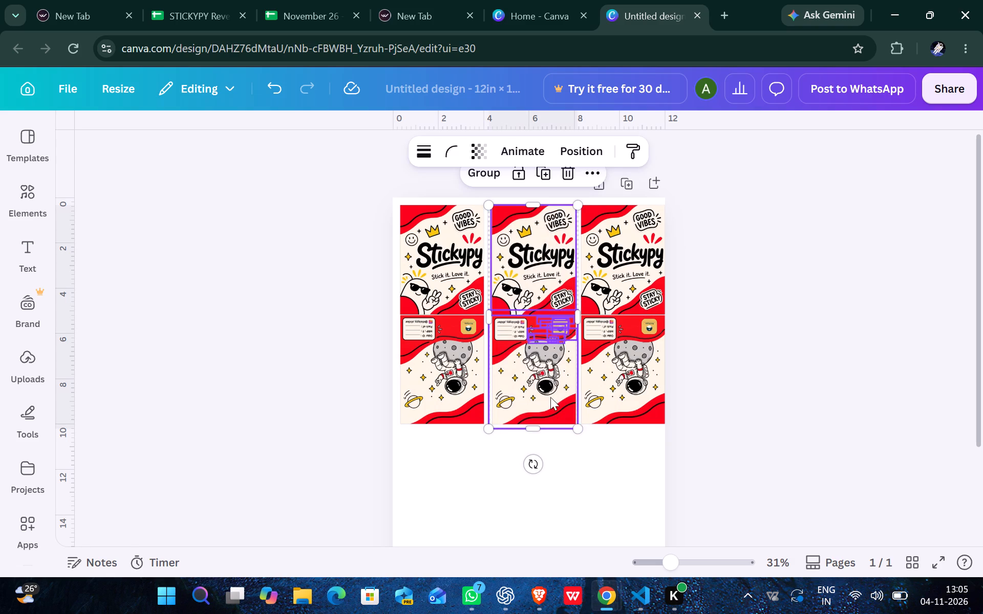
key("Left")
key("Left")
key("Left")
key("Left")
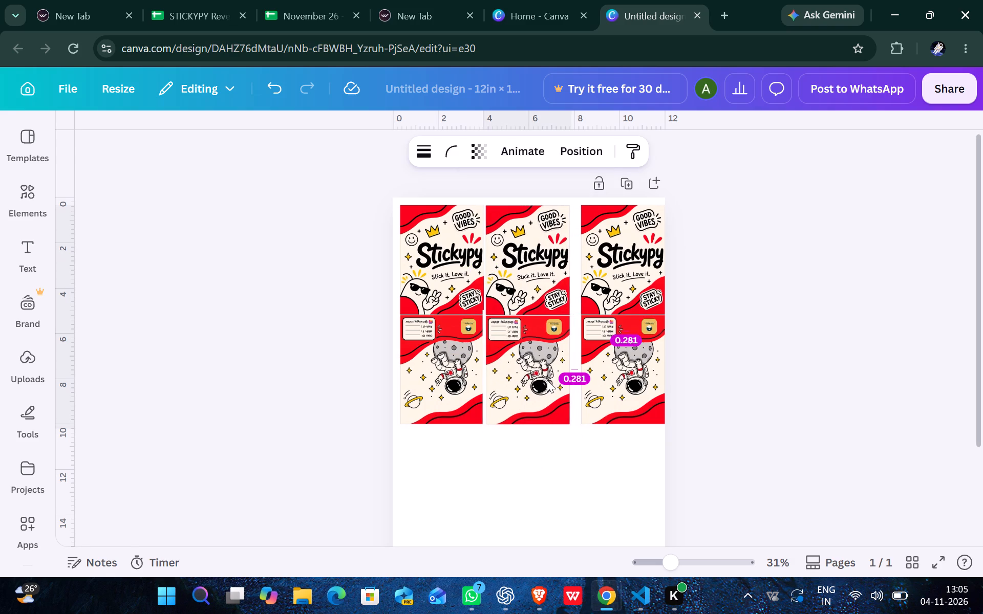
key("Right")
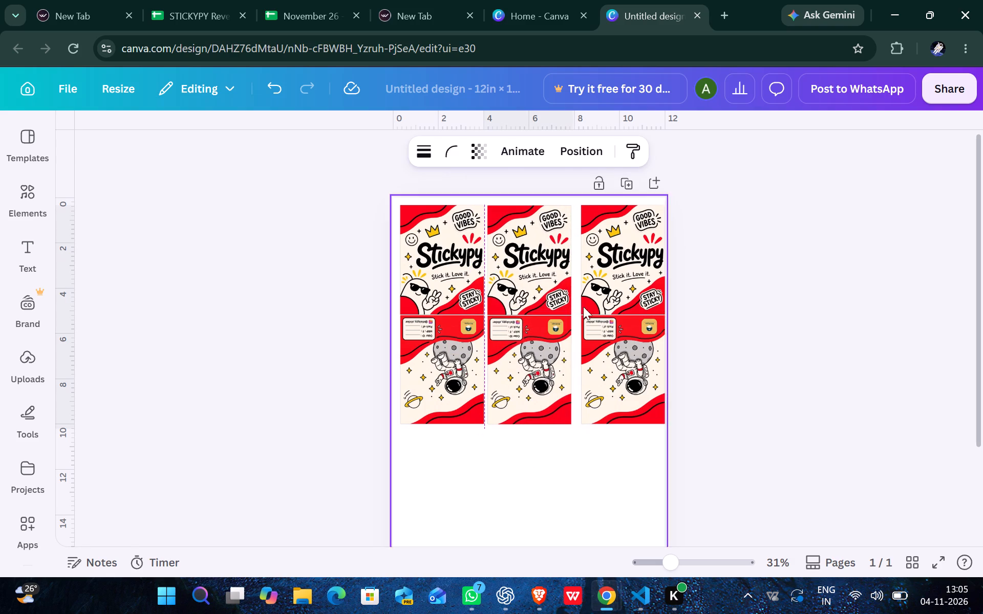
left_click(754, 250)
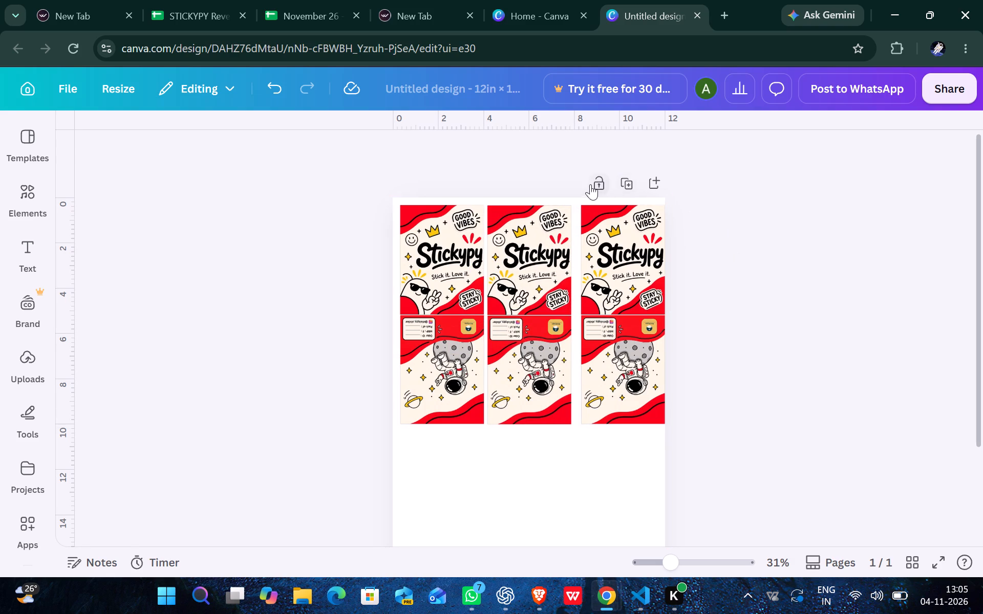
Select the whole third stack and nudge it left so its gap matches the one between the first two stacks.
left_click_drag(566, 168, 616, 231)
left_click(695, 183)
left_click_drag(596, 160, 709, 452)
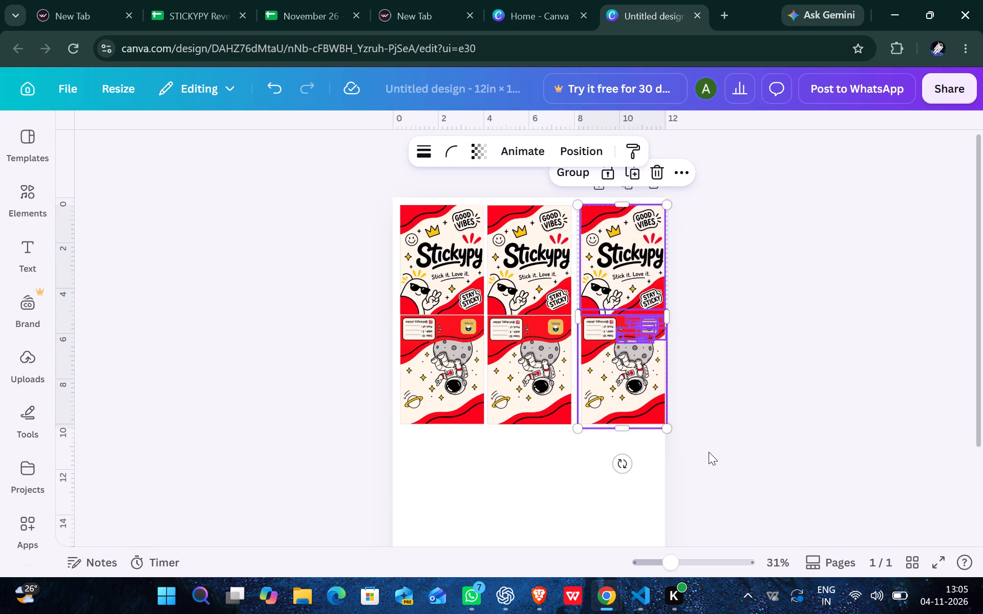
key("Left")
key("Left")
key("Left")
key("Left")
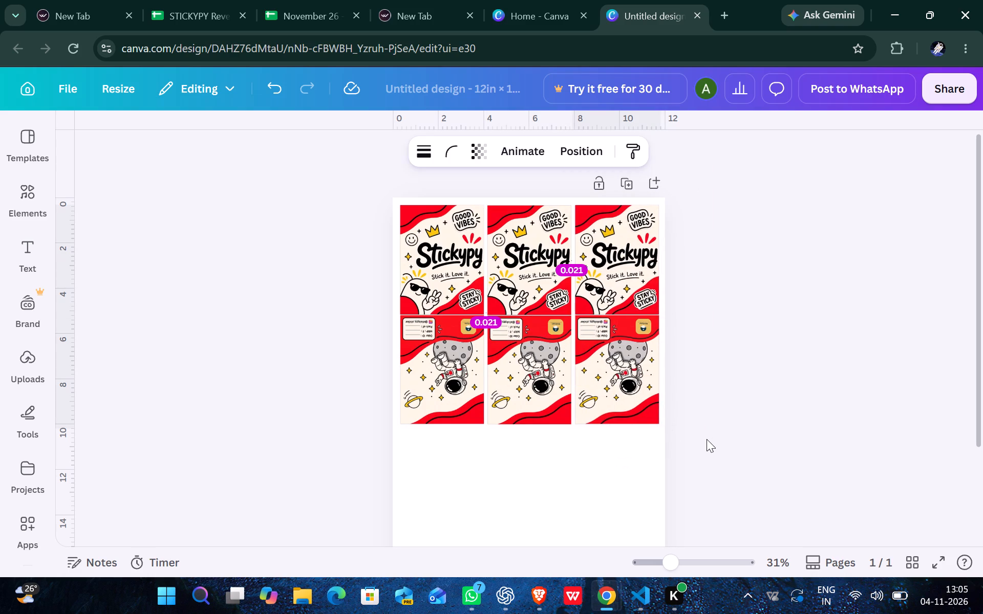
key("Left")
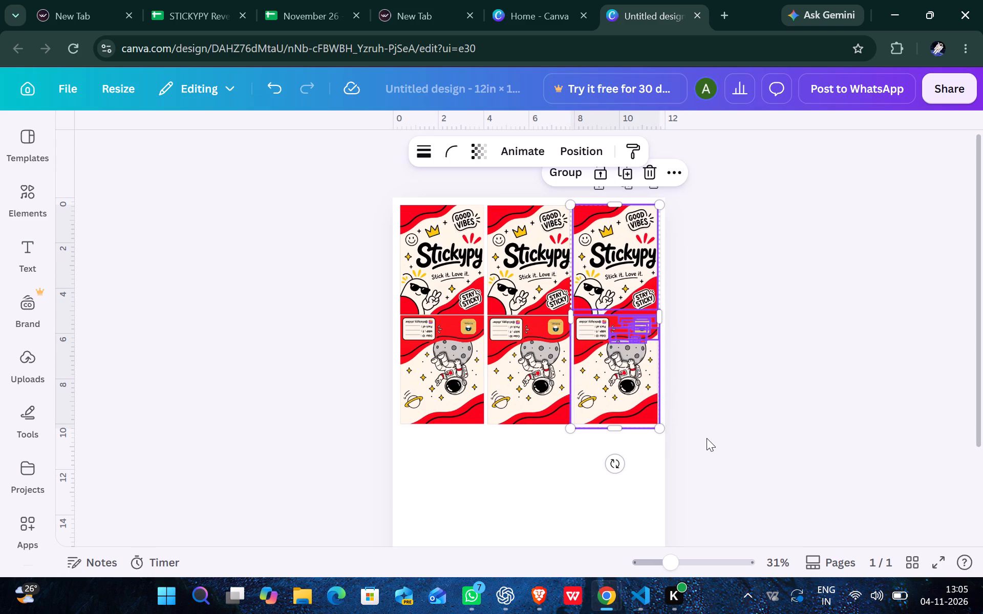
key("Right")
left_click(729, 407)
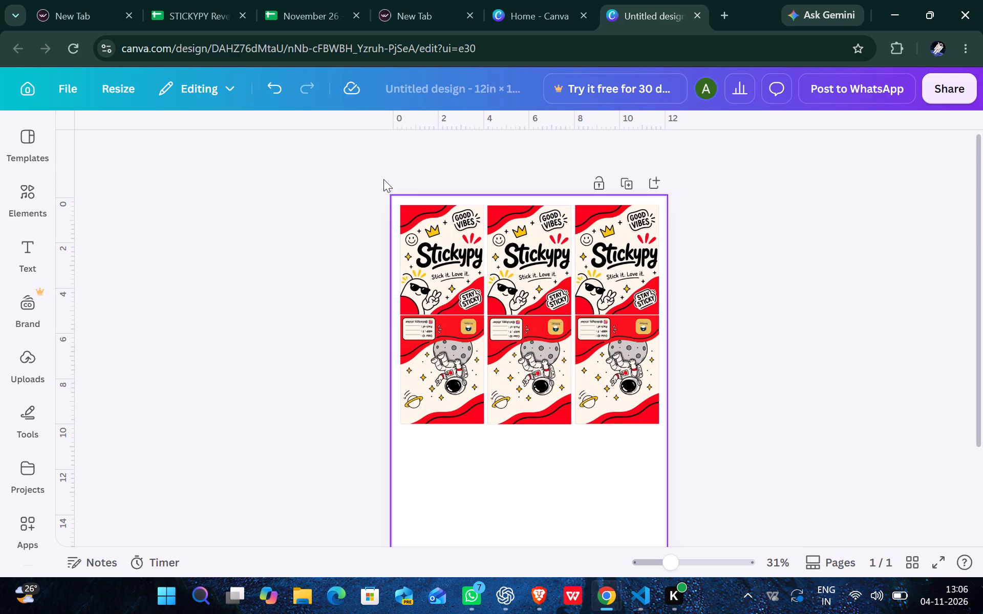
Select the first stack and nudge it slightly closer to the page's left edge.
left_click_drag(383, 173, 460, 430)
key("Left")
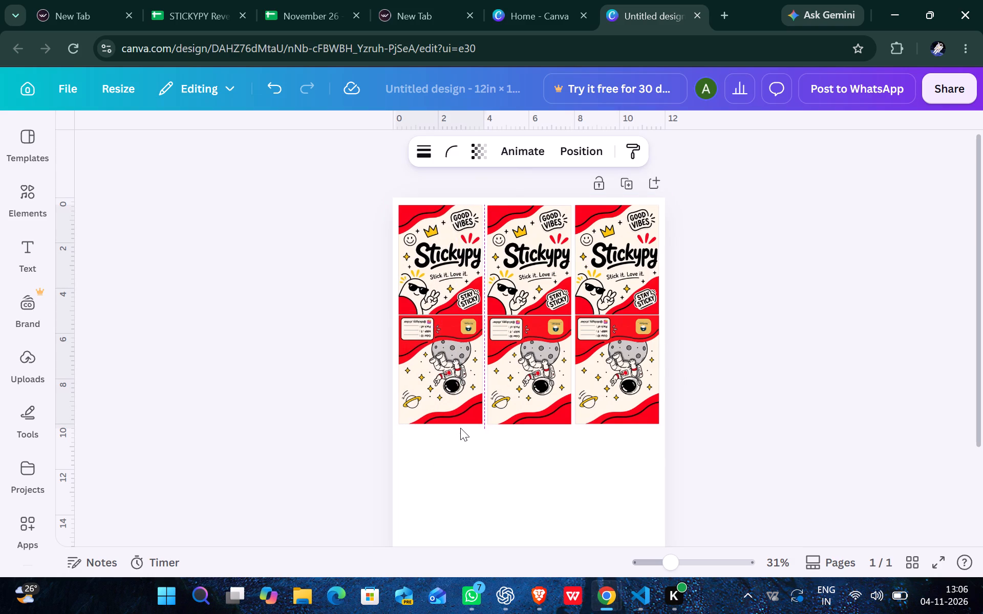
key("Left")
left_click(724, 322)
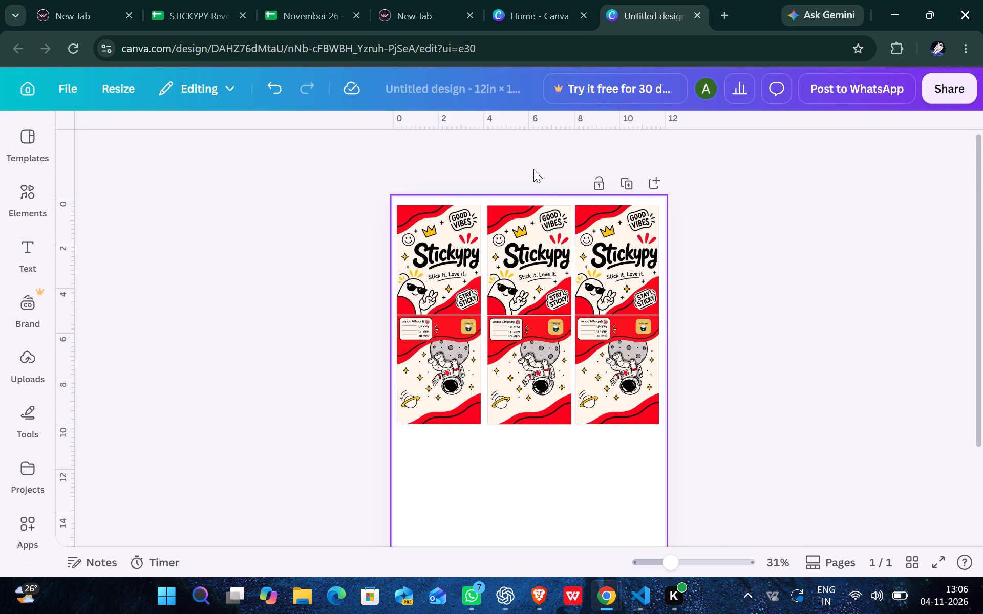
Nudge the middle and third stacks left in turn so all three columns sit with equal narrow gaps.
left_click_drag(507, 156, 563, 427)
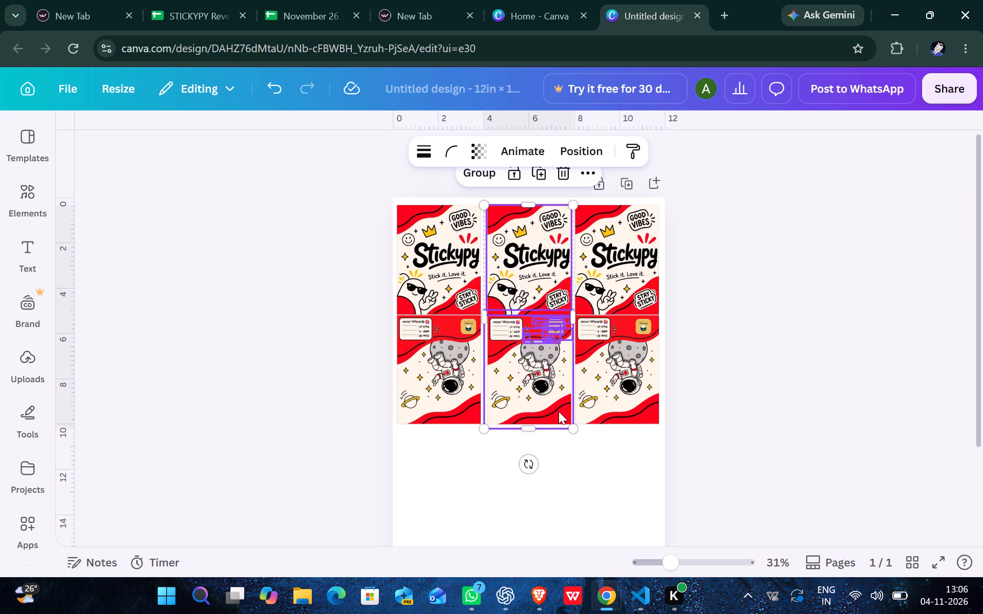
key("Left")
key("Left")
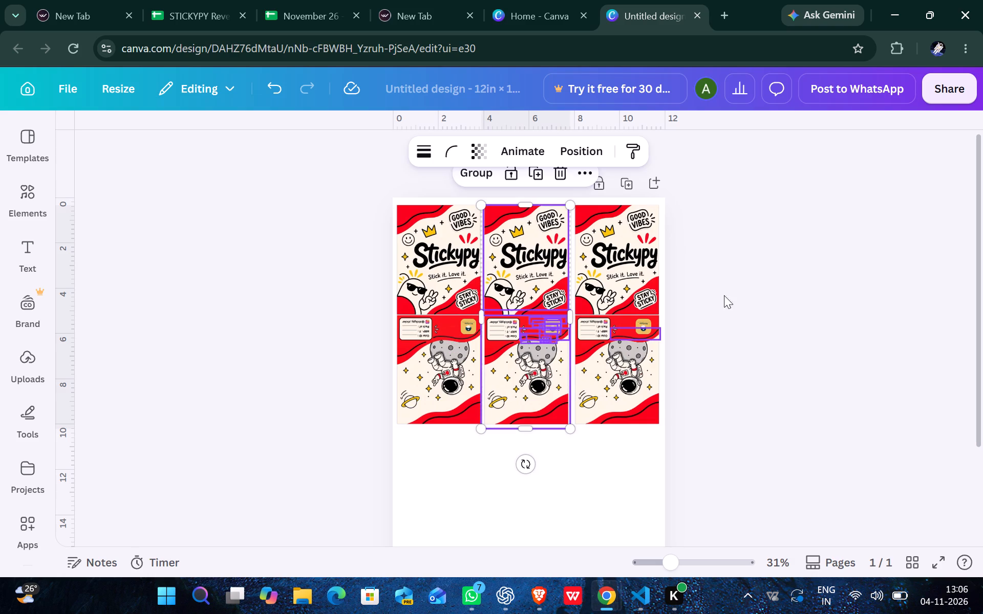
left_click(743, 282)
left_click_drag(583, 155, 678, 457)
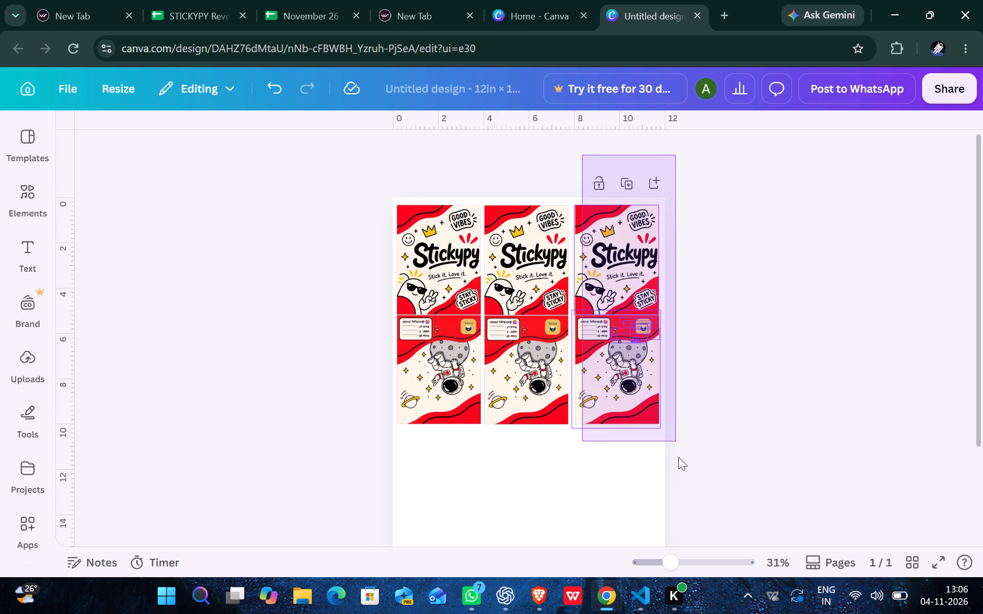
left_click_drag(678, 457, 679, 460)
key("Left")
key("Left")
left_click(742, 390)
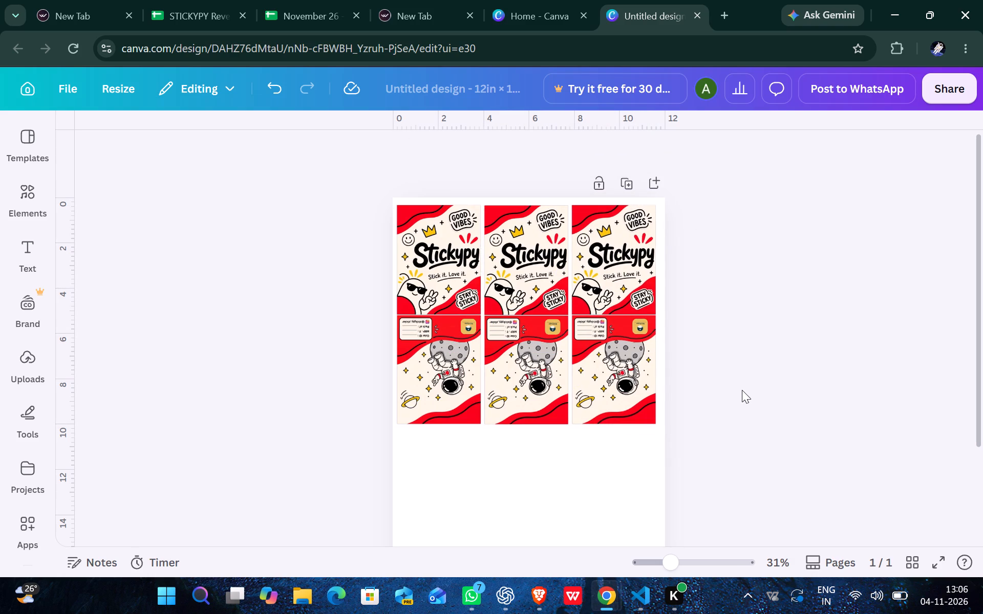
Select all three stacks together and scale them up slightly, to about 11.7 in wide by 9.9 in high.
left_click_drag(364, 173, 410, 229)
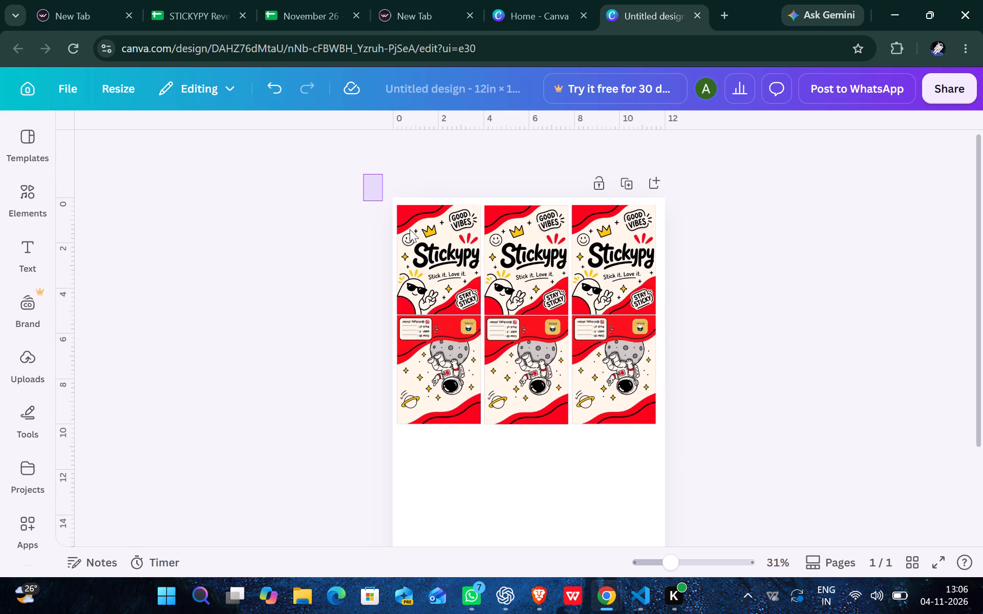
left_click_drag(410, 229, 702, 446)
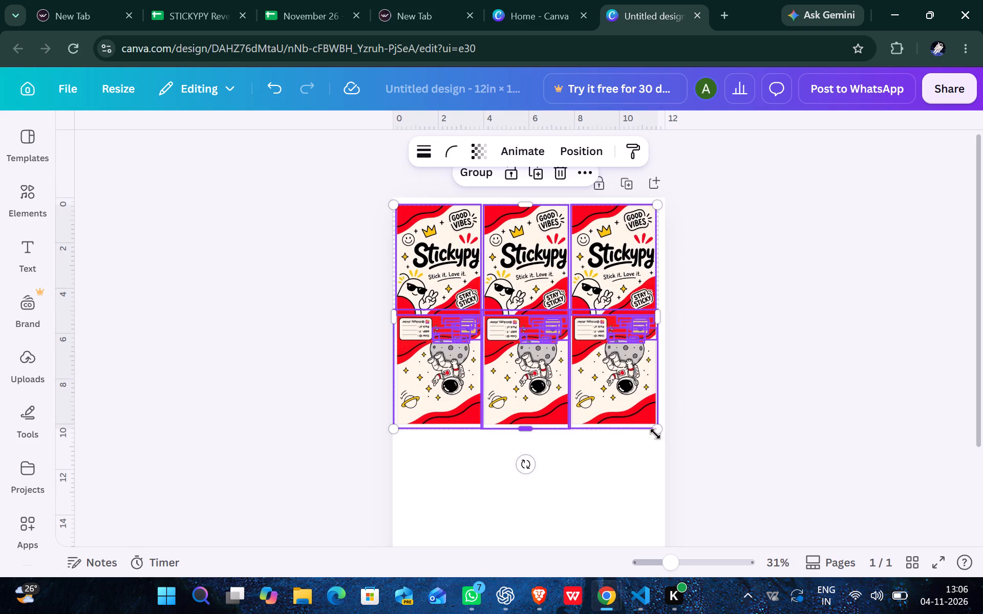
left_click_drag(656, 430, 654, 435)
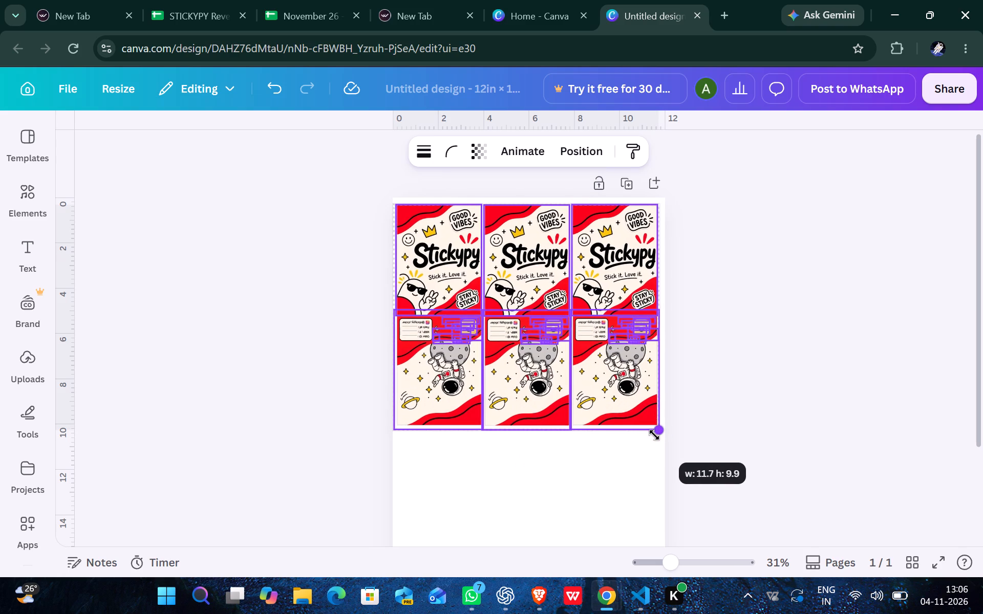
left_click_drag(654, 435, 655, 437)
left_click(751, 406)
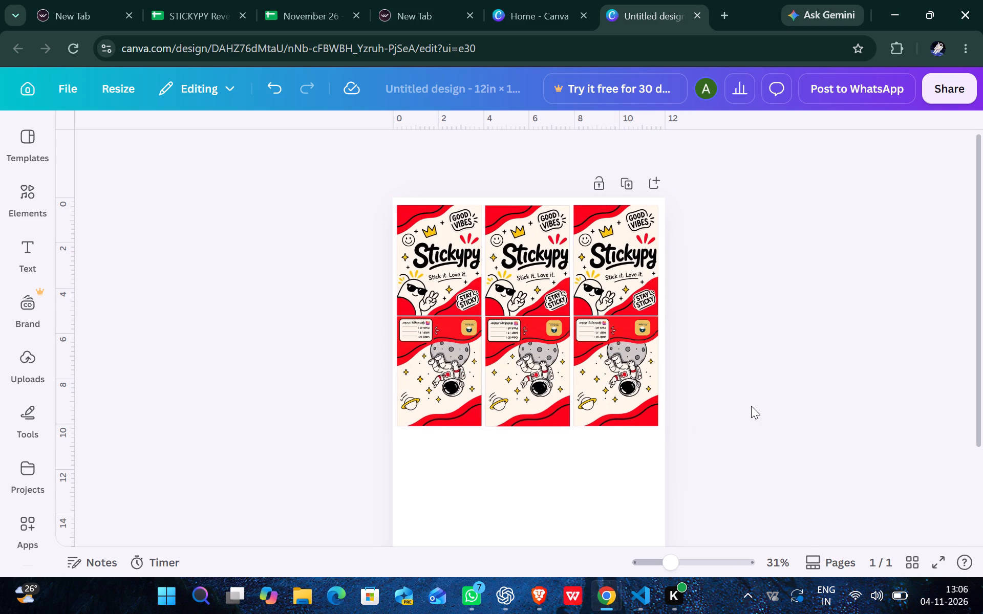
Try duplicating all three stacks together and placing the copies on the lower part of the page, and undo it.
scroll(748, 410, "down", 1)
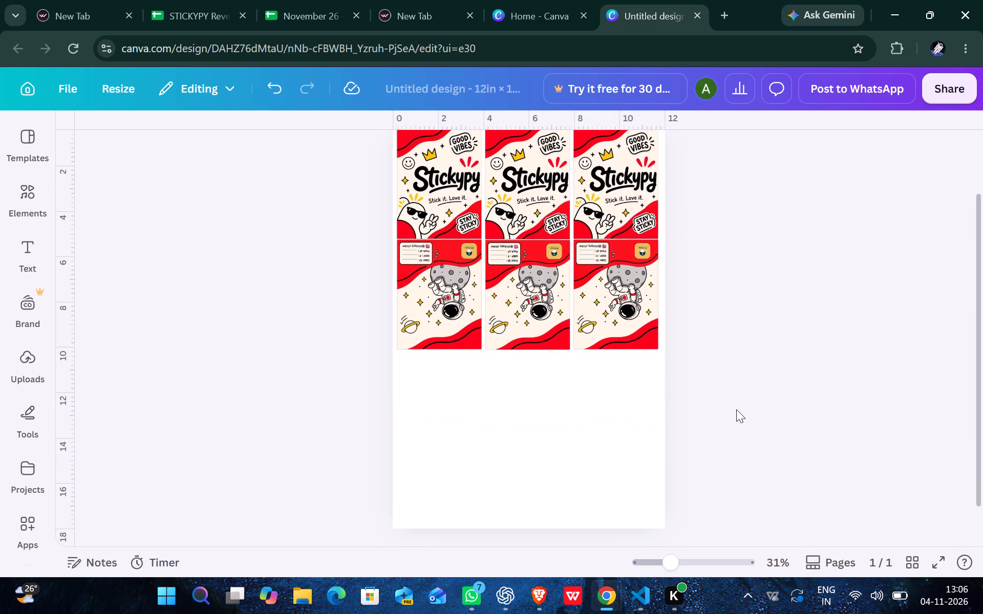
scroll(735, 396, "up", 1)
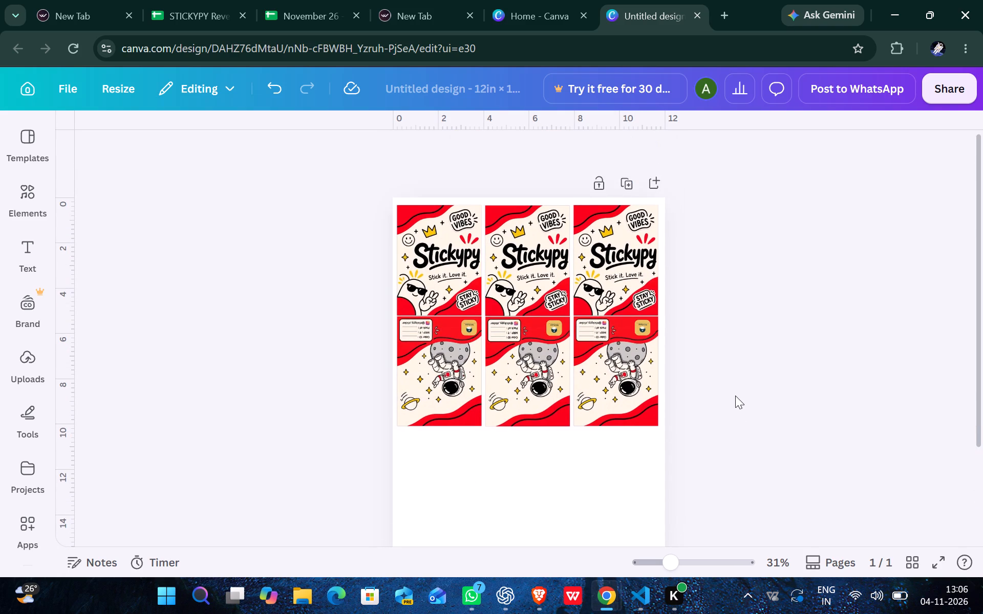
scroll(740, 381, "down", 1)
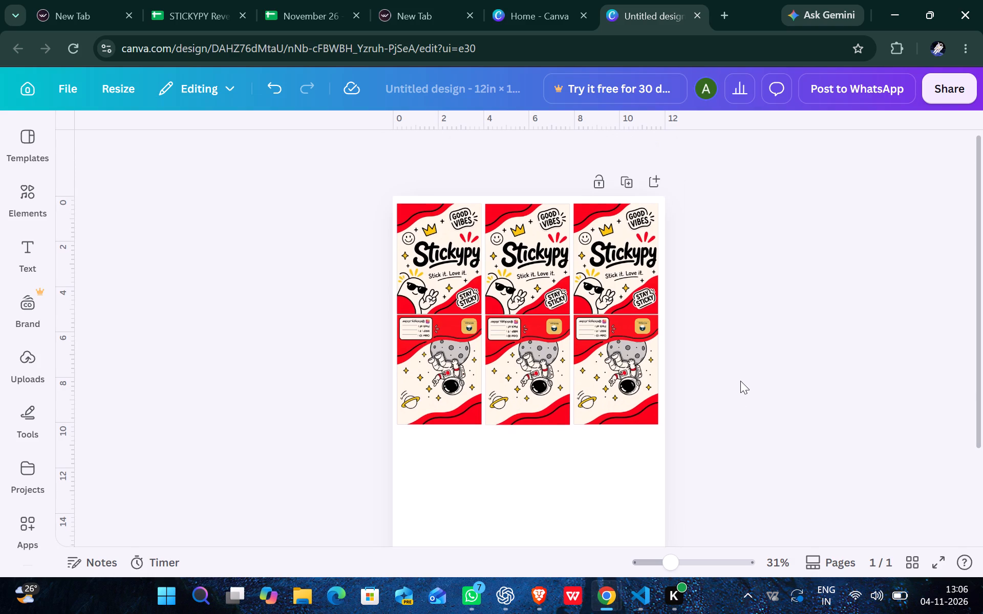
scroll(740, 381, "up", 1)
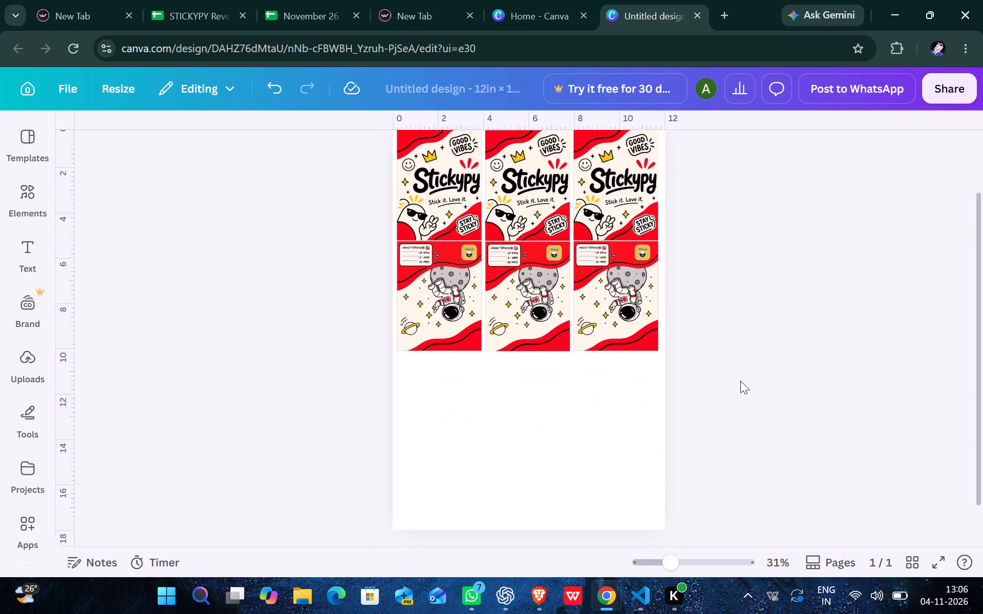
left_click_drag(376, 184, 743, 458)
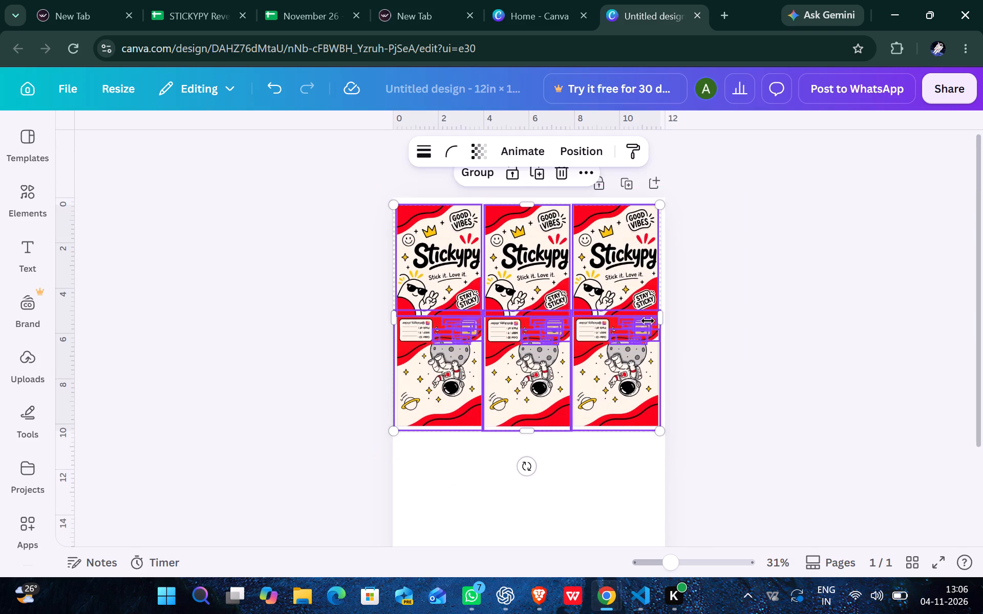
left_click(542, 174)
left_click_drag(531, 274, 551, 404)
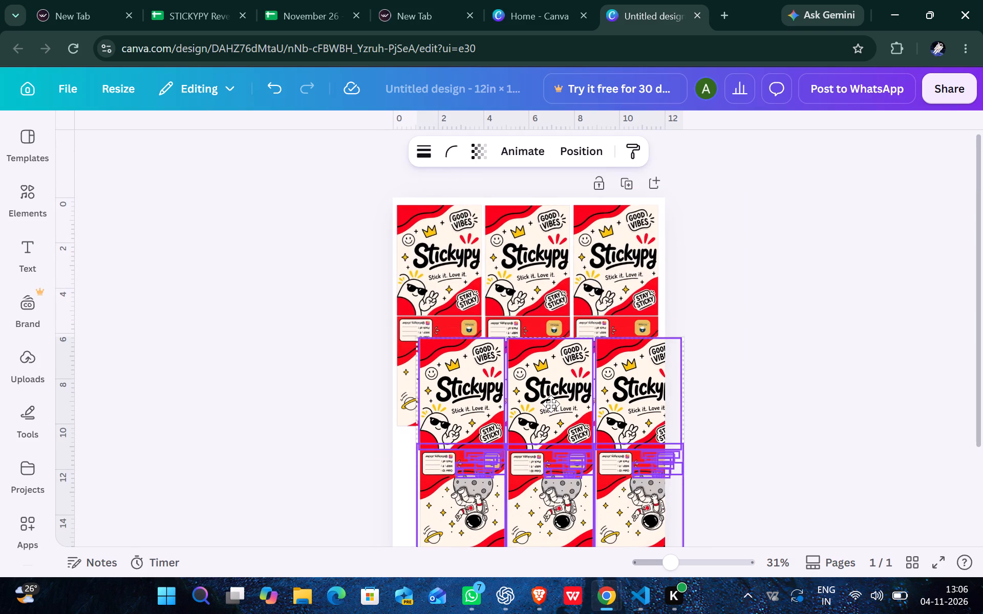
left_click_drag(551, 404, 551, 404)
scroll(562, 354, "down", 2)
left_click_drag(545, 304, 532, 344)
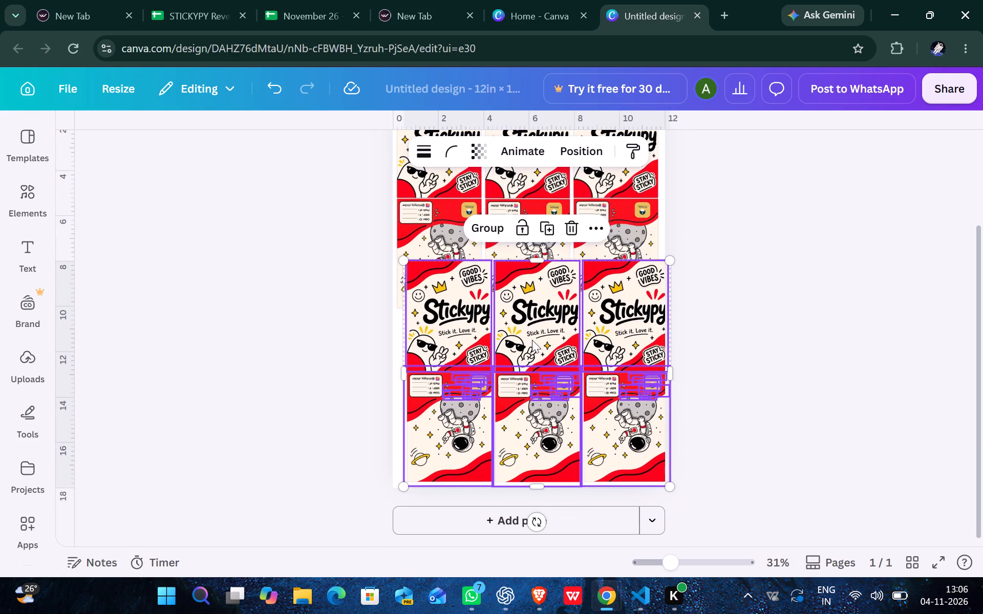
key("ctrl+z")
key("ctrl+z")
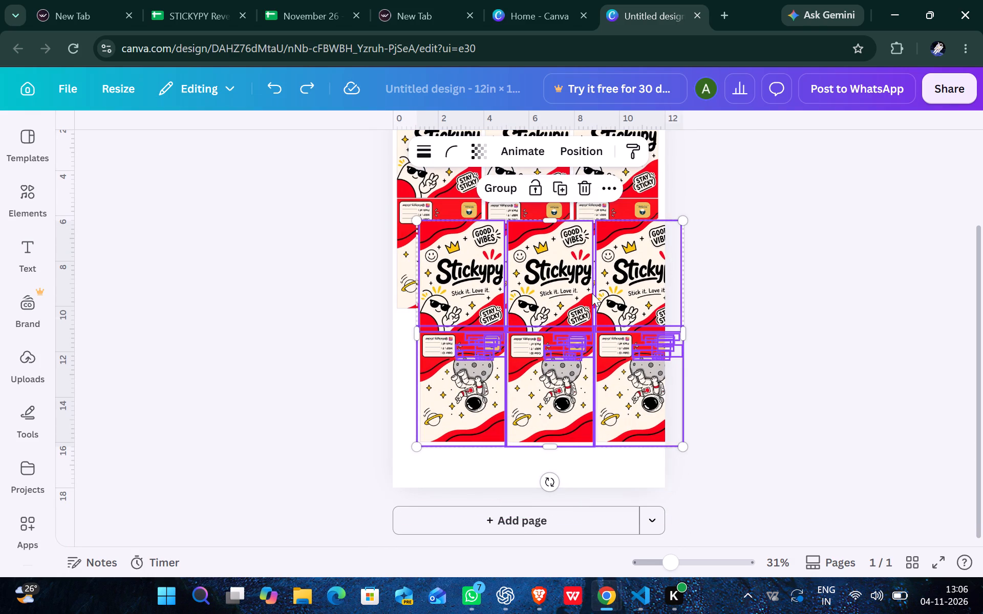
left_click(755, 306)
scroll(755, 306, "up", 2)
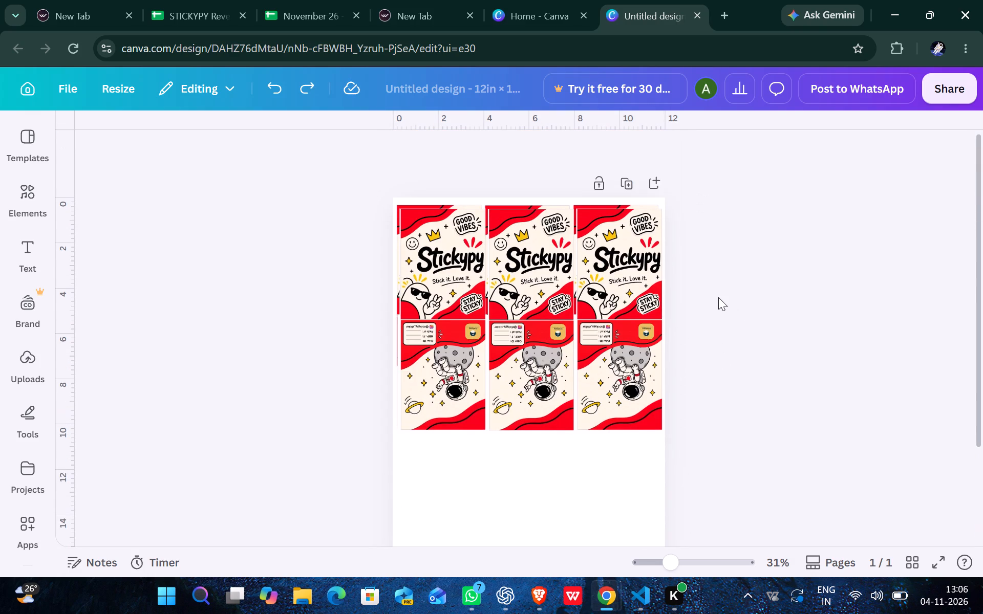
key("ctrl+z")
Duplicate the whole first stack, pull the copy down over the lower part of the page and rotate it to -90°.
left_click_drag(370, 174, 399, 232)
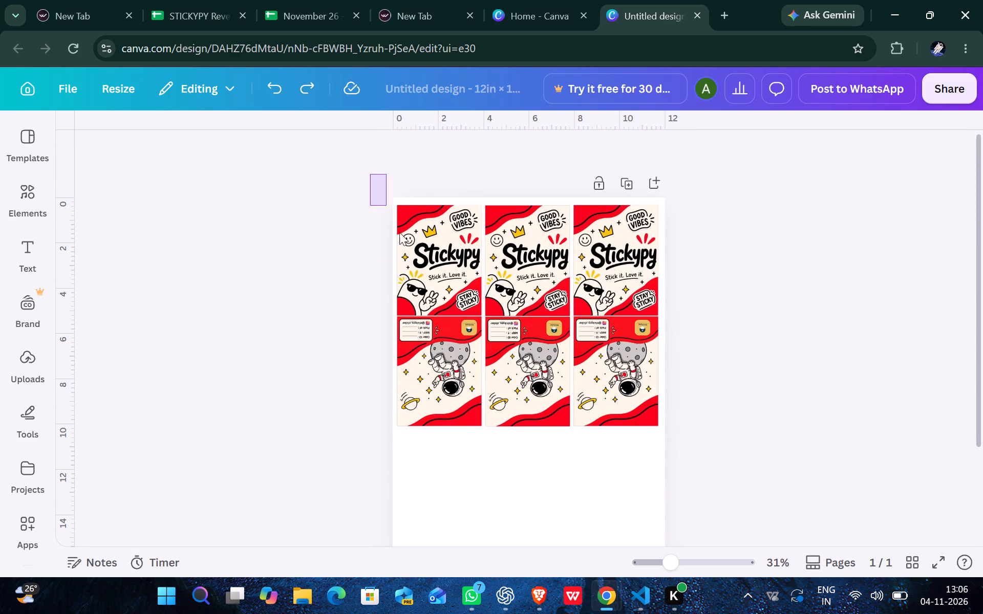
left_click_drag(399, 232, 484, 457)
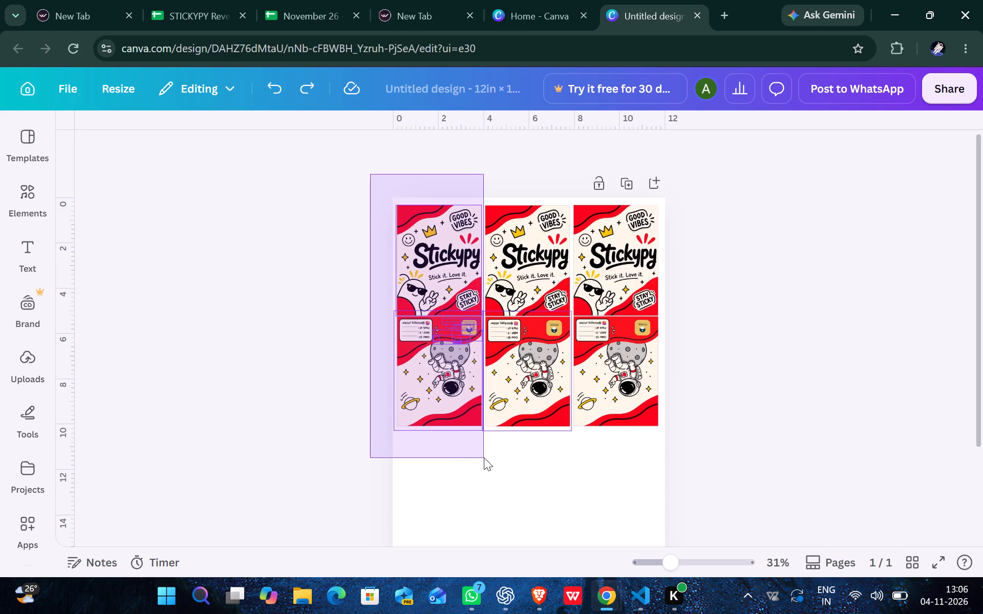
left_click_drag(484, 457, 478, 457)
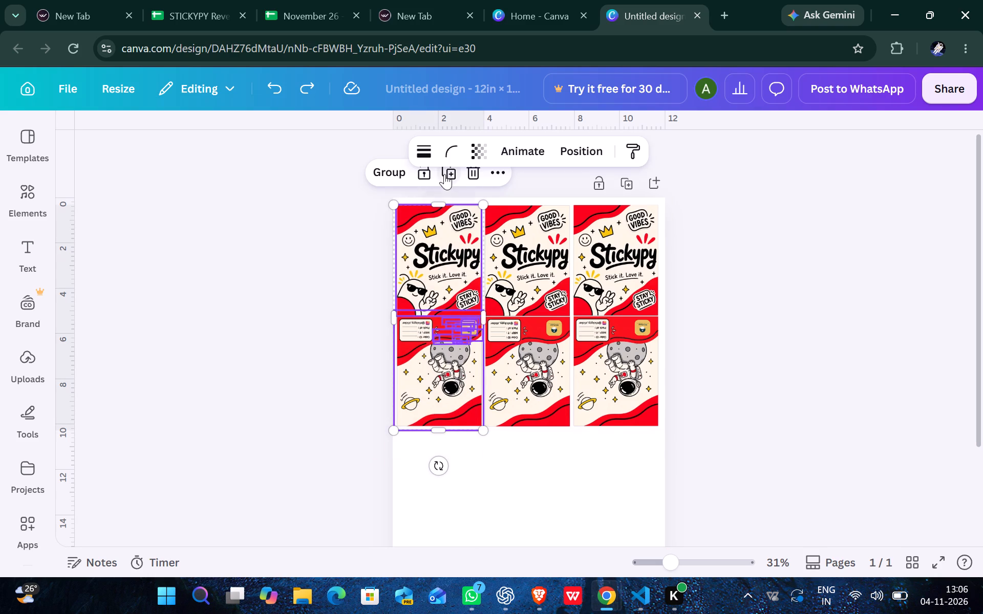
left_click(444, 173)
scroll(467, 250, "down", 1)
left_click_drag(442, 278, 476, 386)
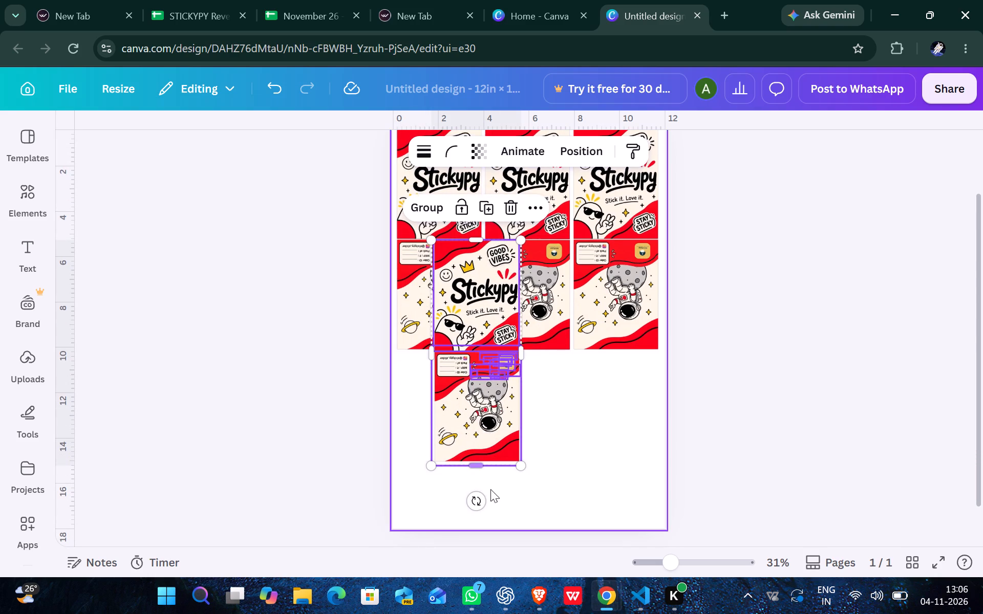
left_click_drag(475, 503, 631, 355)
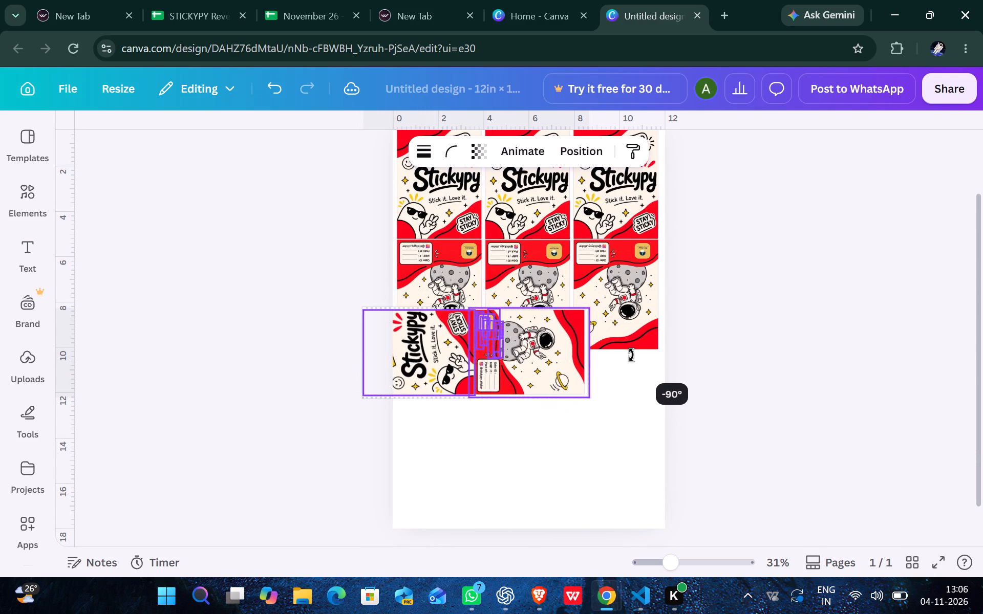
left_click_drag(631, 355, 631, 355)
Place the rotated copy directly below the three upright stacks, aligned with the first stack's left edge.
left_click_drag(522, 345, 560, 394)
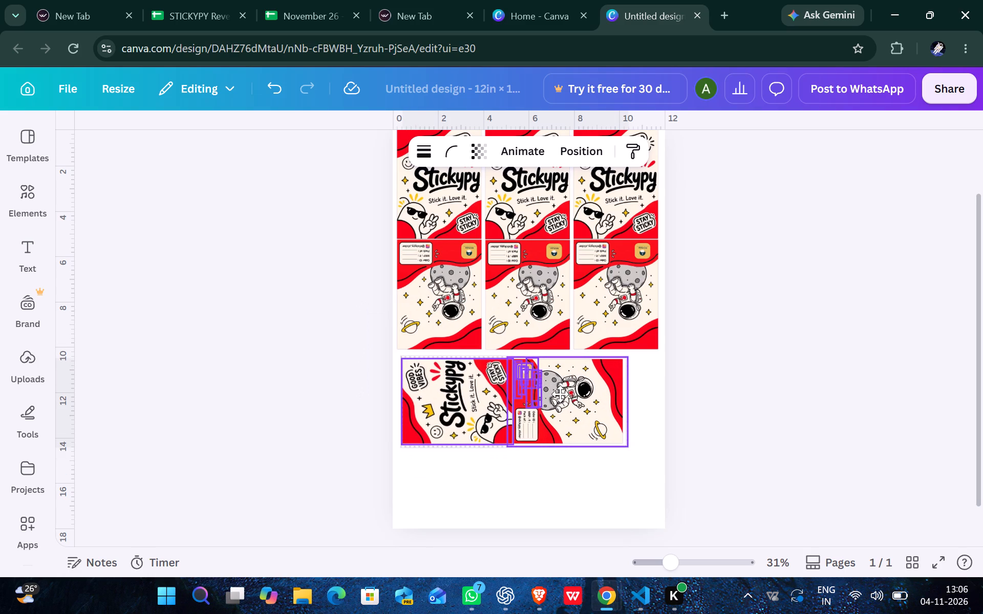
left_click_drag(560, 394, 558, 393)
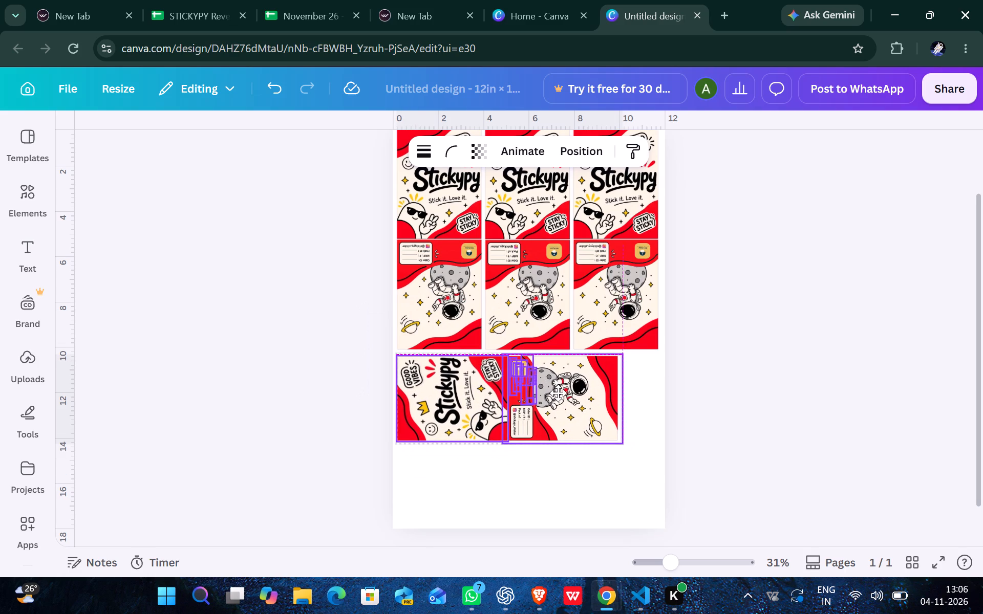
left_click_drag(558, 393, 558, 388)
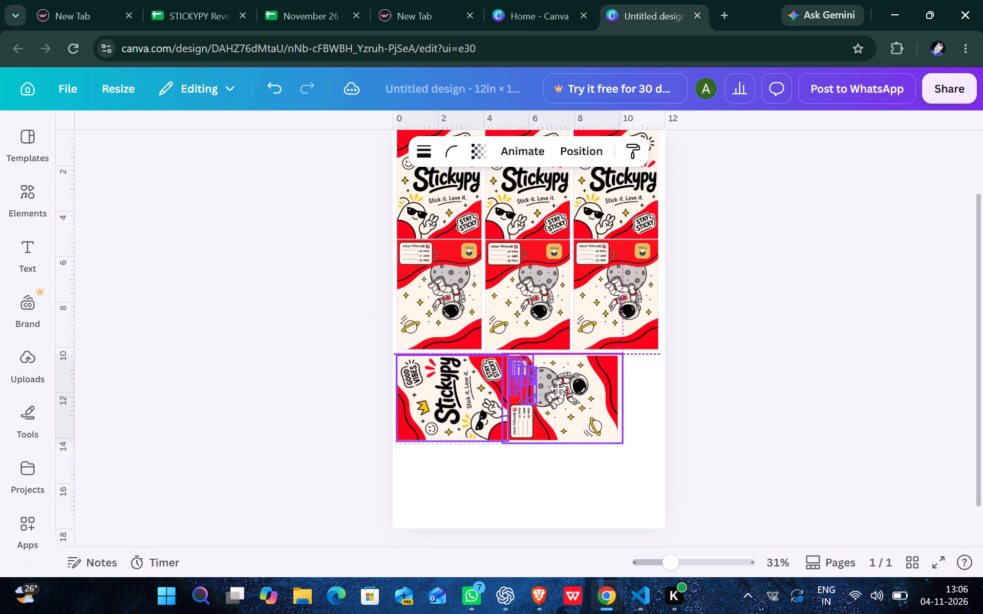
left_click_drag(558, 388, 558, 386)
left_click(791, 381)
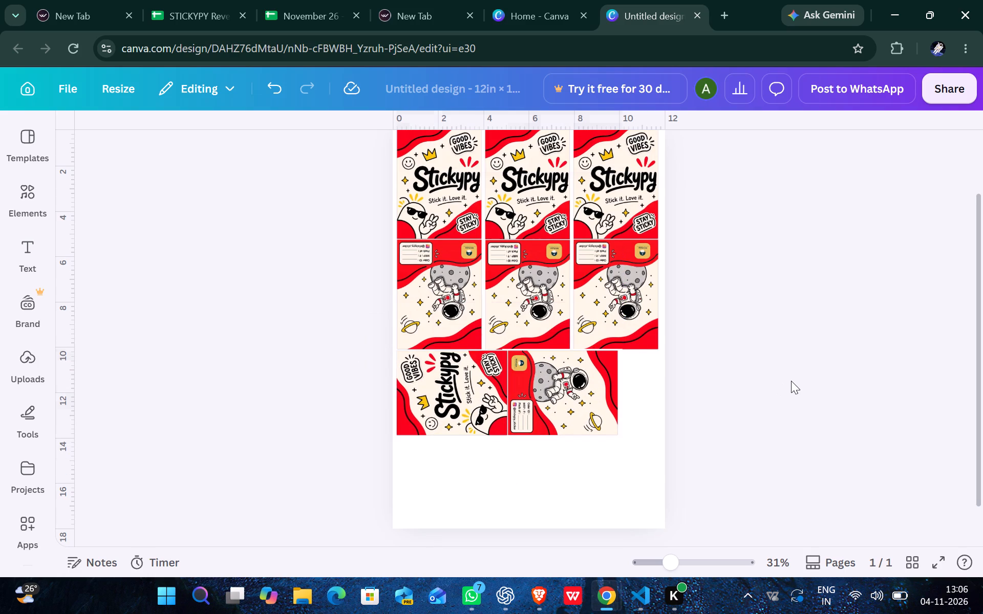
Select the whole rotated copy and nudge it down slightly to leave a narrow gap below the upright stacks.
left_click_drag(365, 346, 383, 374)
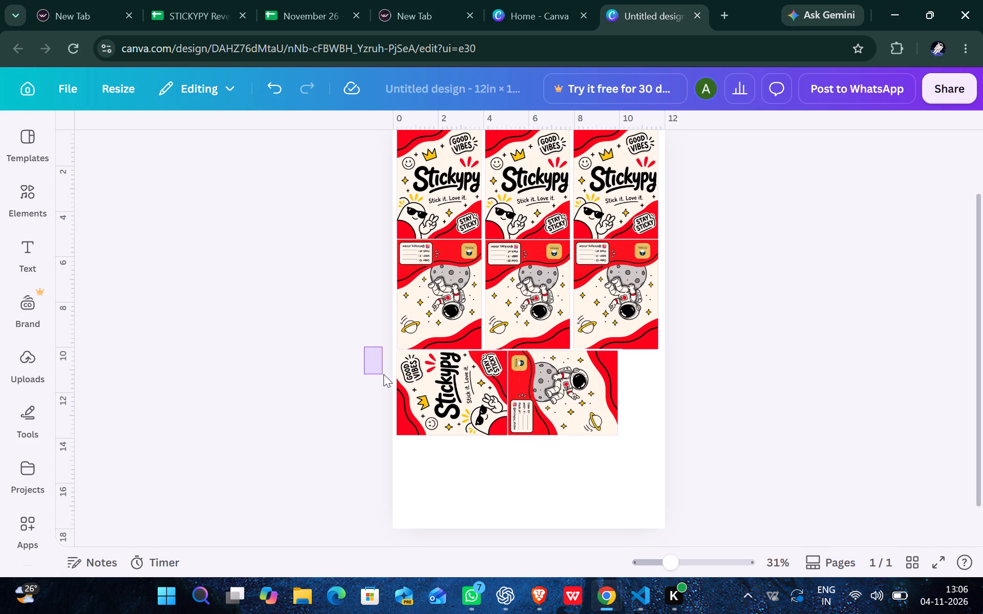
left_click_drag(383, 374, 387, 377)
left_click_drag(356, 365, 595, 448)
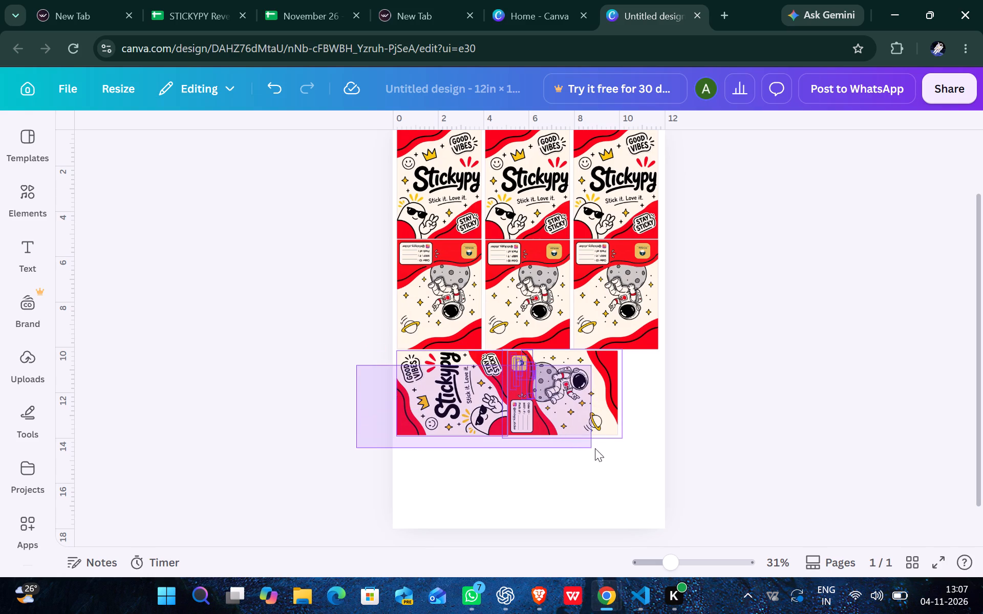
left_click_drag(595, 448, 640, 456)
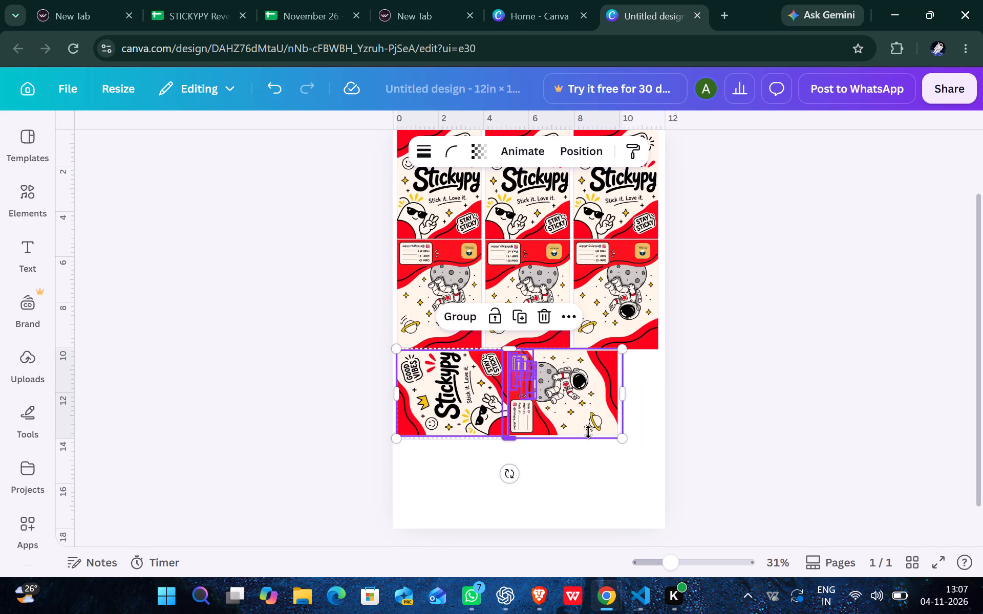
key("Down")
left_click(750, 369)
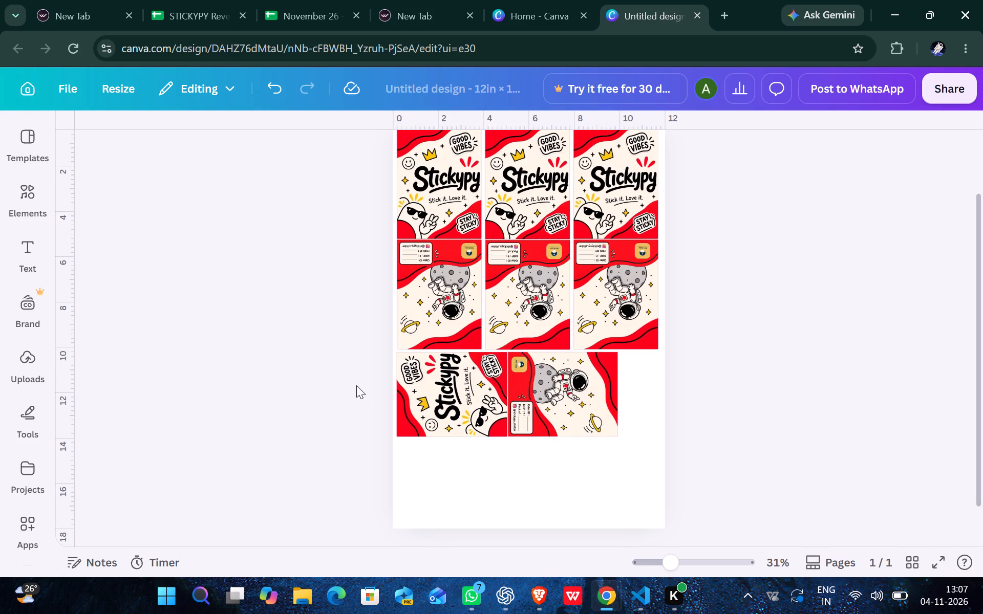
Duplicate the whole rotated copy and place the duplicate directly beneath it, left-aligned, with a narrow gap between them.
left_click_drag(364, 354, 636, 459)
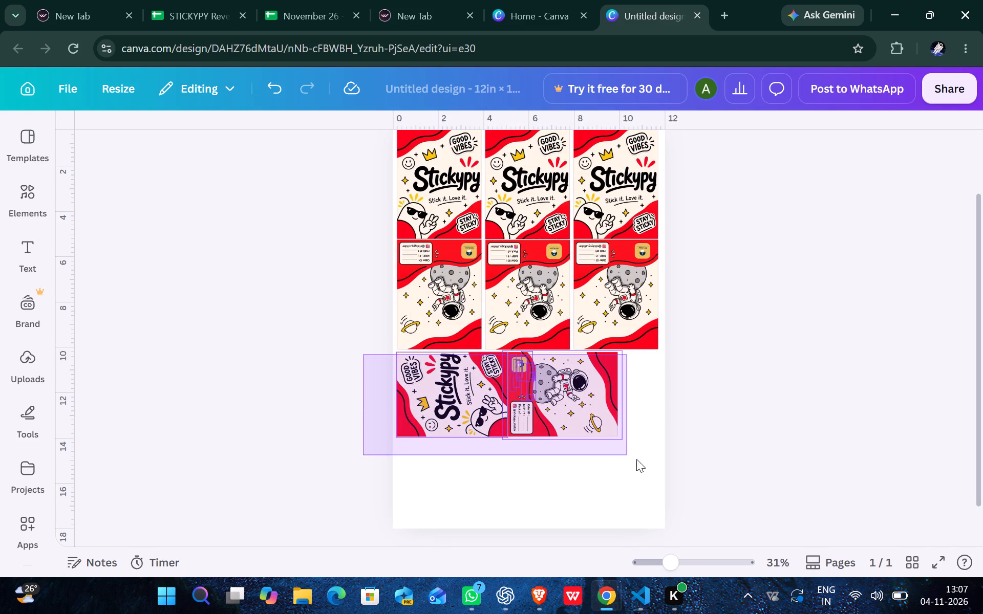
left_click_drag(636, 459, 641, 461)
left_click(524, 320)
left_click_drag(606, 490, 491, 477)
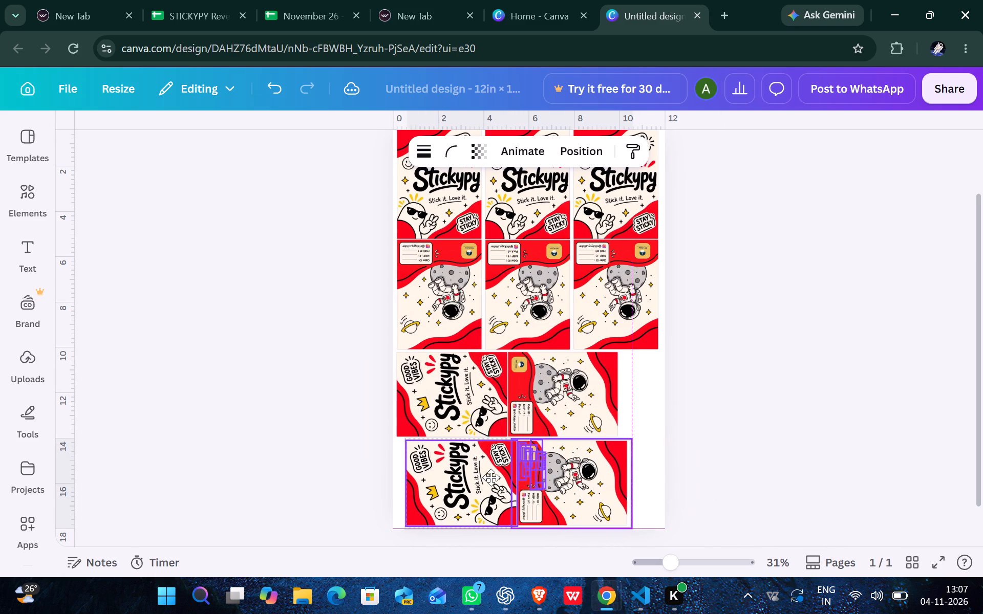
left_click_drag(491, 477, 481, 477)
left_click(726, 418)
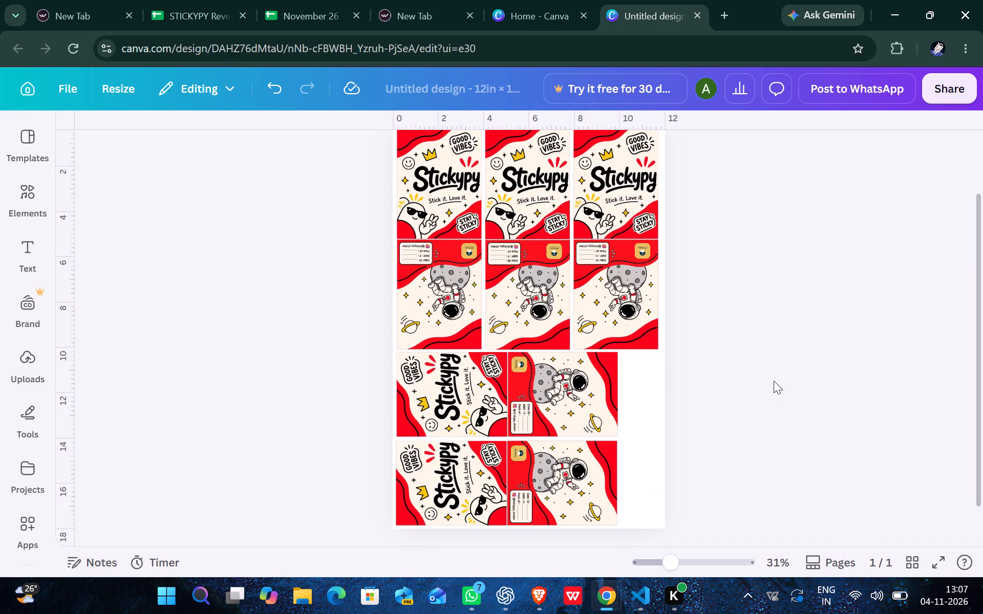
Name the design "Stickypy new envelop".
left_click(462, 96)
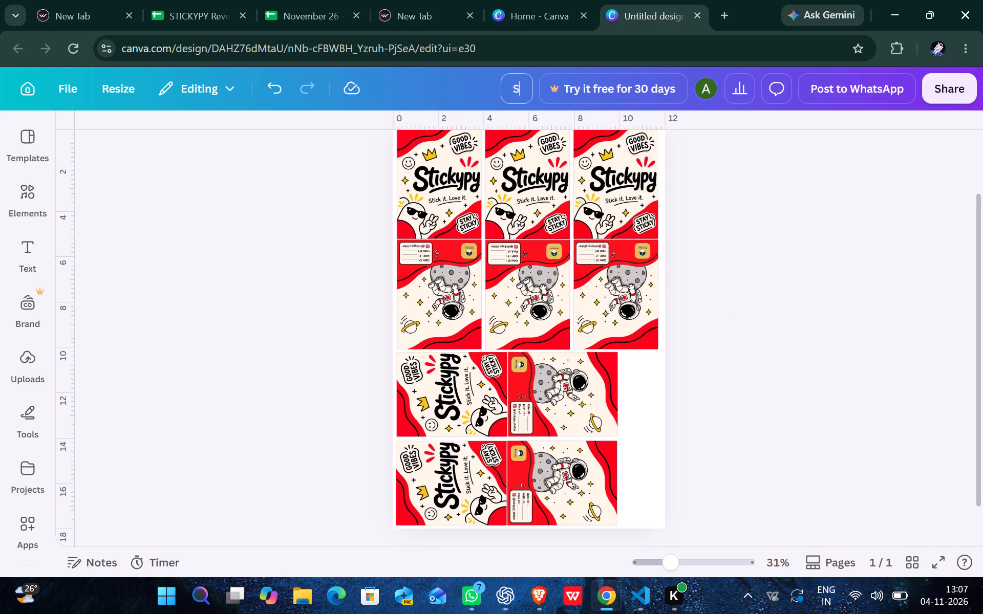
type("tickypy new eb")
key("BackSpace")
type("nvelop")
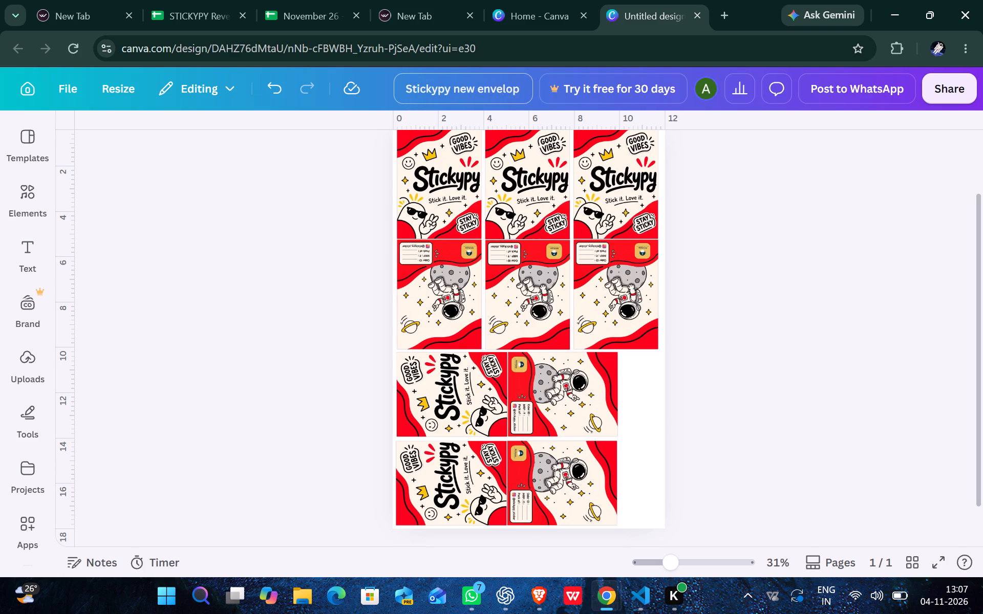
key("Return")
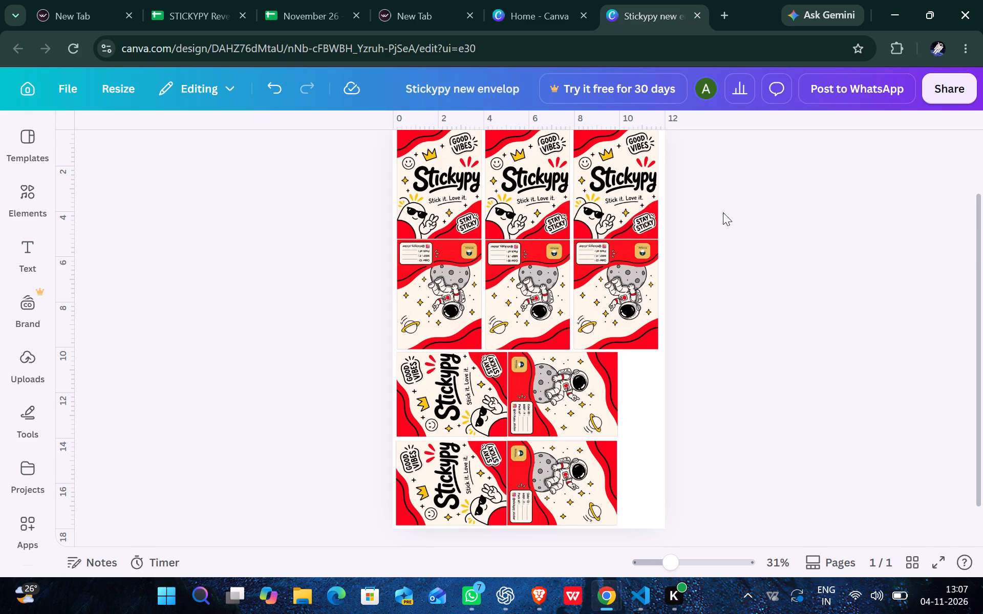
Download the design as a PDF file and dismiss the download notification.
left_click(966, 86)
left_click(709, 441)
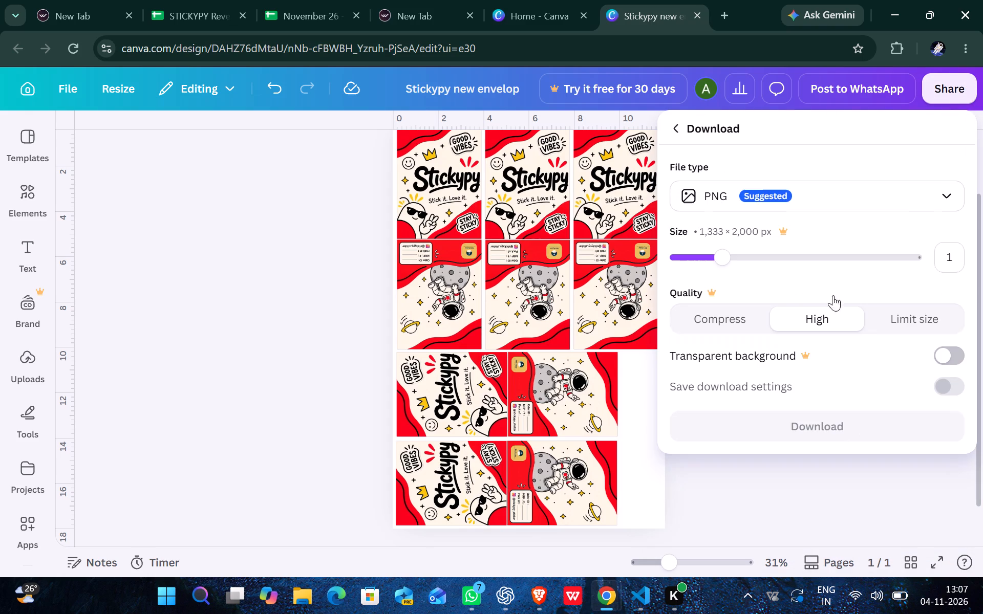
left_click(913, 195)
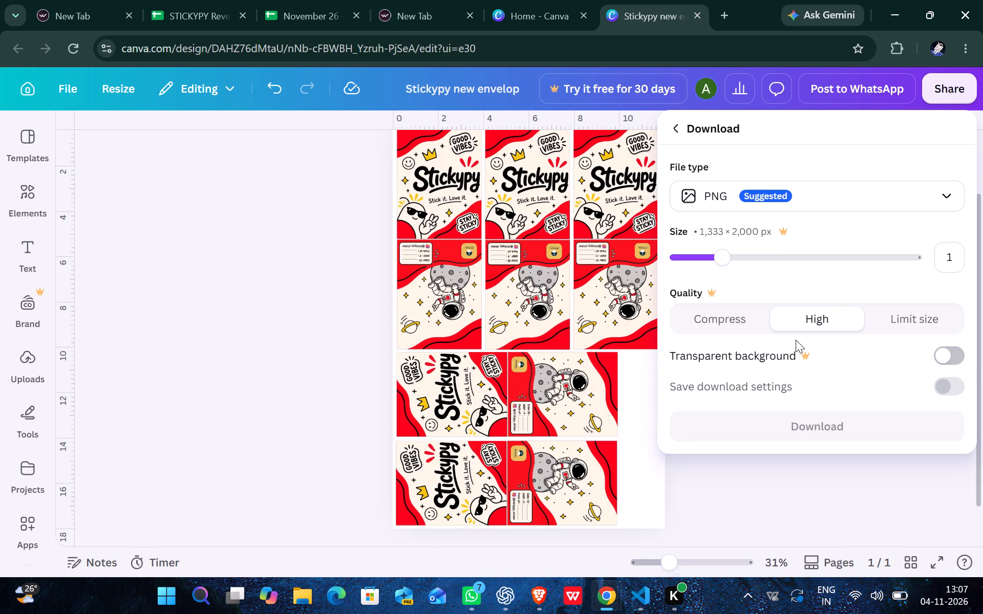
left_click(796, 340)
left_click(780, 192)
left_click(752, 333)
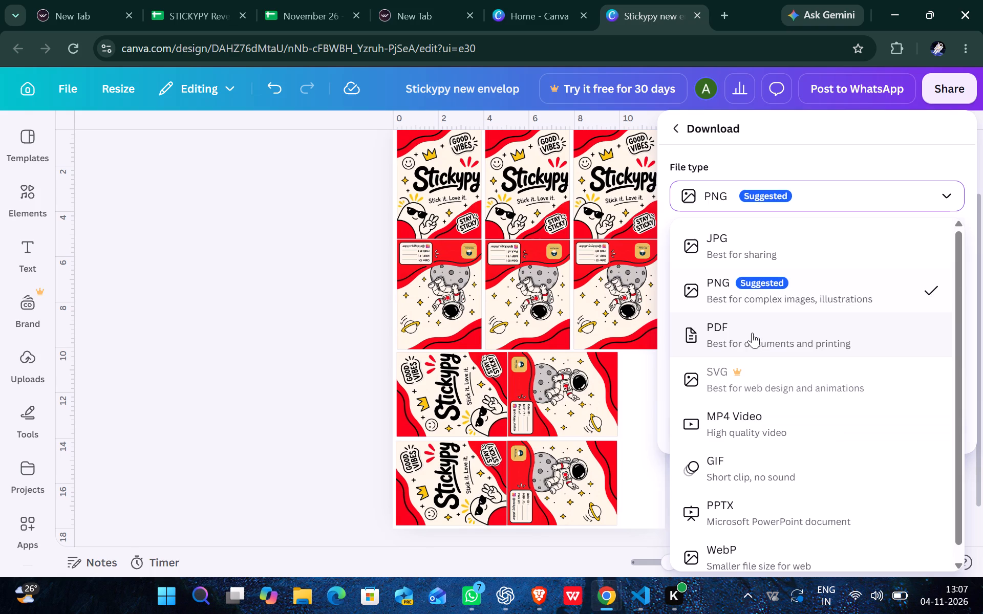
left_click(909, 255)
left_click(892, 415)
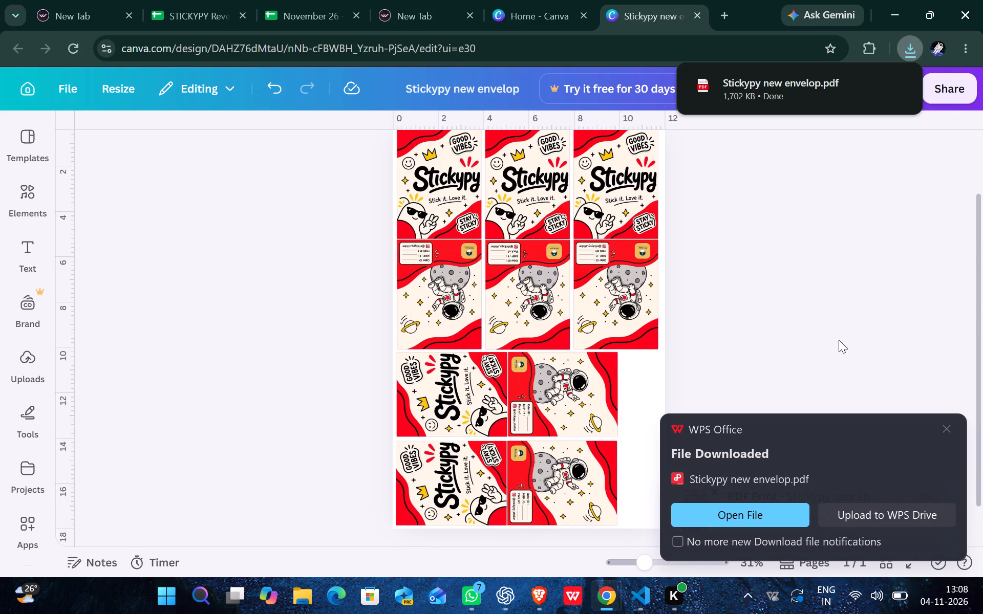
left_click(953, 425)
left_click(898, 324)
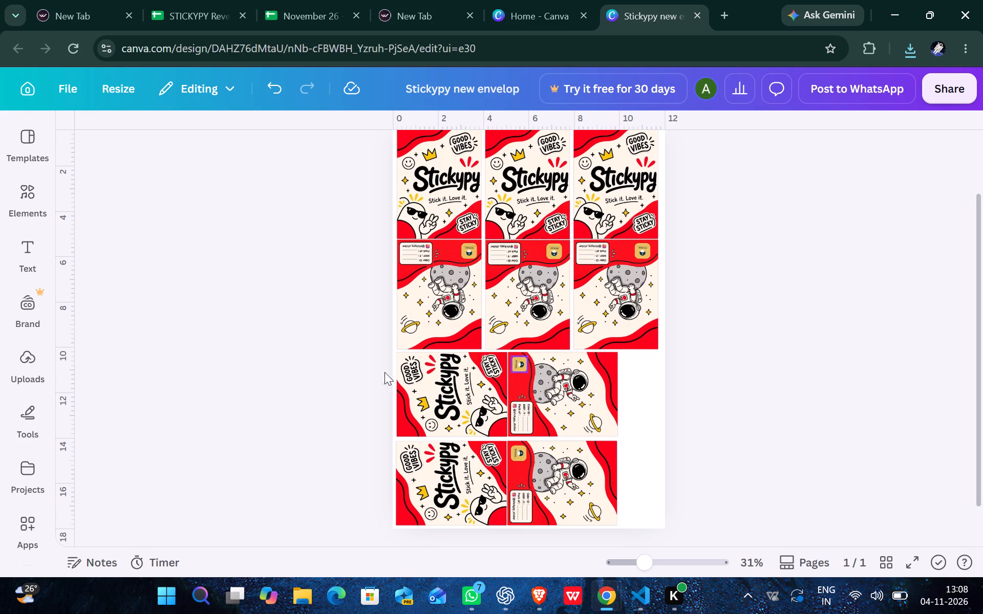
Shrink both rotated copies together to slightly under 9 in wide, keeping their lower-left corner in place on the page.
left_click_drag(352, 357, 571, 489)
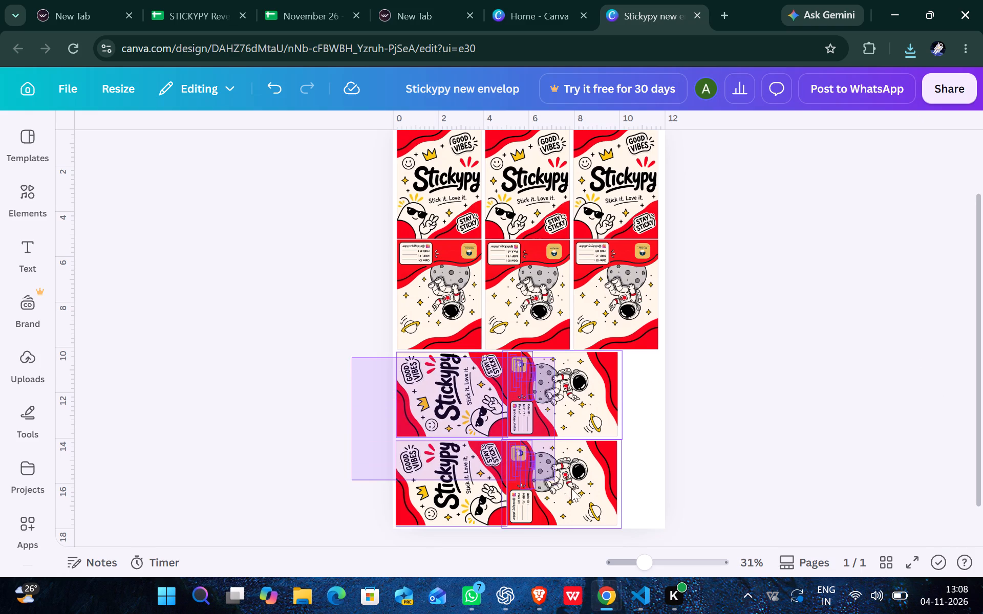
left_click_drag(571, 489, 664, 542)
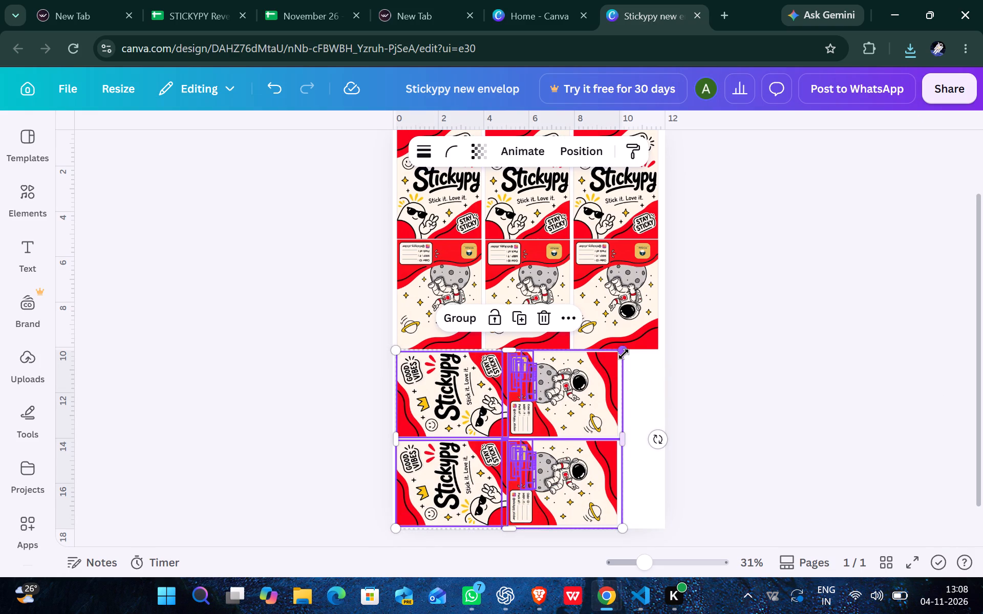
left_click_drag(624, 353, 619, 373)
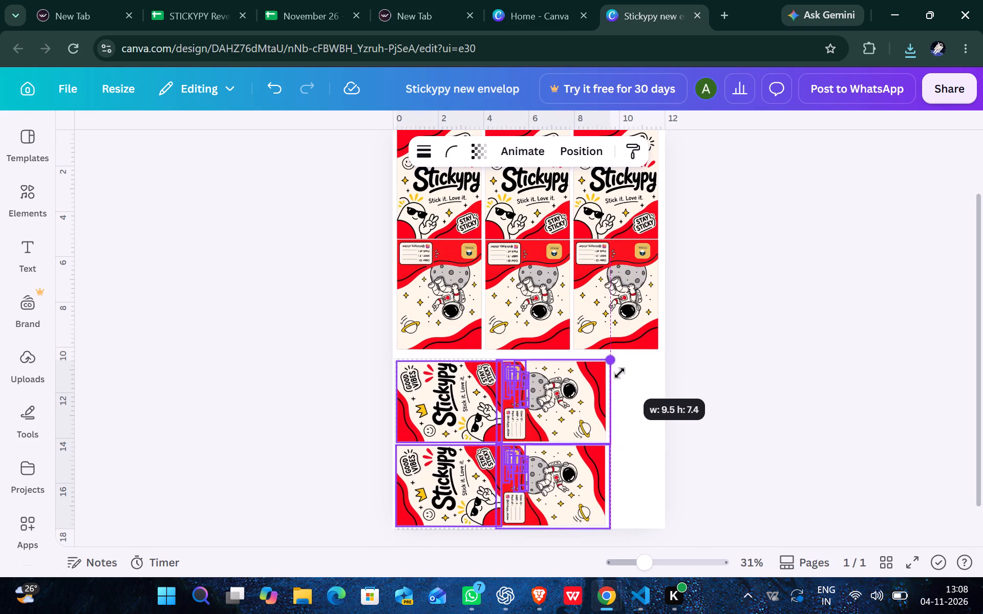
left_click_drag(619, 373, 617, 392)
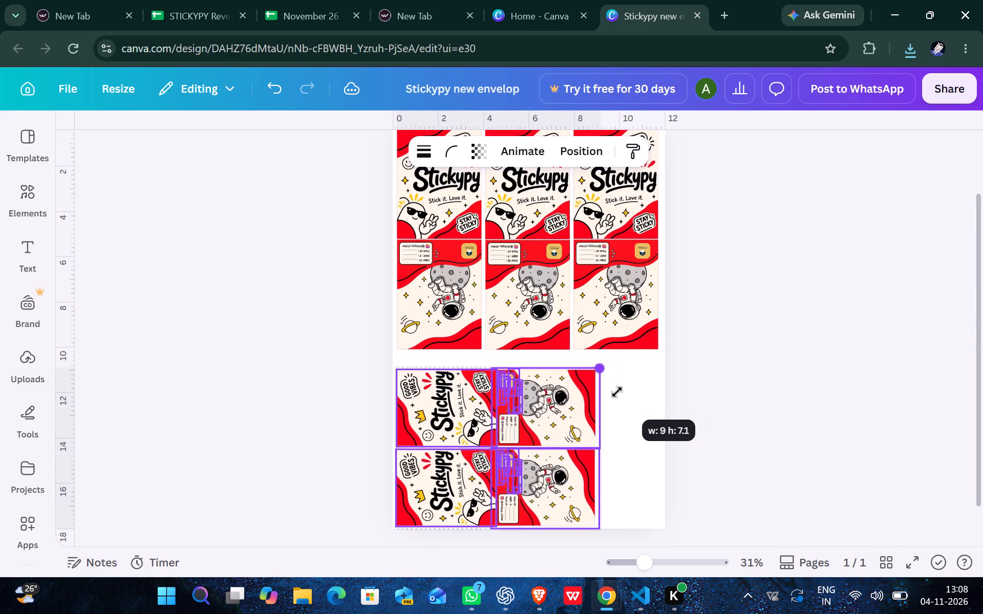
left_click_drag(617, 392, 615, 399)
left_click(750, 375)
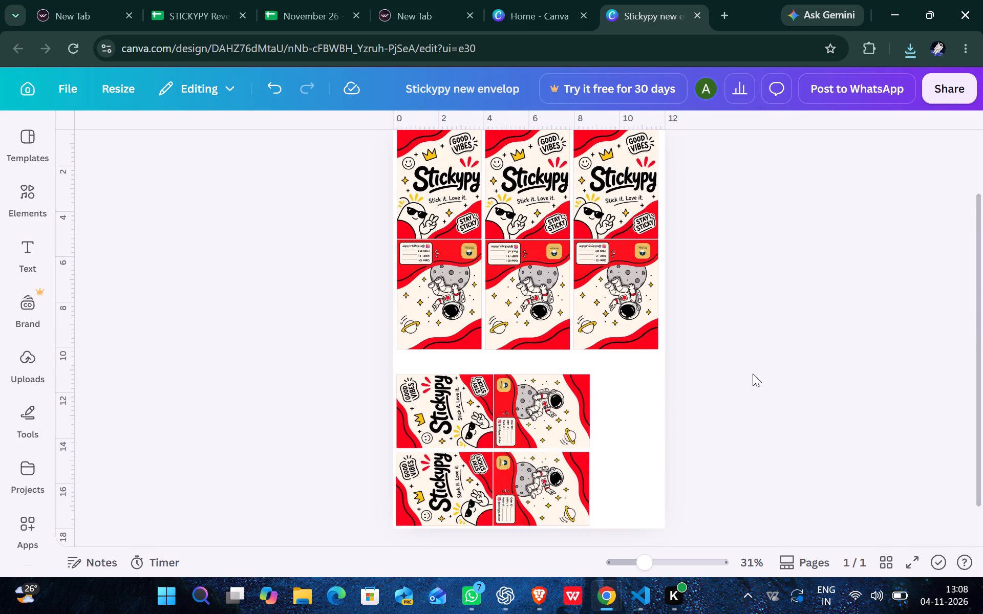
Move all three upright stacks down to just above the rotated copies, leaving a top margin, and nudge them slightly left.
scroll(753, 374, "up", 1)
left_click_drag(365, 185, 530, 328)
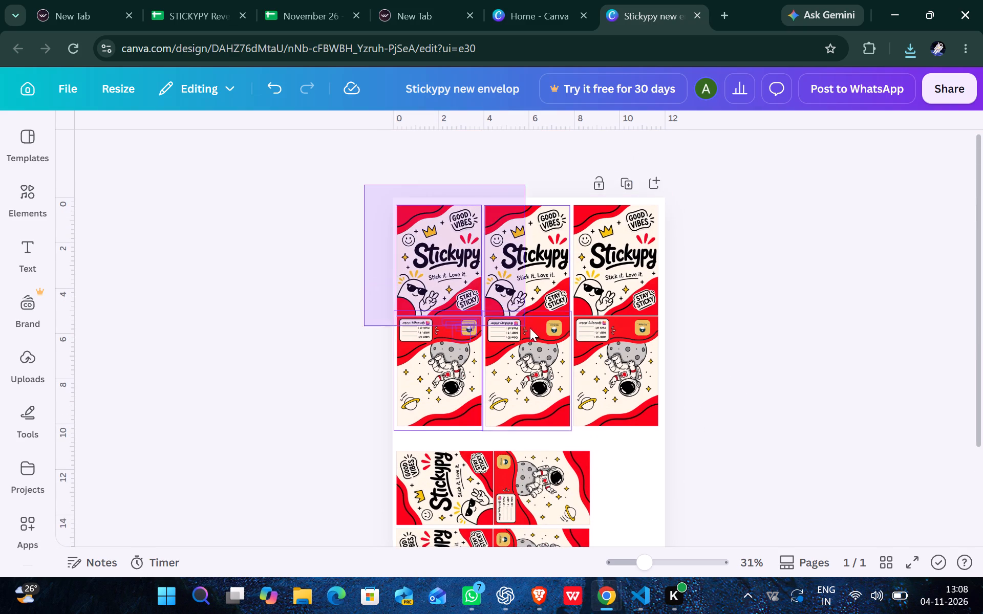
left_click_drag(530, 328, 696, 434)
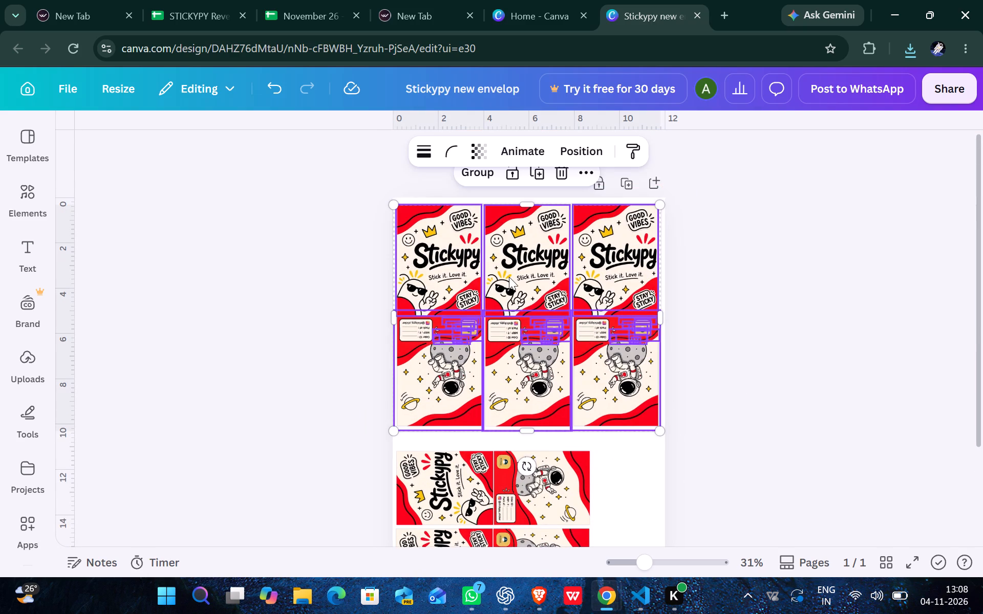
left_click_drag(509, 275, 509, 294)
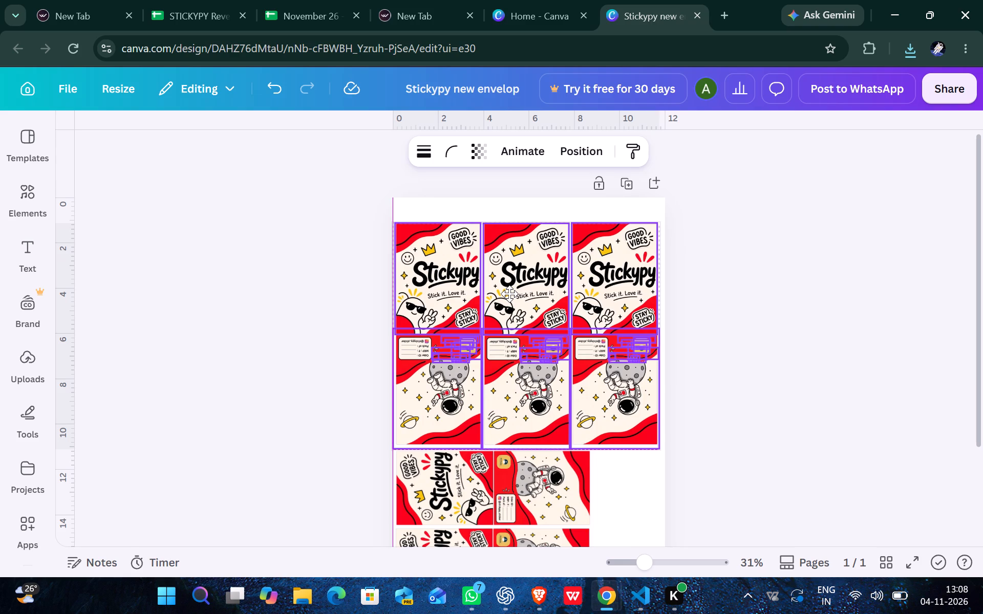
left_click_drag(509, 294, 511, 293)
left_click(787, 300)
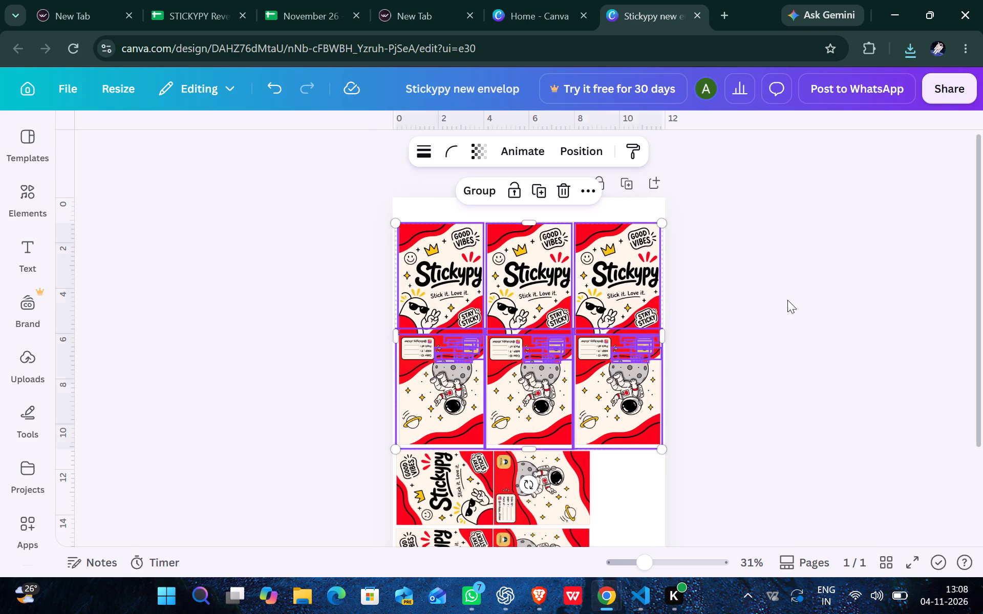
left_click_drag(364, 212, 711, 432)
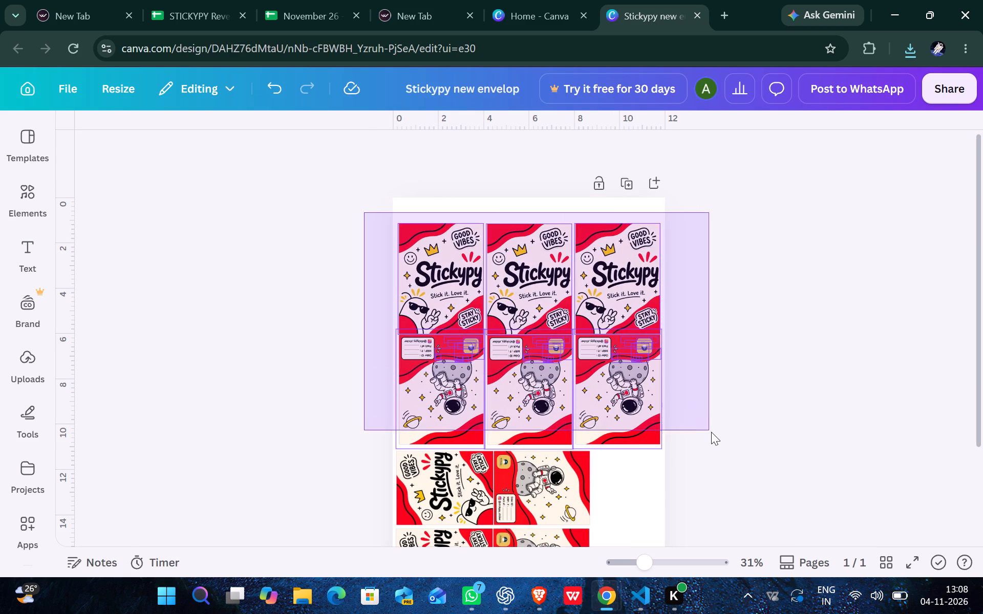
left_click_drag(711, 432, 719, 438)
key("Left")
left_click(751, 371)
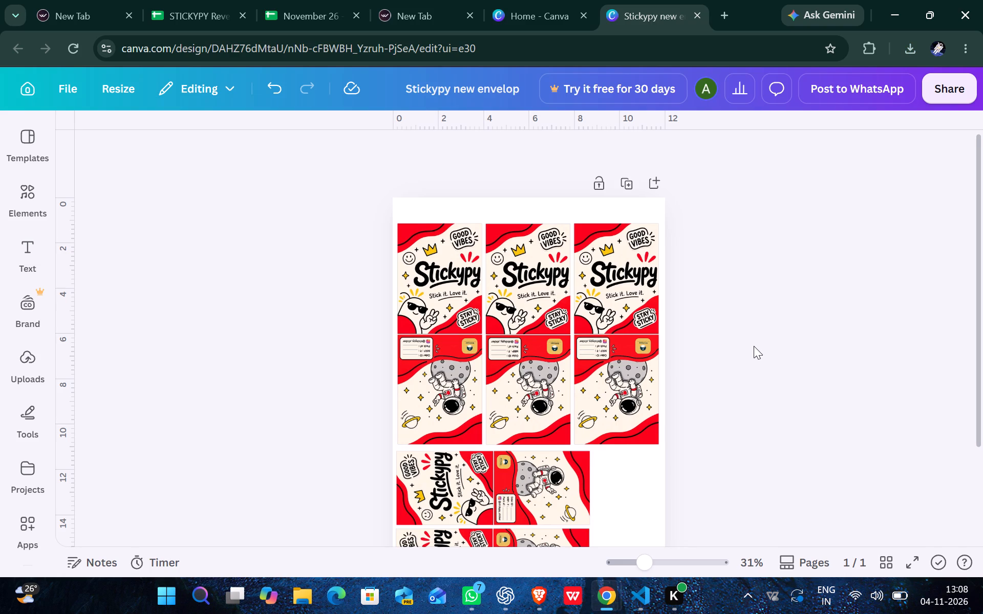
Enlarge both rotated copies together slightly from their lower-left corner, leaving only a narrow gap below the upright stacks.
scroll(754, 350, "down", 2)
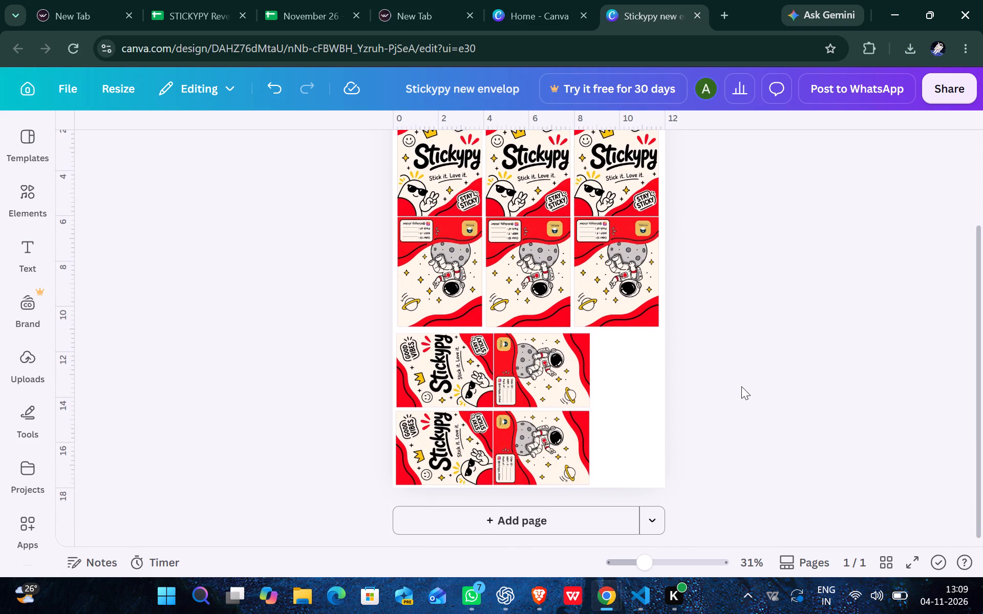
left_click_drag(366, 330, 403, 361)
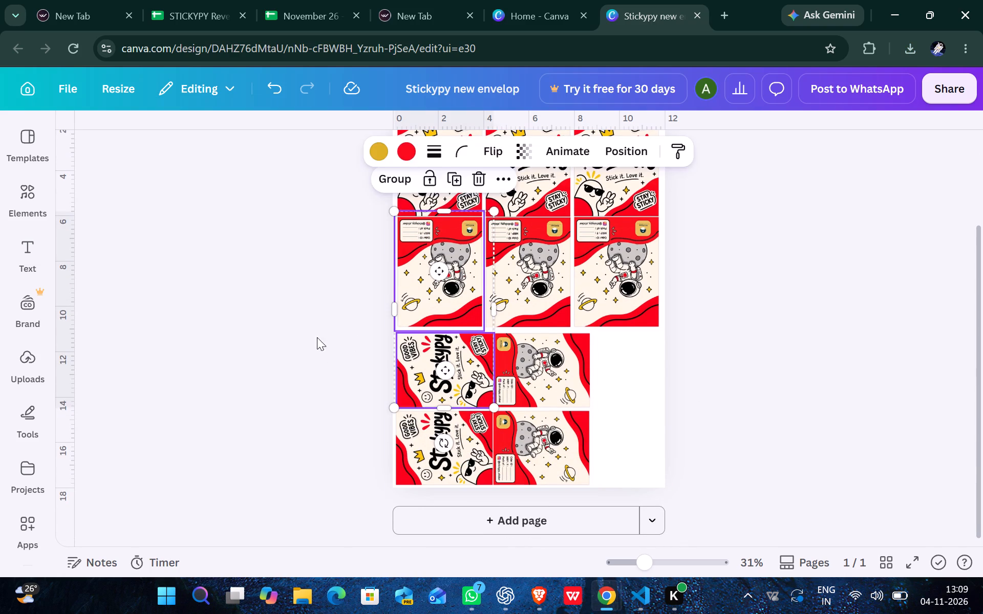
left_click(307, 332)
left_click_drag(359, 337, 608, 472)
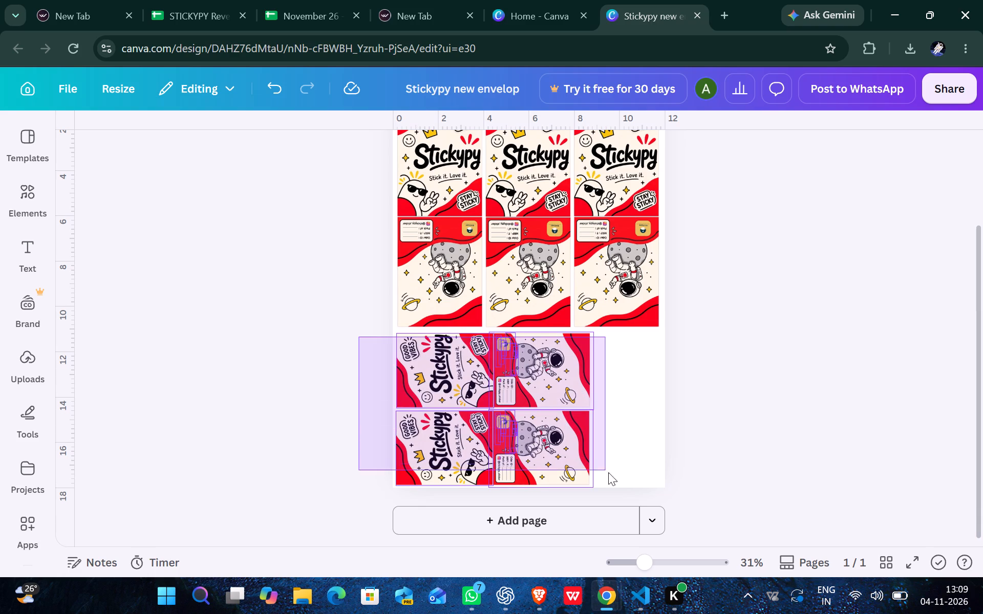
left_click_drag(608, 472, 622, 486)
left_click_drag(593, 329, 601, 326)
left_click(819, 324)
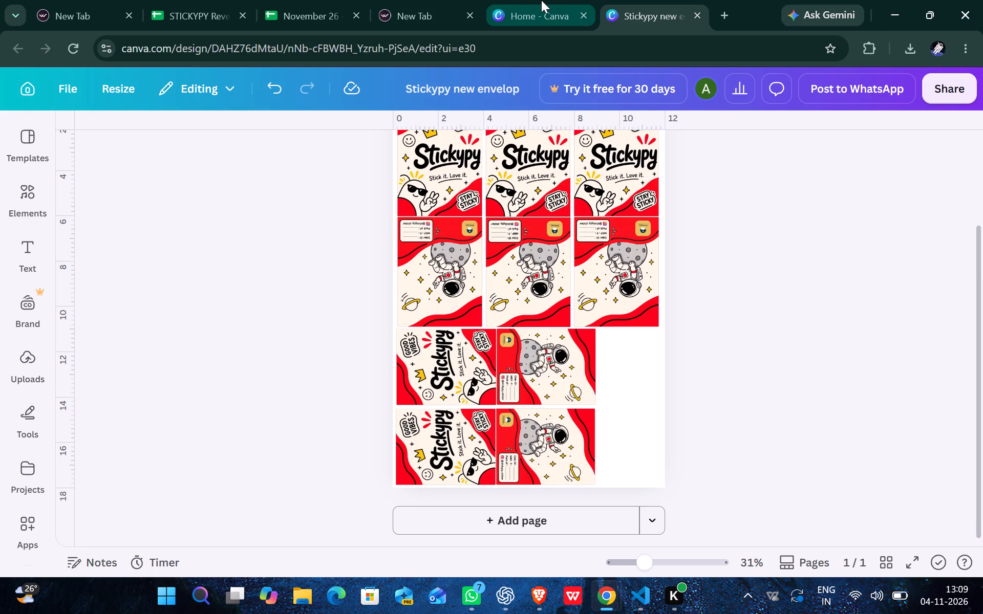
left_click(895, 397)
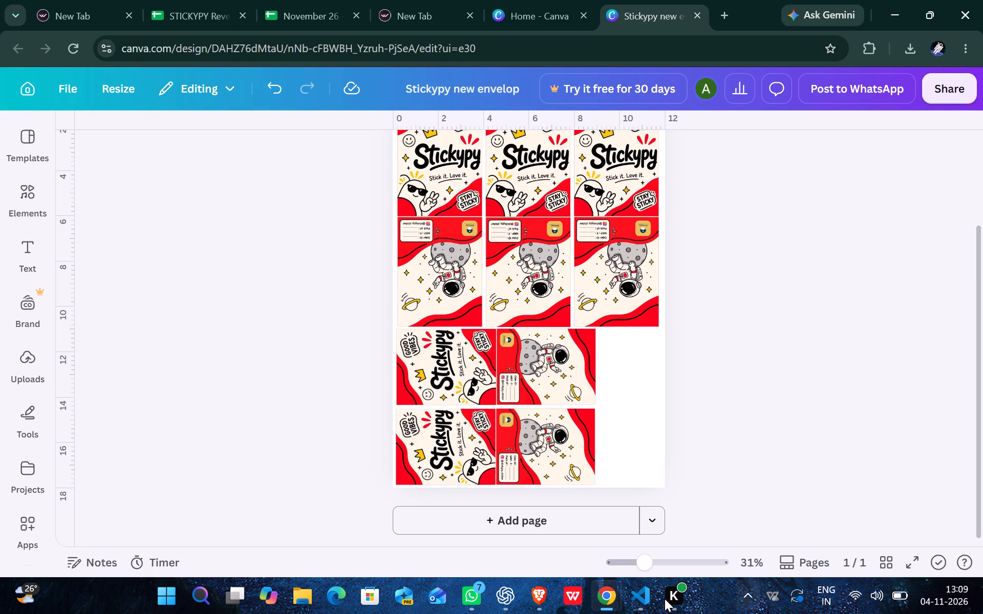
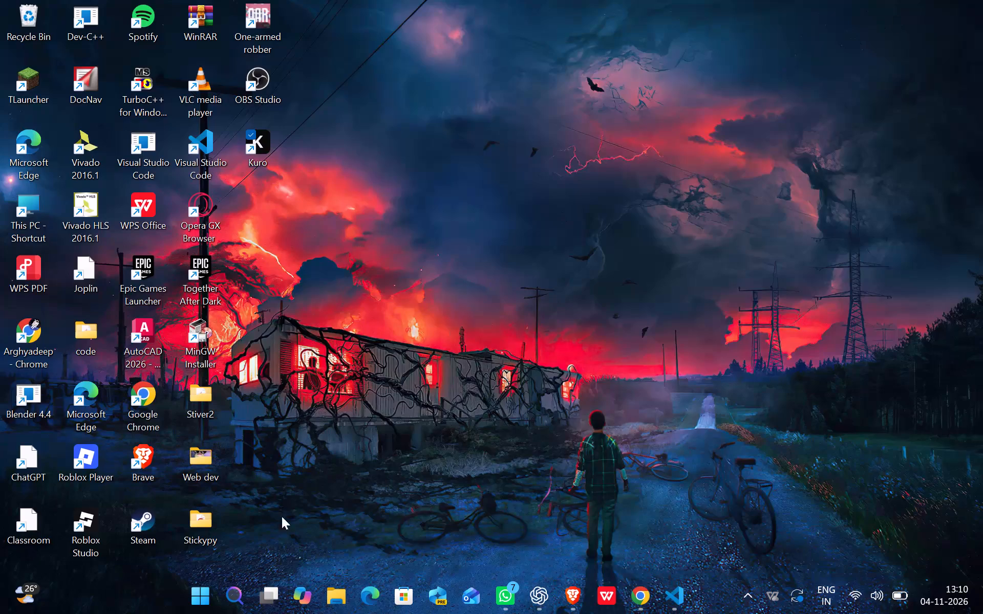
Open the Windows power options for the computer.
left_click(196, 591)
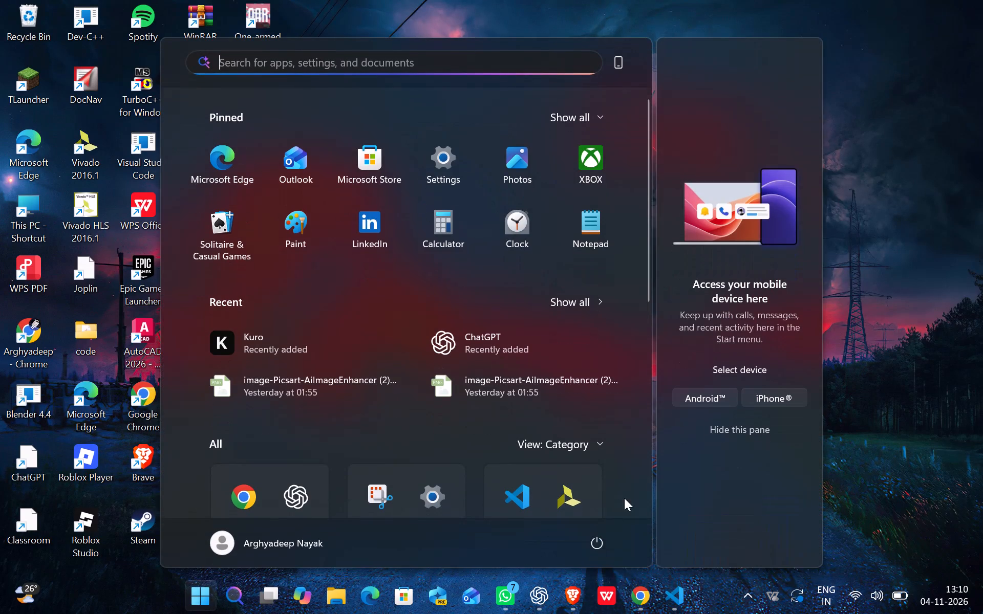
left_click(604, 545)
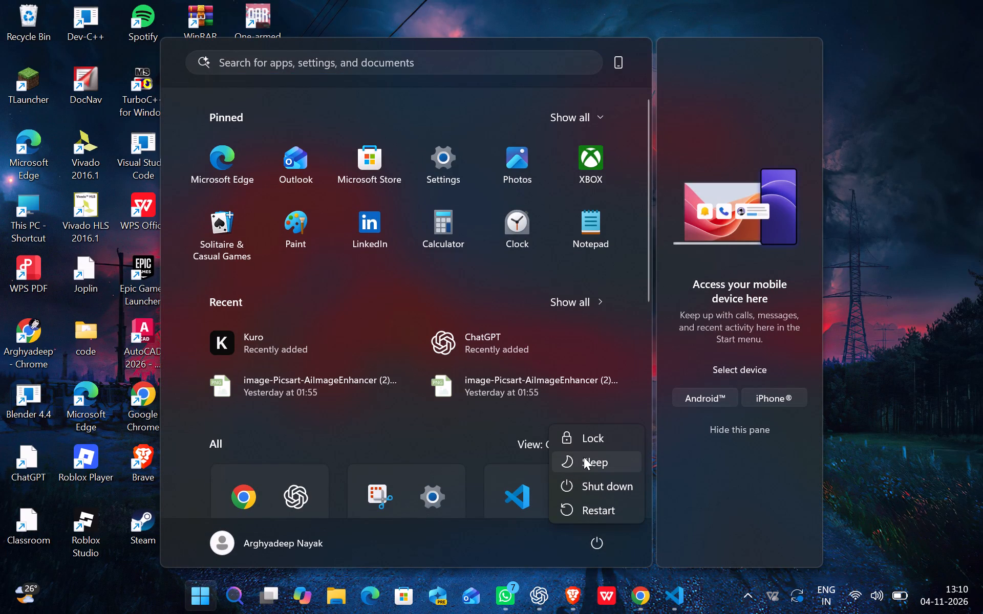
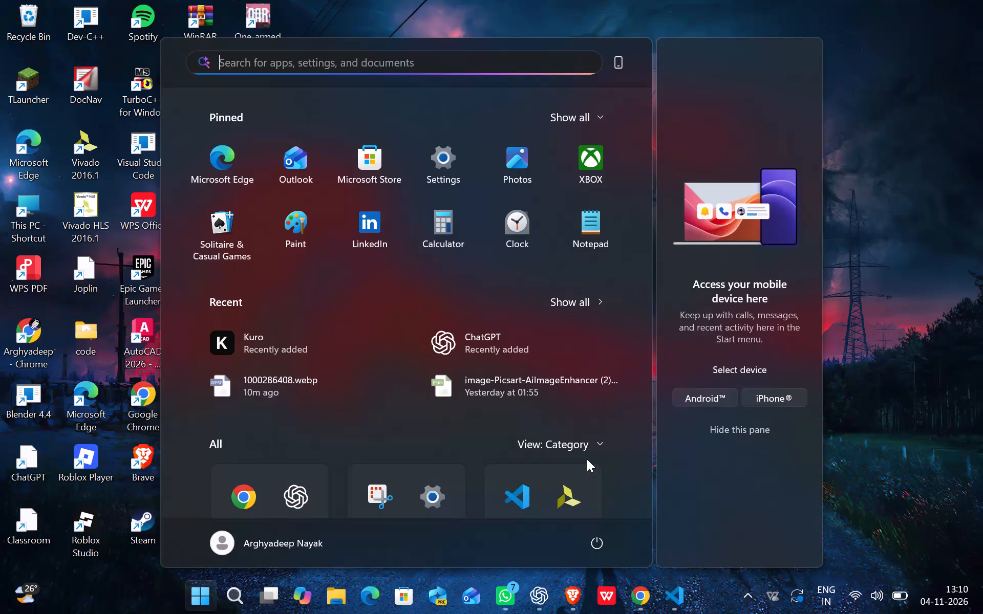
Dismiss the Start menu and open Experiment_9_101_Sequence_Detector.pdf from the Downloads folder.
left_click(914, 283)
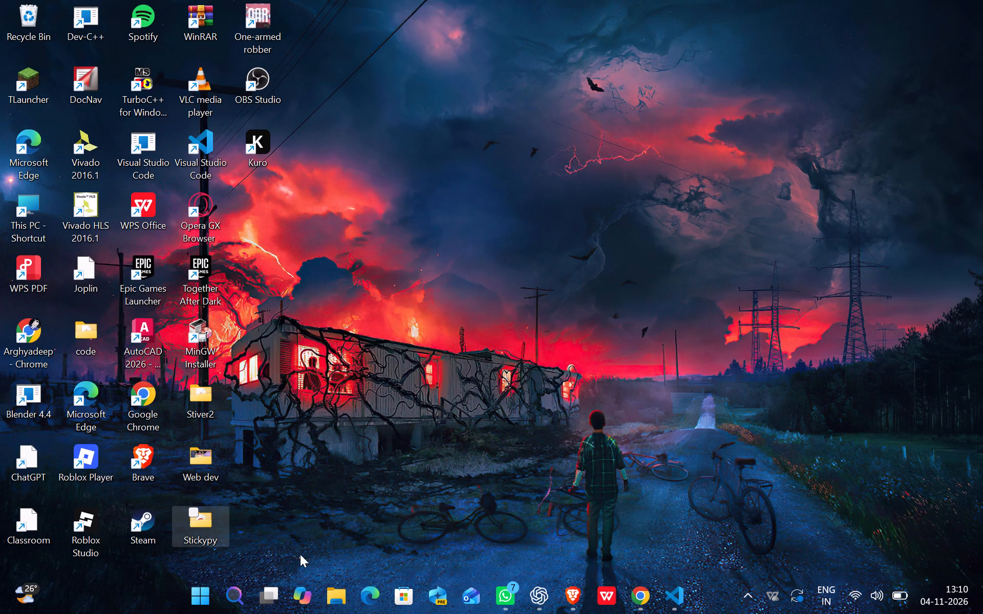
double_click(33, 209)
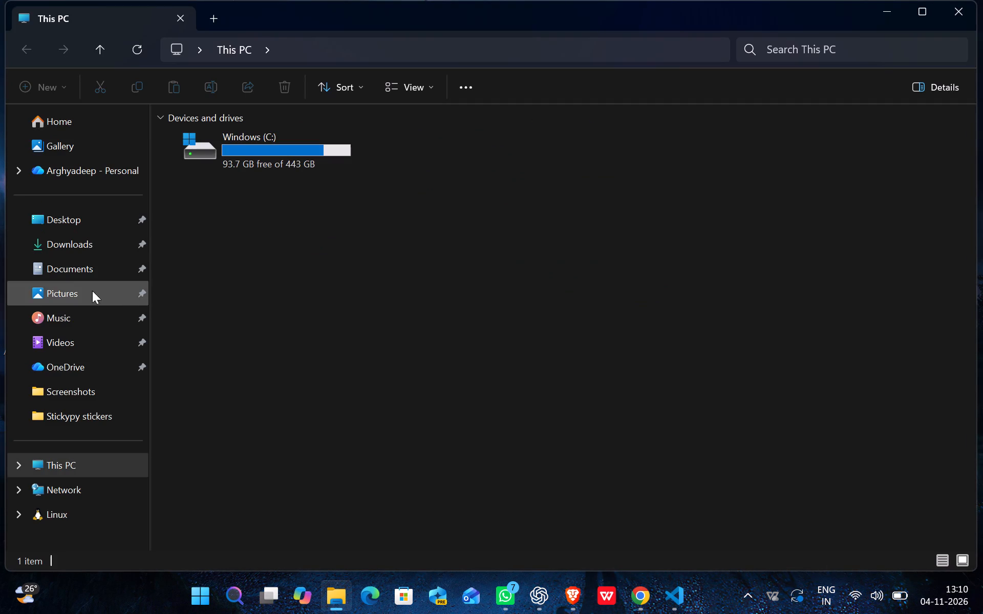
left_click(79, 242)
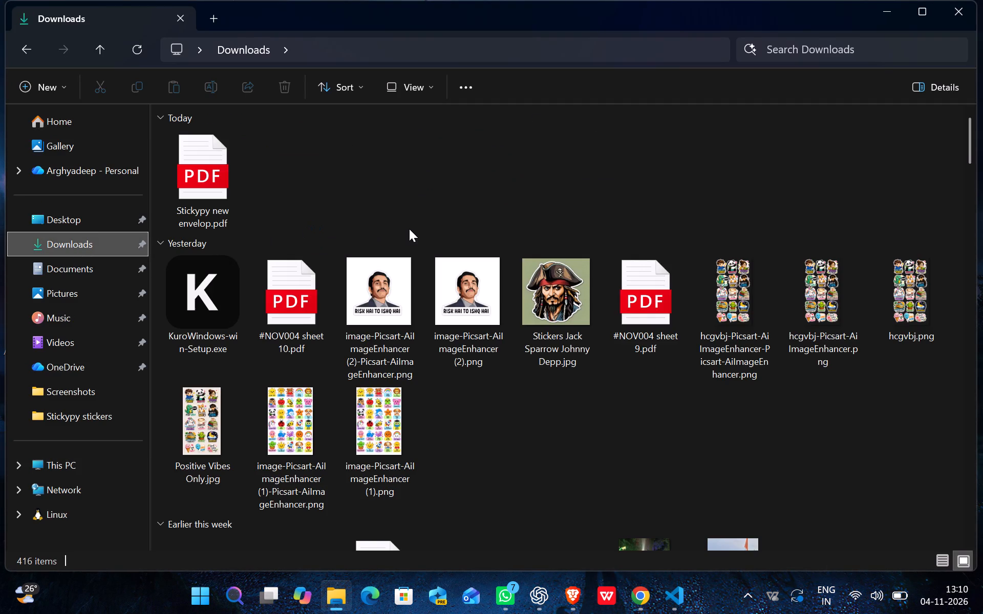
scroll(446, 187, "down", 2)
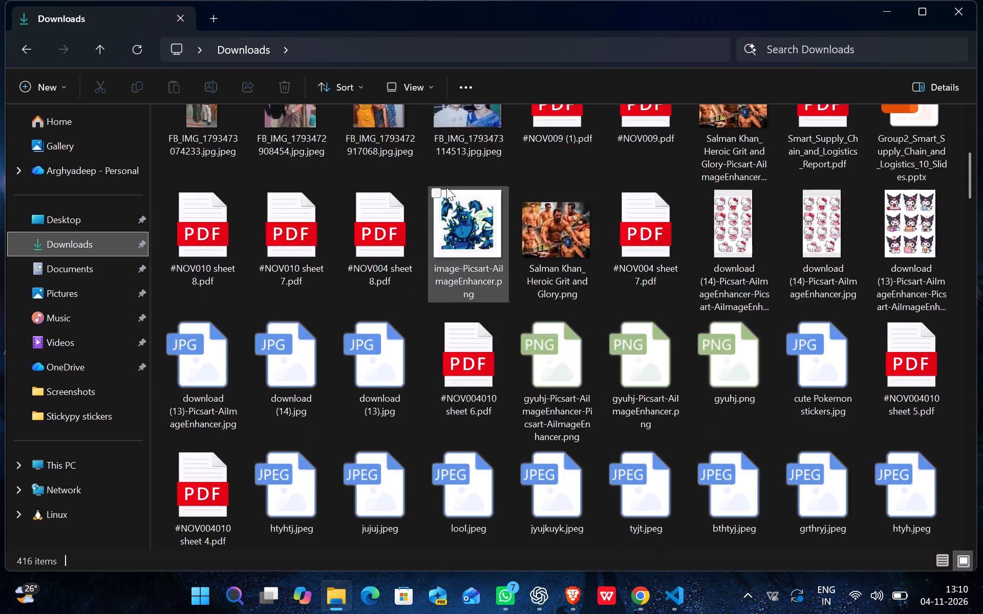
scroll(446, 187, "down", 2)
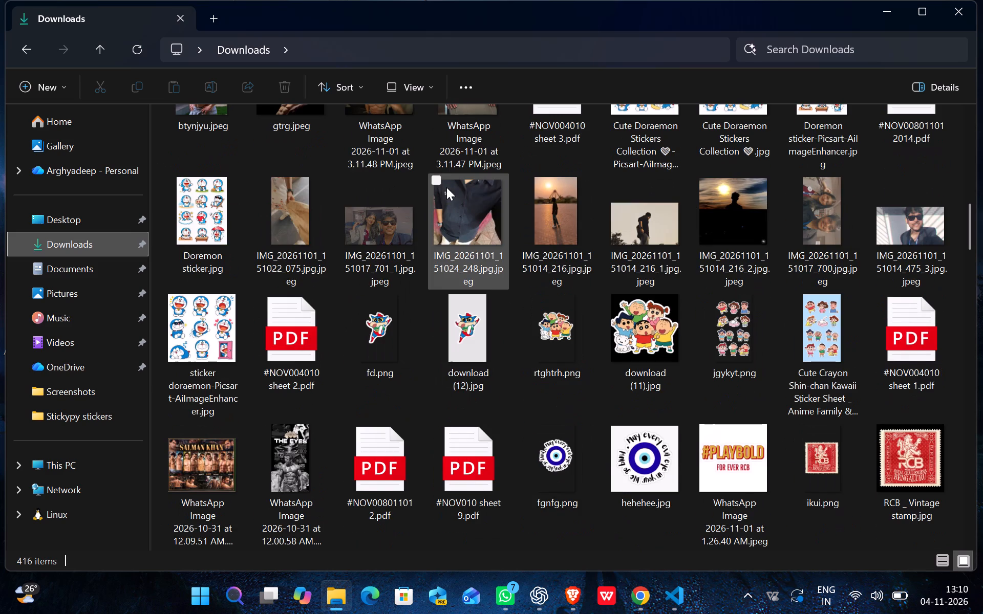
scroll(446, 187, "down", 2)
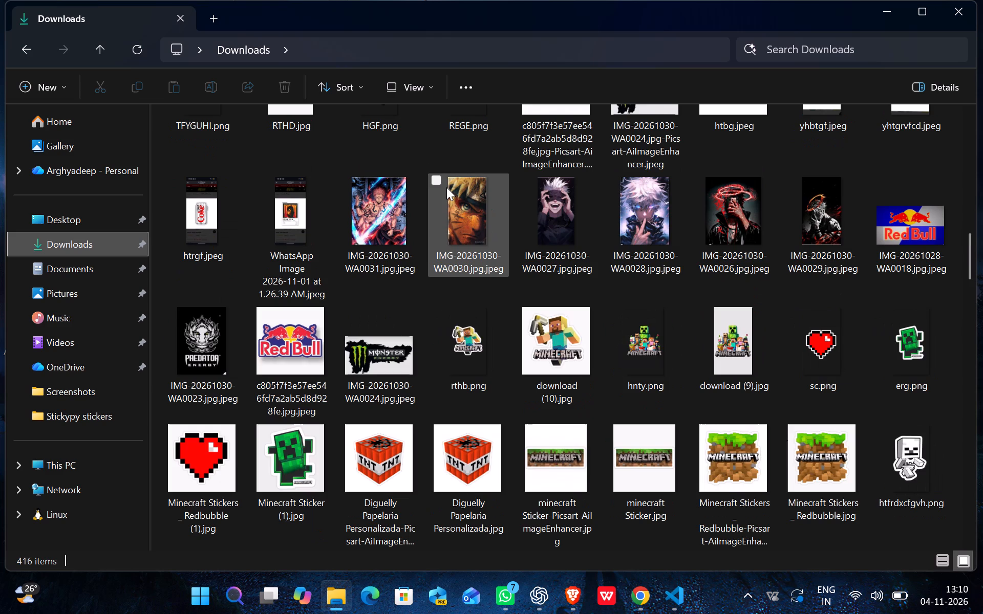
scroll(446, 187, "down", 2)
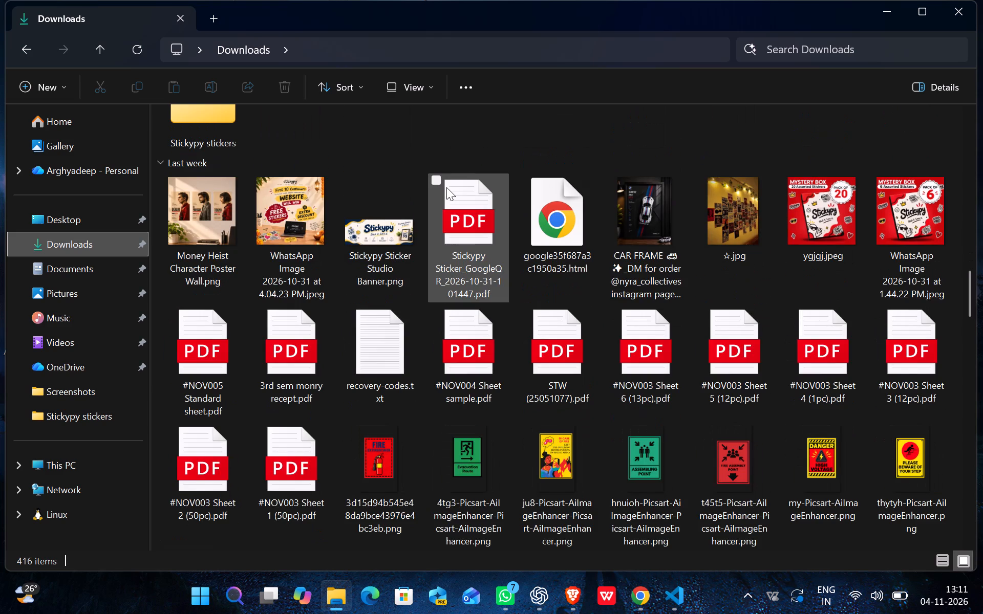
scroll(446, 187, "down", 1)
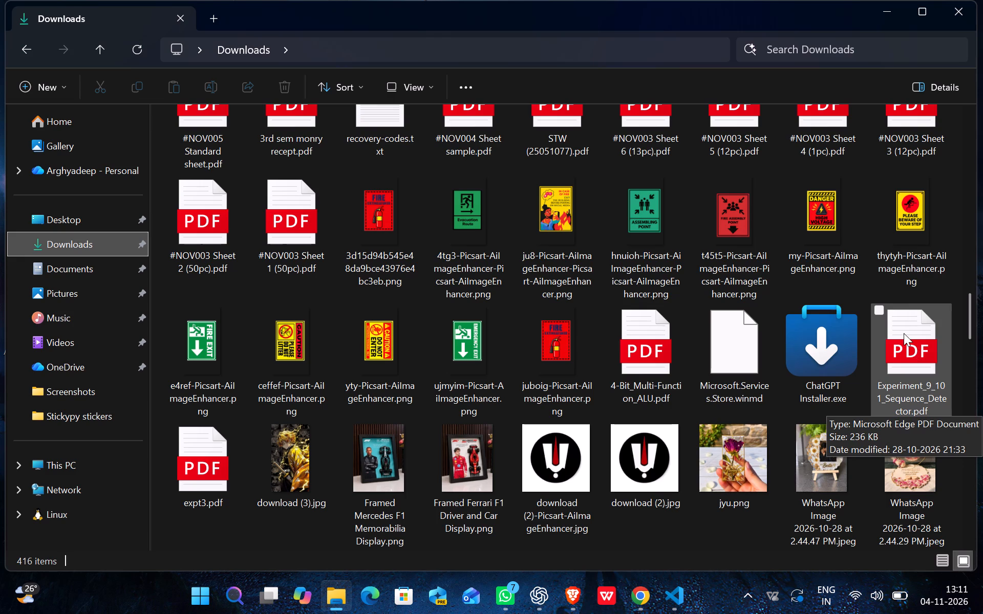
double_click(921, 339)
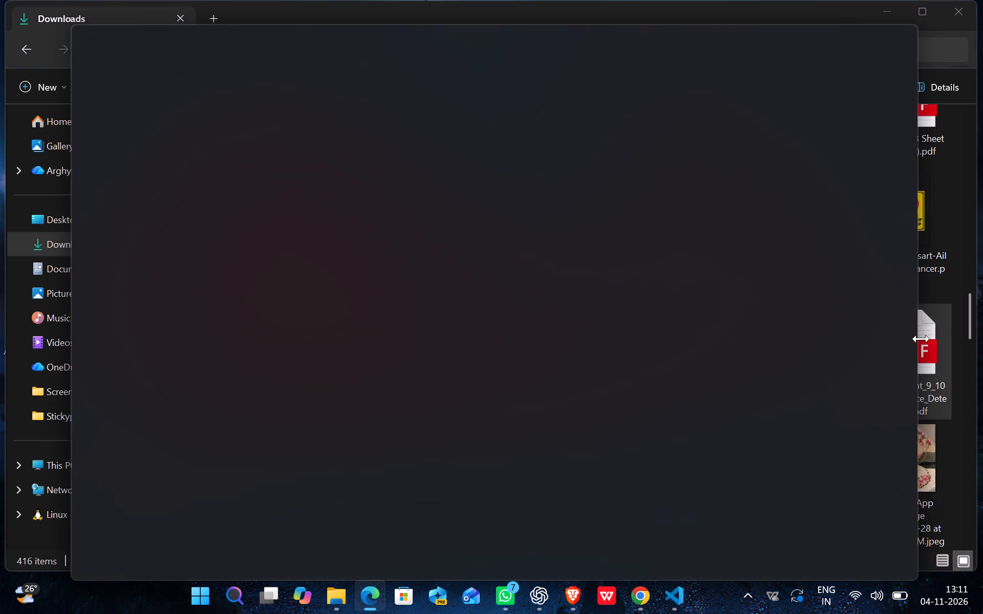
Review the sequence detector report back to its cover page, examining the experiment title and the submission details table.
scroll(711, 331, "up", 5)
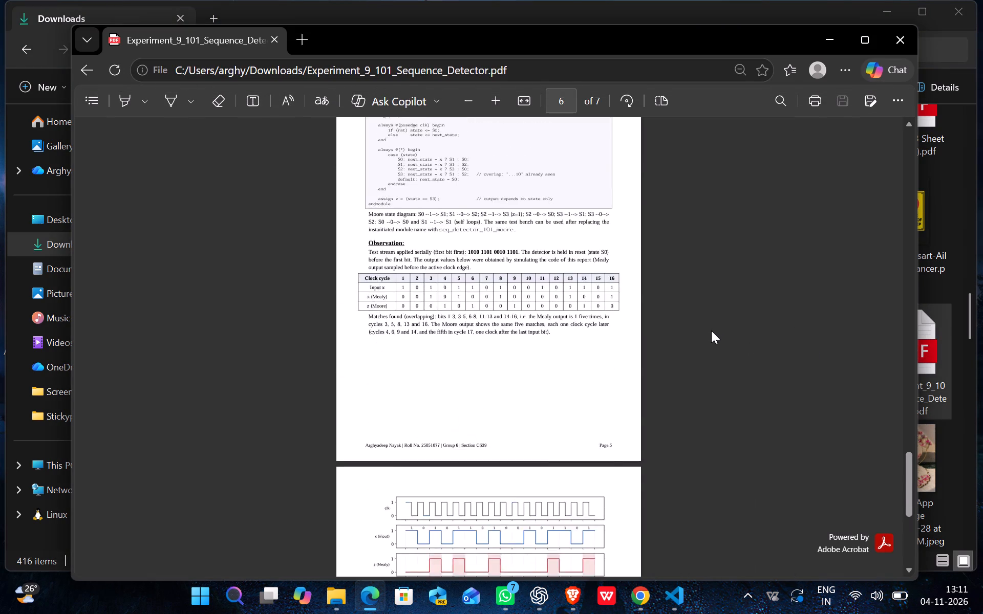
scroll(711, 331, "up", 18)
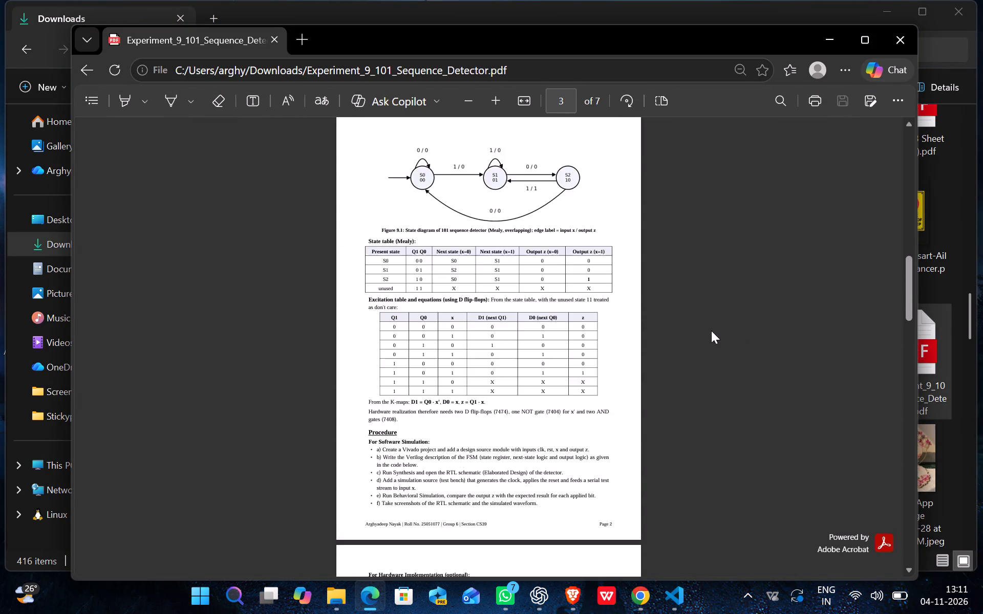
scroll(711, 331, "up", 13)
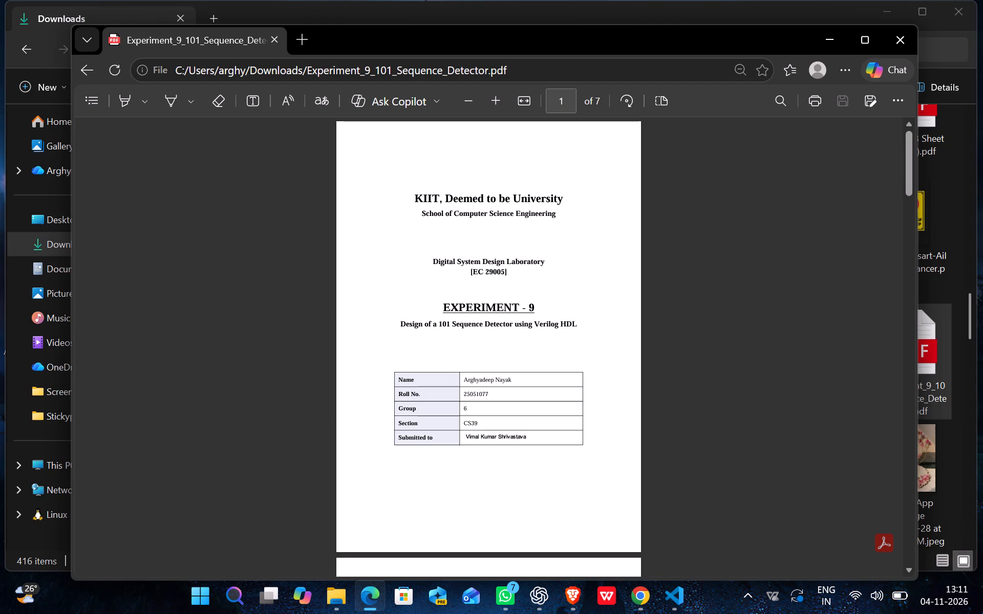
double_click(493, 97)
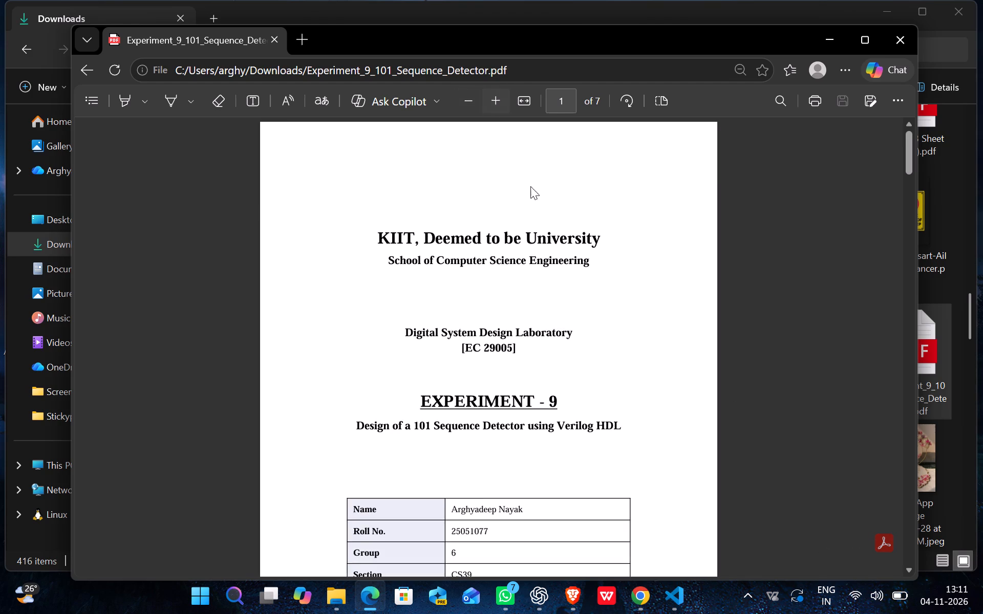
scroll(554, 207, "down", 2)
left_click_drag(352, 270, 629, 270)
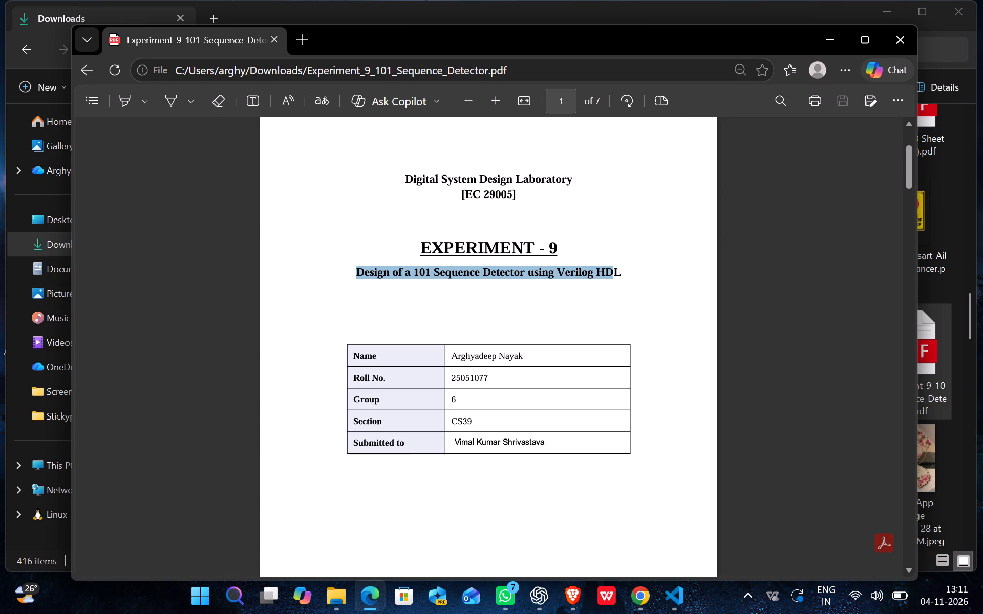
left_click_drag(629, 270, 632, 270)
left_click(732, 332)
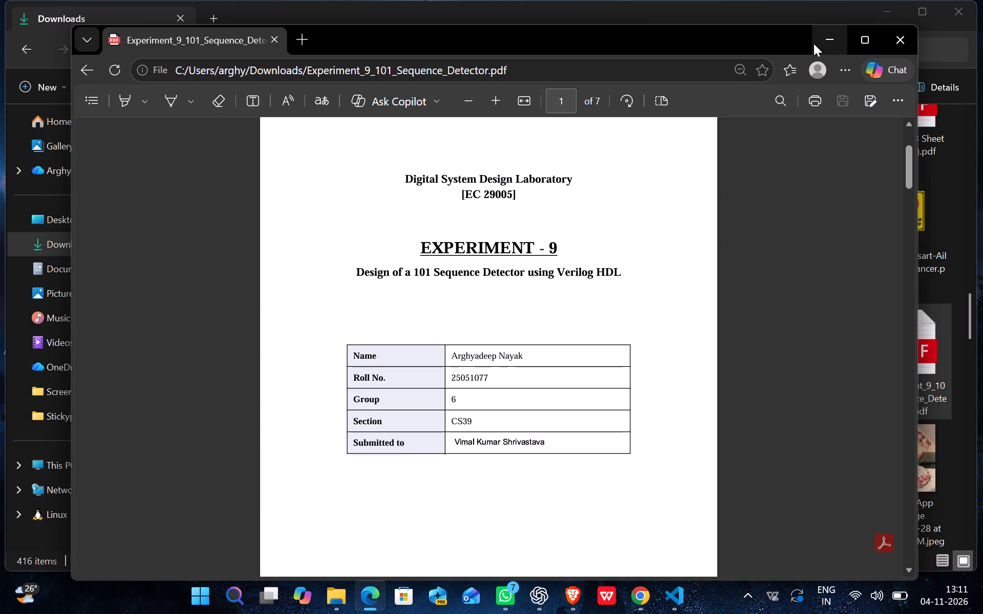
Minimize the PDF report and the Downloads window to return to the desktop.
left_click(834, 42)
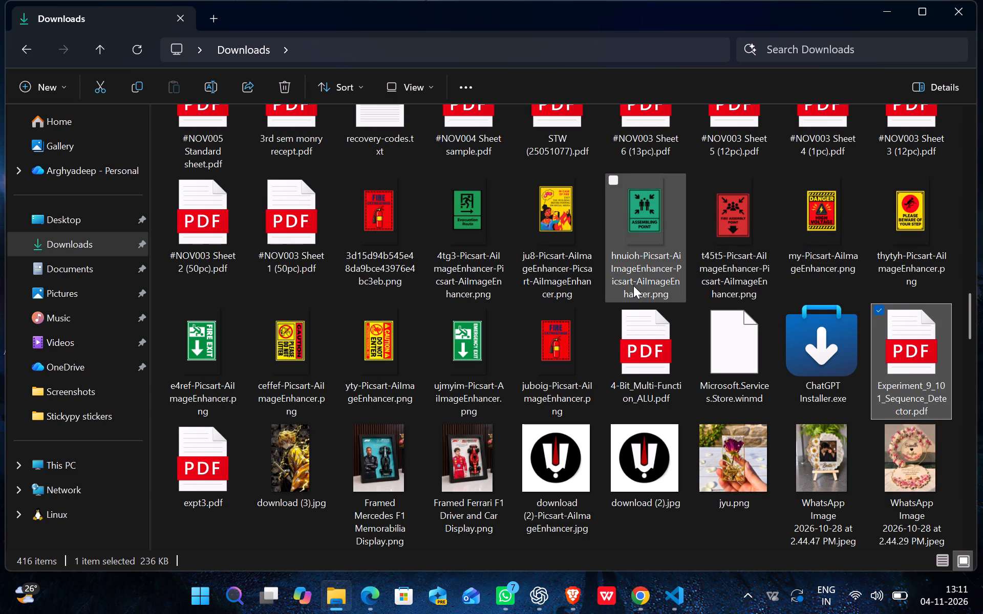
double_click(885, 12)
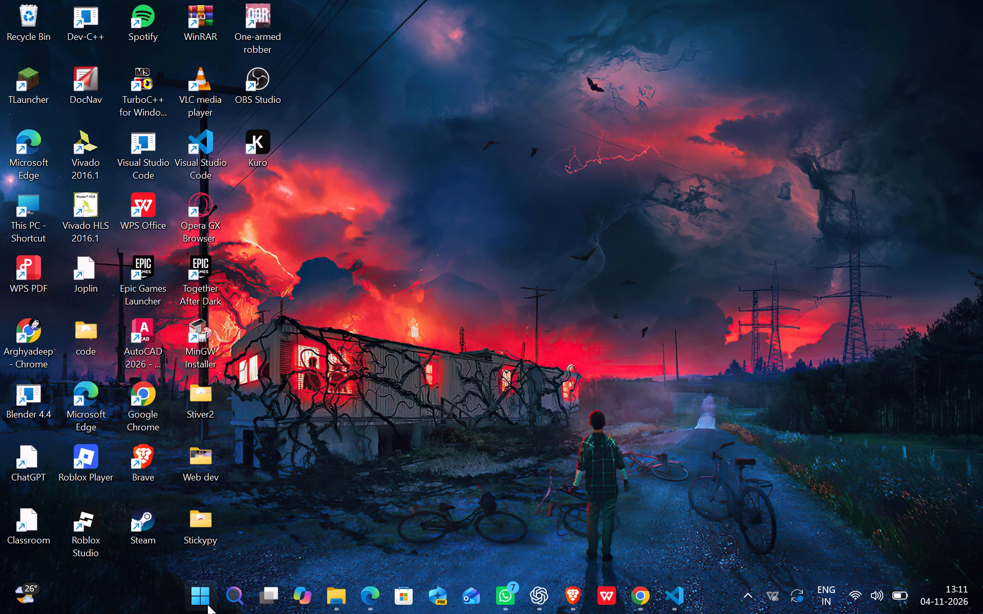
Open the Windows power options for the computer.
left_click(199, 598)
left_click(601, 530)
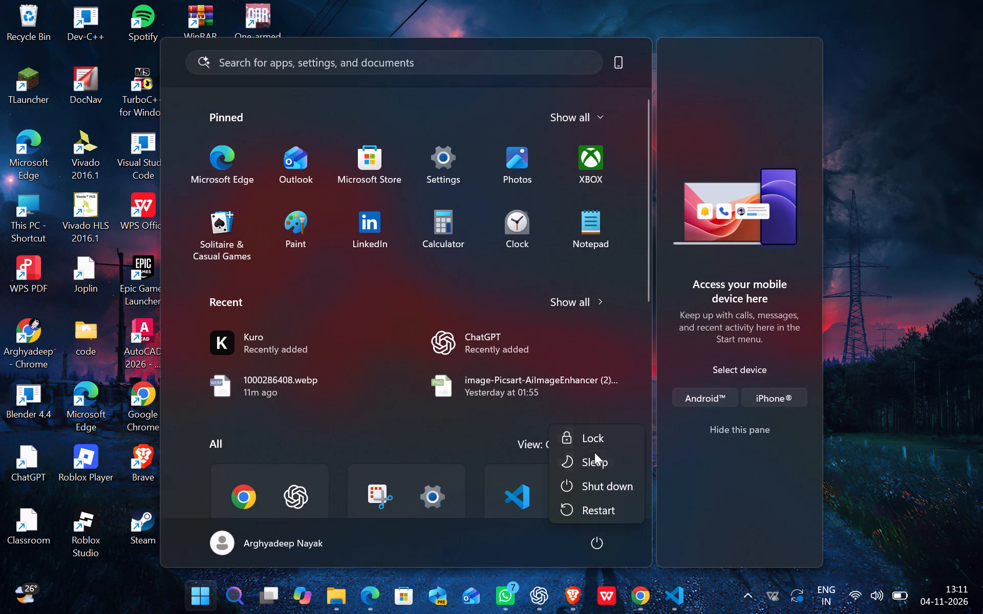